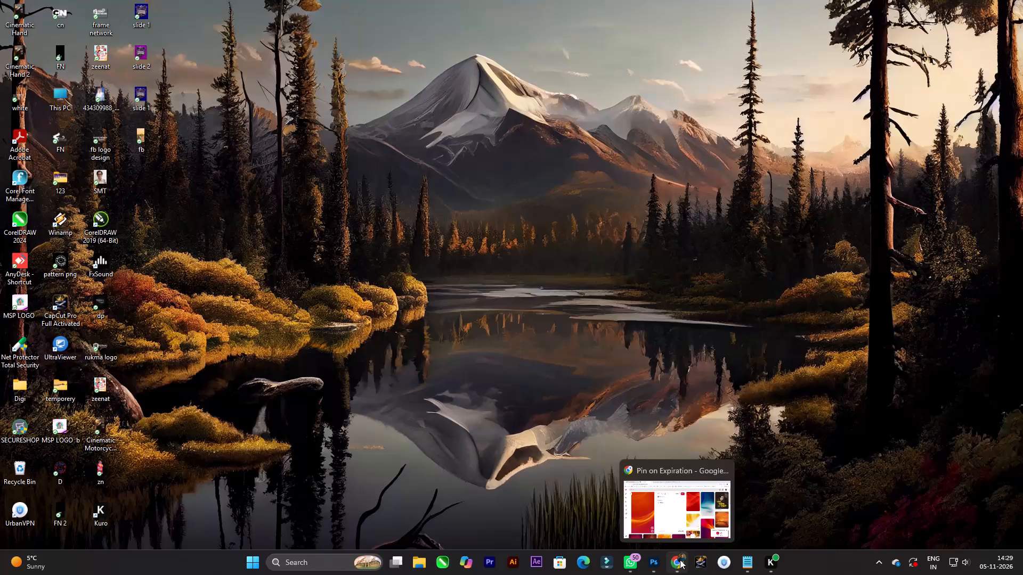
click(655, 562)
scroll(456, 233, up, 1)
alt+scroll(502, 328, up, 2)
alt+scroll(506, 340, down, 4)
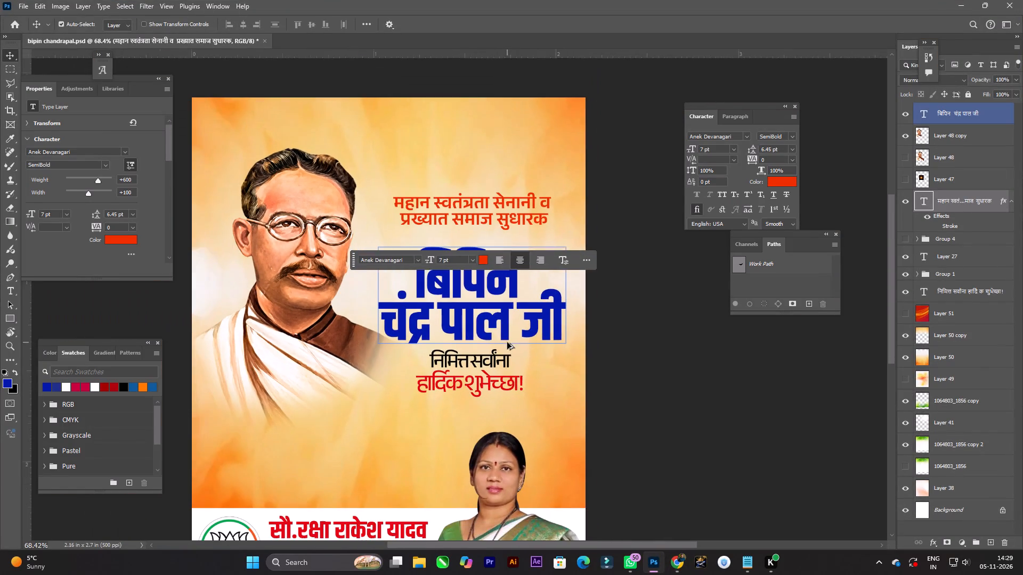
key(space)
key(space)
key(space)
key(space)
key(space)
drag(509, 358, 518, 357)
Switch to Chrome's Google Input Tools page, append "विन्रम अभिवादन" to the Marathi phrase, and copy the whole phrase.
click(675, 566)
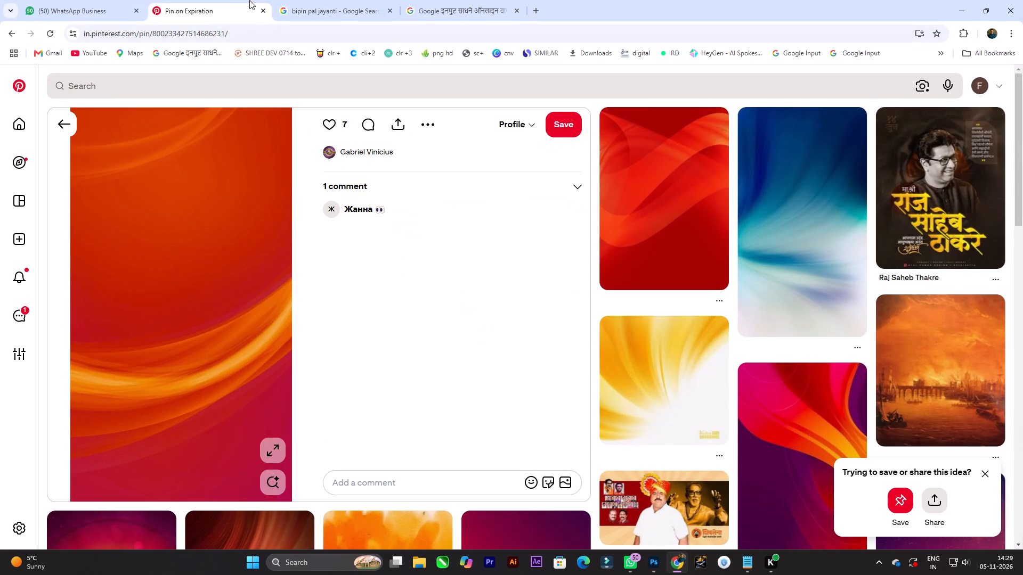
click(345, 0)
click(470, 0)
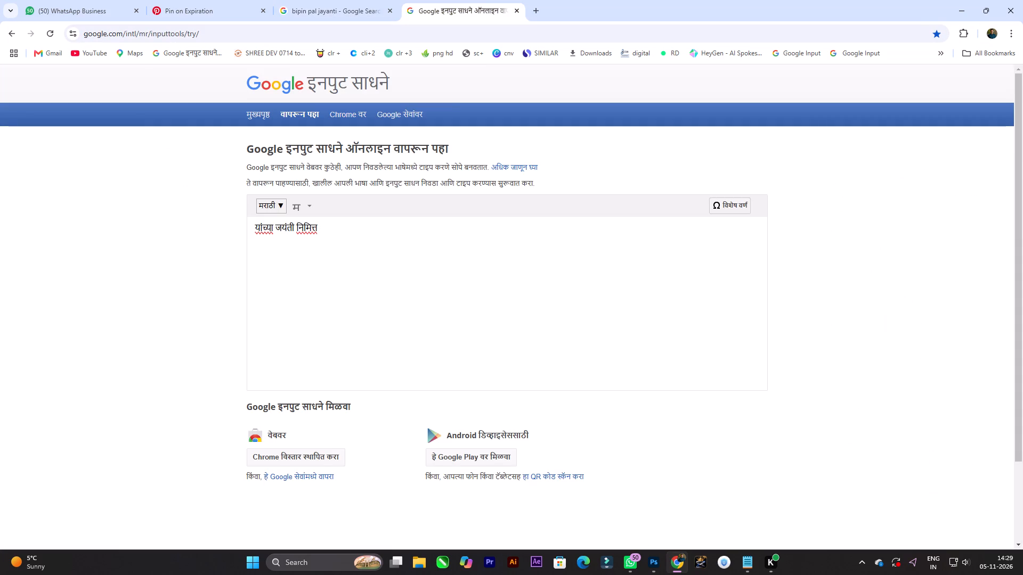
key(n)
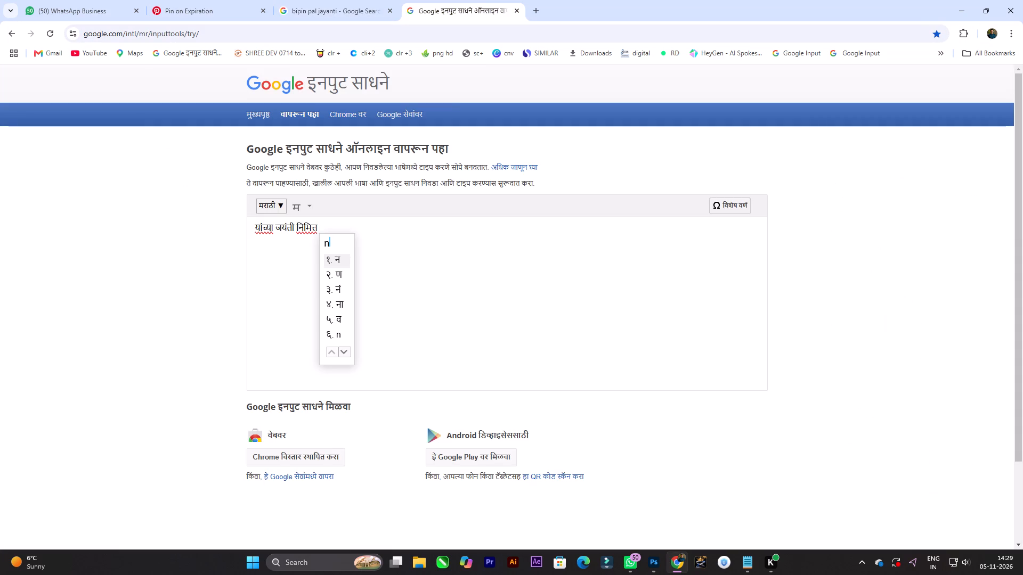
key(BackSpace)
text(vi)
text(nrm)
key(space)
text(abhivadn)
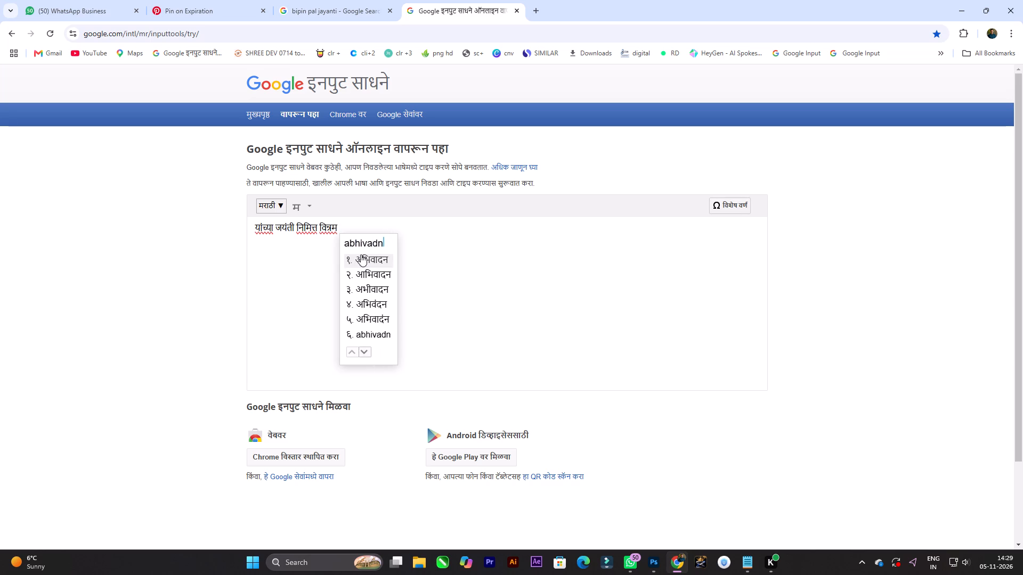
key(space)
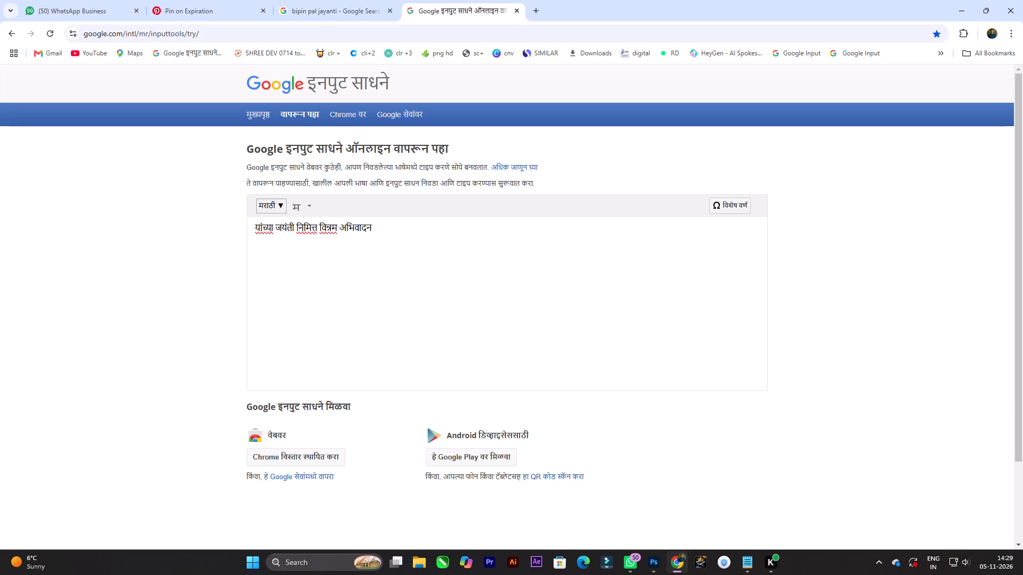
key(ctrl+a)
key(ctrl+c)
Switch to Photoshop and replace the greeting text below the blue name with the copied phrase, breaking the line before "विन्रम अभिवादन".
click(655, 563)
alt+scroll(416, 334, up, 3)
key(space)
key(space)
key(space)
key(space)
key(space)
key(space)
key(space)
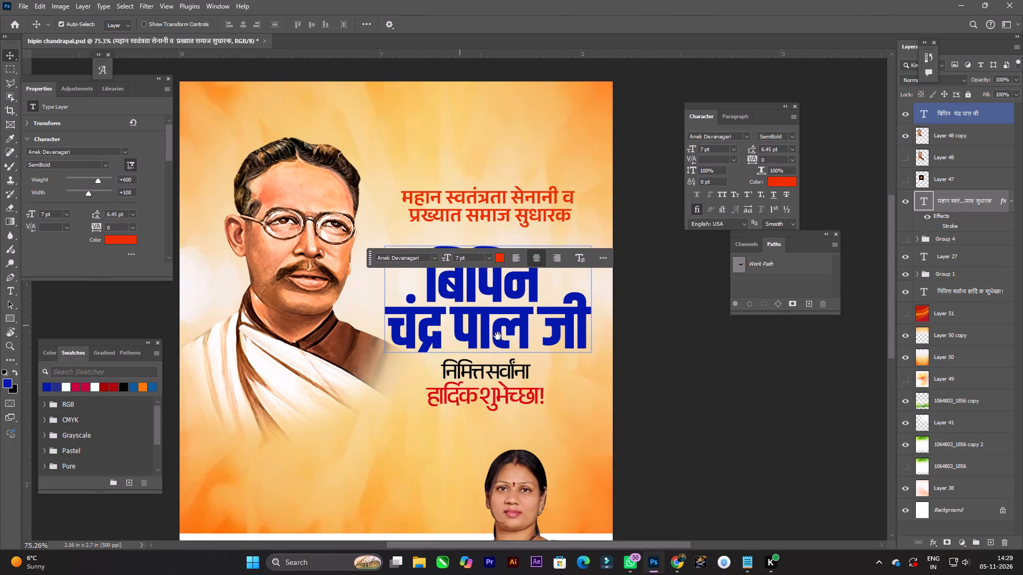
click(498, 336)
key(t)
click(515, 389)
key(ctrl+a)
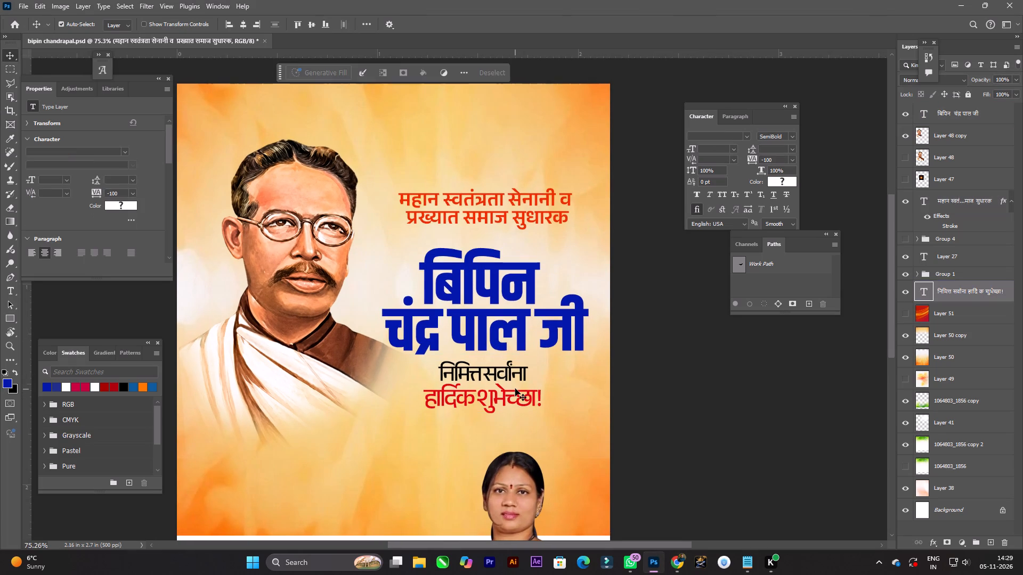
key(ctrl+d)
key(t)
click(511, 384)
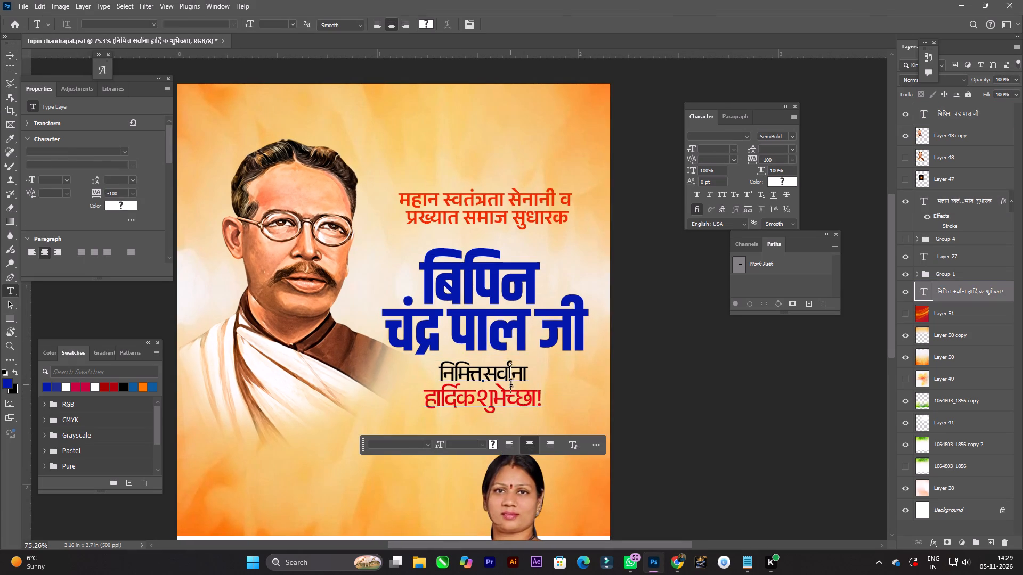
key(ctrl+a)
key(ctrl+v)
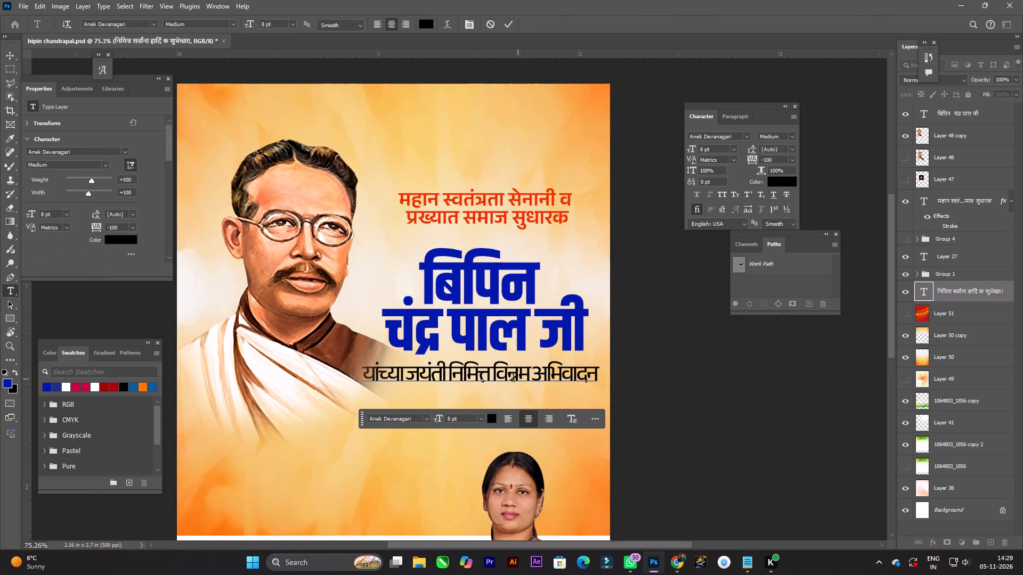
click(491, 373)
key(Return)
key(Return)
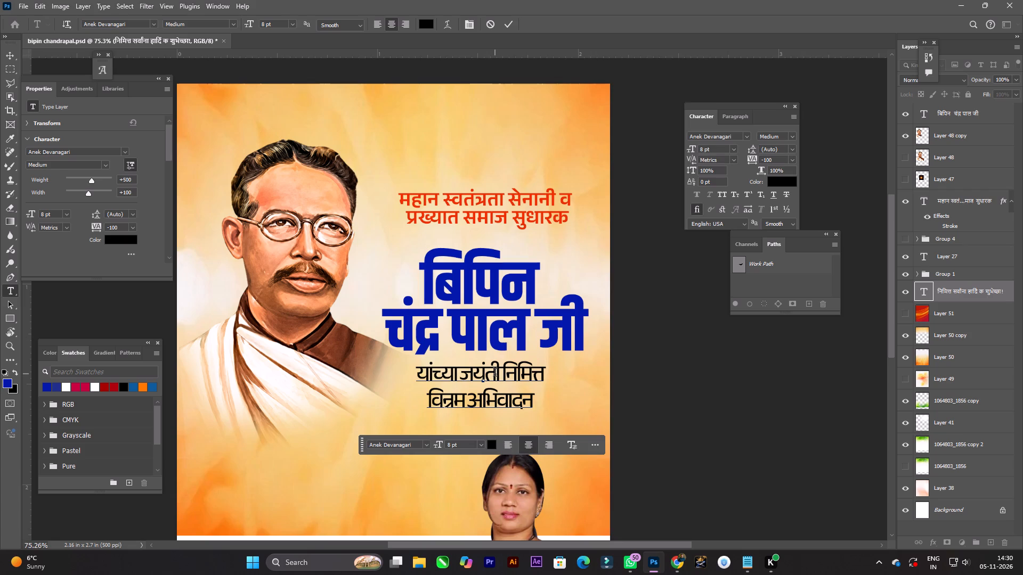
key(v)
Cut the second line "विन्रम अभिवादन" out of the black text block, leaving only "यांच्या जयंती निमित्त".
alt+scroll(502, 399, up, 1)
key(space)
key(space)
drag(507, 398, 495, 381)
key(t)
key(t)
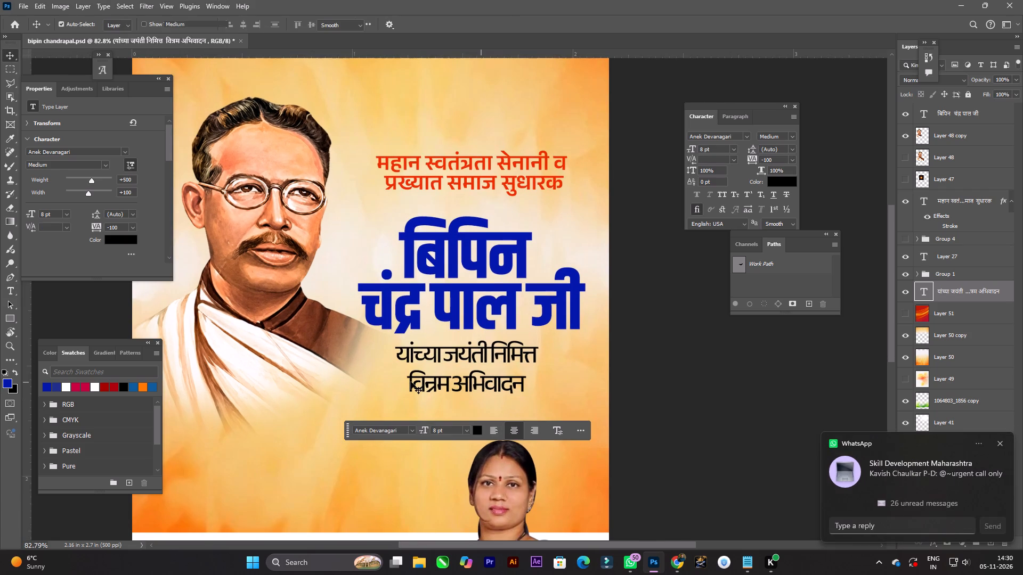
click(412, 381)
double_click(414, 381)
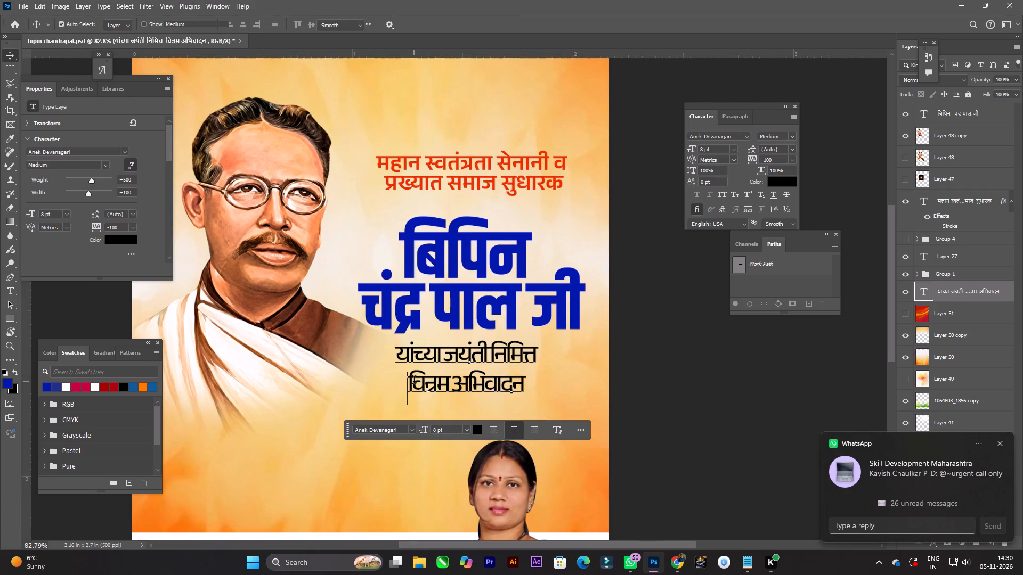
drag(413, 381, 553, 385)
click(543, 383)
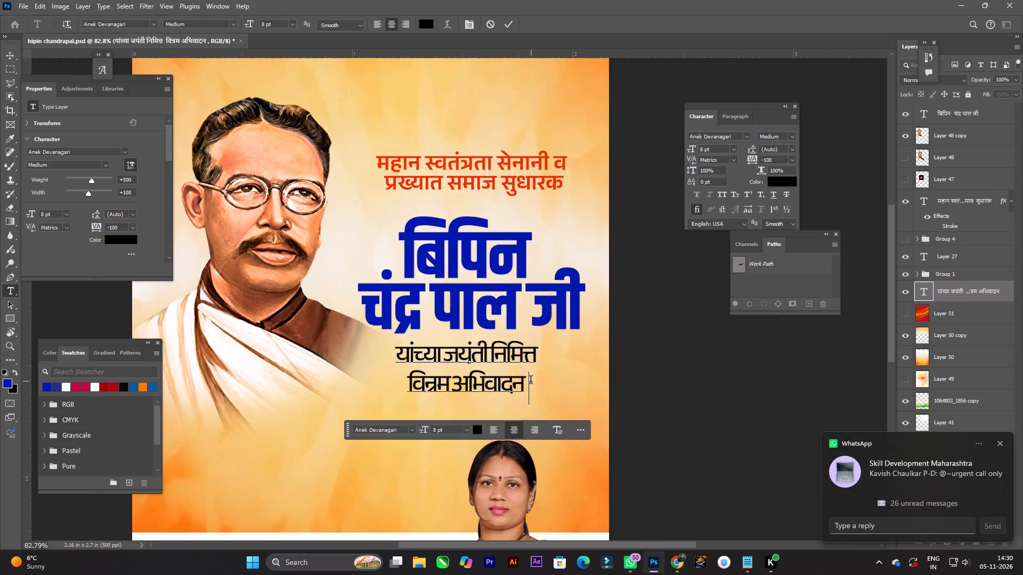
key(BackSpace)
drag(414, 379, 589, 397)
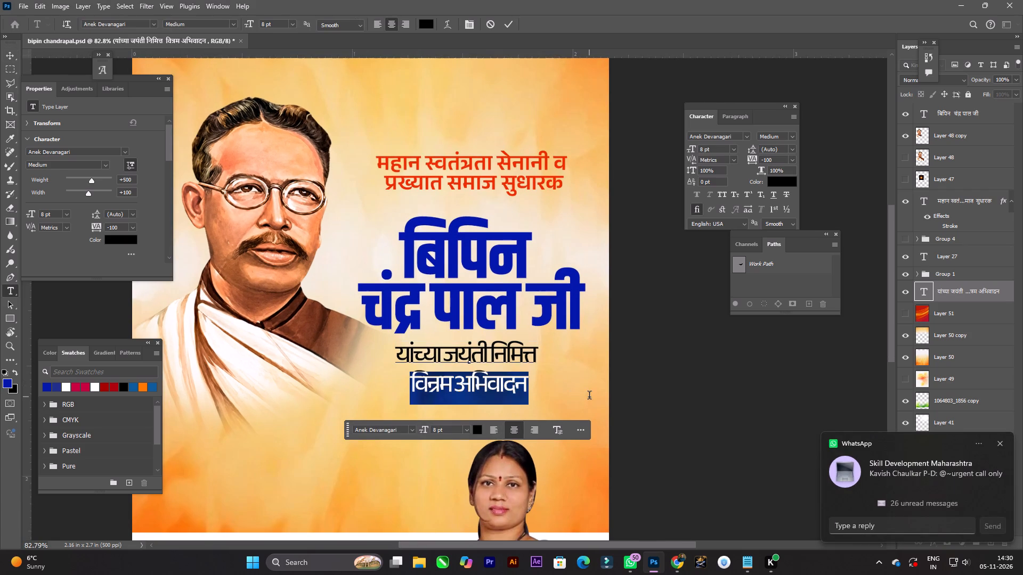
key(ctrl+x)
key(BackSpace)
key(BackSpace)
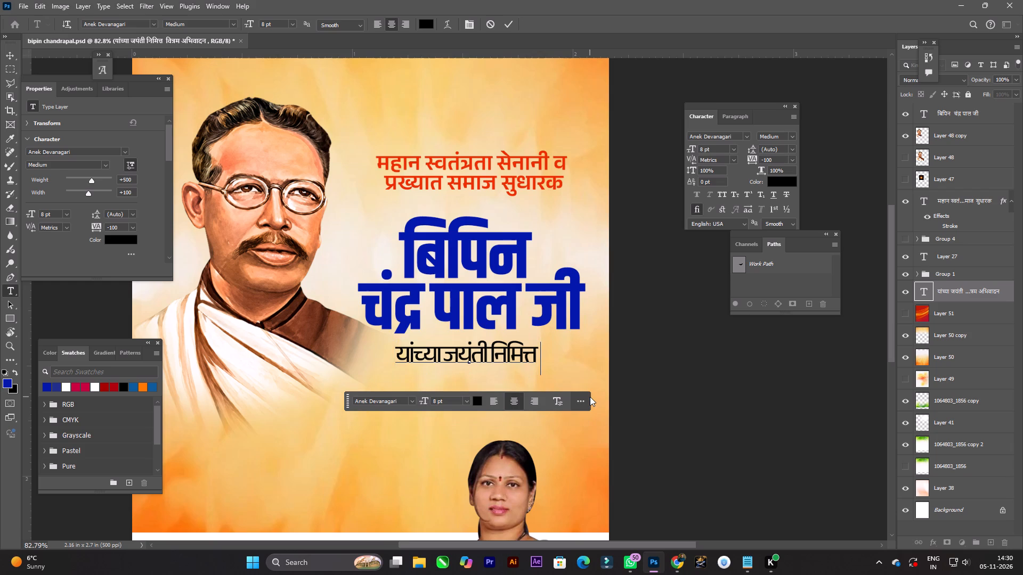
key(Return)
Duplicate the "यांच्या जयंती निमित्त" text layer directly below itself and replace the copy's text with the cut "विन्रम अभिवादन".
key(v)
alt+drag(493, 349, 498, 381)
key(t)
click(489, 387)
key(ctrl+a)
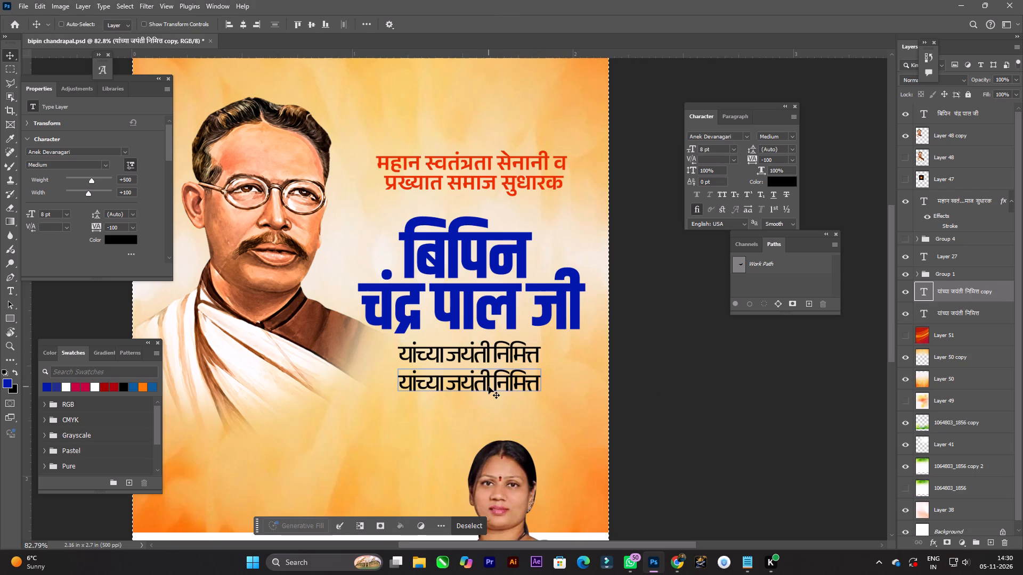
key(ctrl+d)
double_click(489, 386)
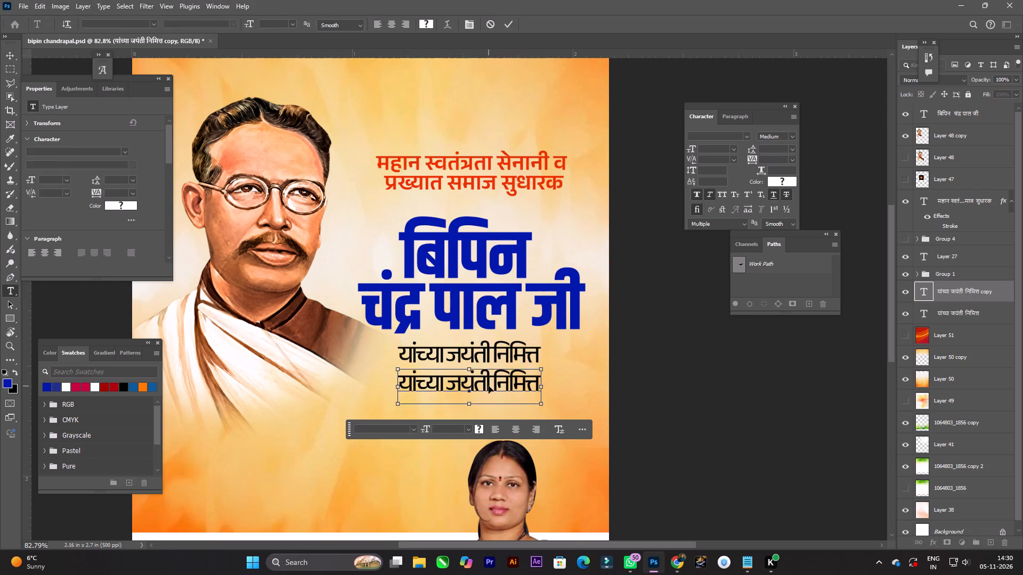
key(ctrl+a)
key(ctrl+v)
key(Return)
key(v)
Scale the "विन्रम अभिवादन" text up proportionally to about 135%, about 10.8 pt.
scroll(496, 380, up, 2)
key(space)
key(space)
key(space)
key(space)
key(space)
key(space)
key(space)
key(space)
key(space)
key(space)
key(space)
key(space)
key(space)
key(space)
key(space)
key(space)
key(space)
key(space)
click(519, 381)
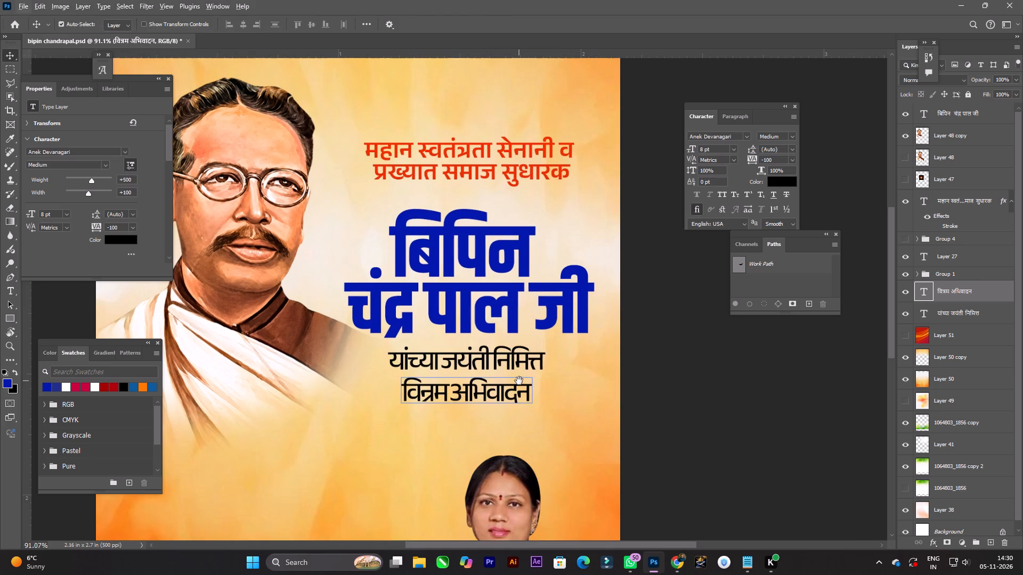
click(514, 391)
key(ctrl+t)
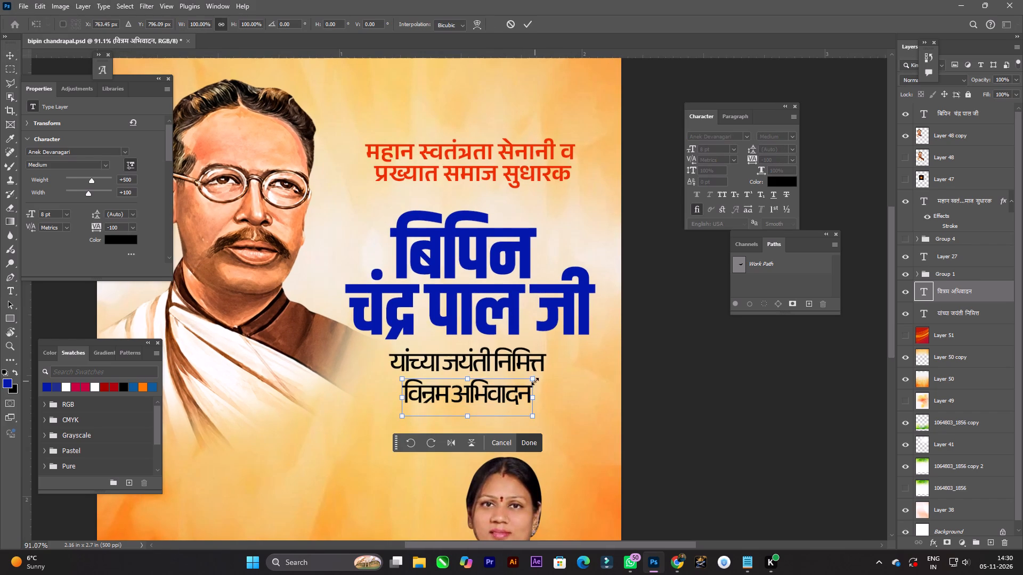
alt+drag(533, 380, 556, 373)
key(Return)
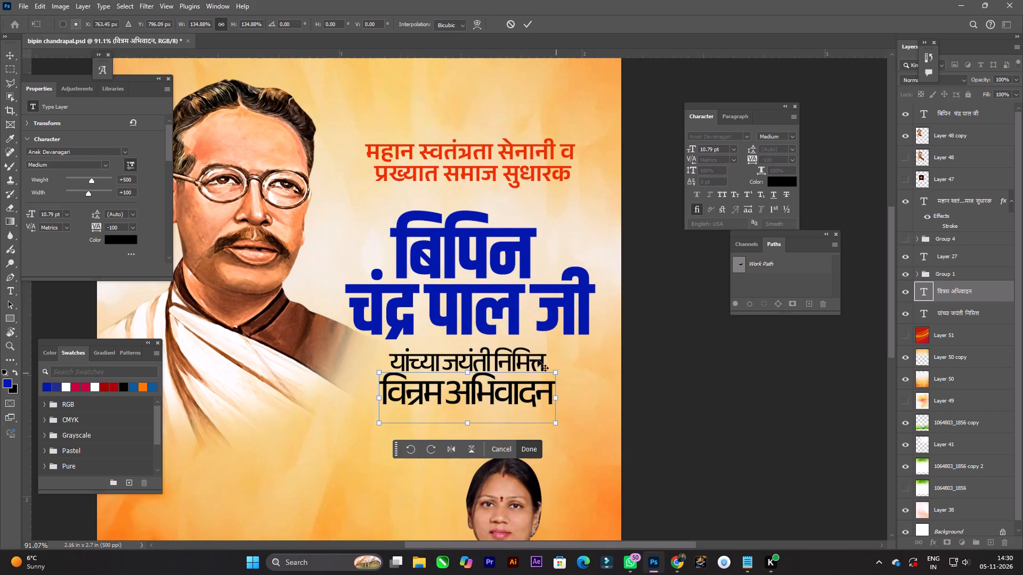
Scale the "यांच्या जयंती निमित्त" text down proportionally to about 87% and nudge it slightly upward.
click(506, 353)
key(ctrl+t)
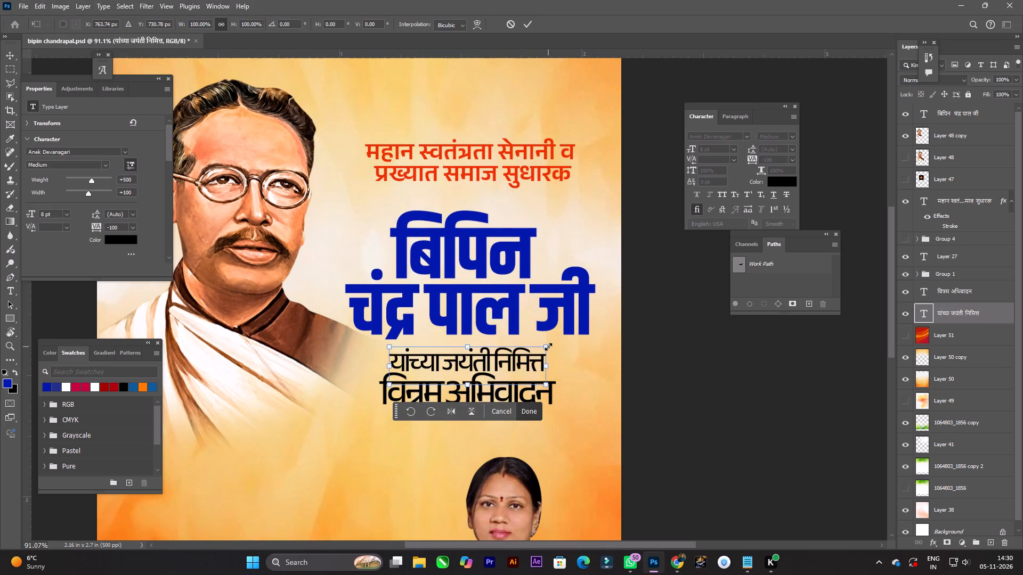
alt+drag(548, 347, 537, 345)
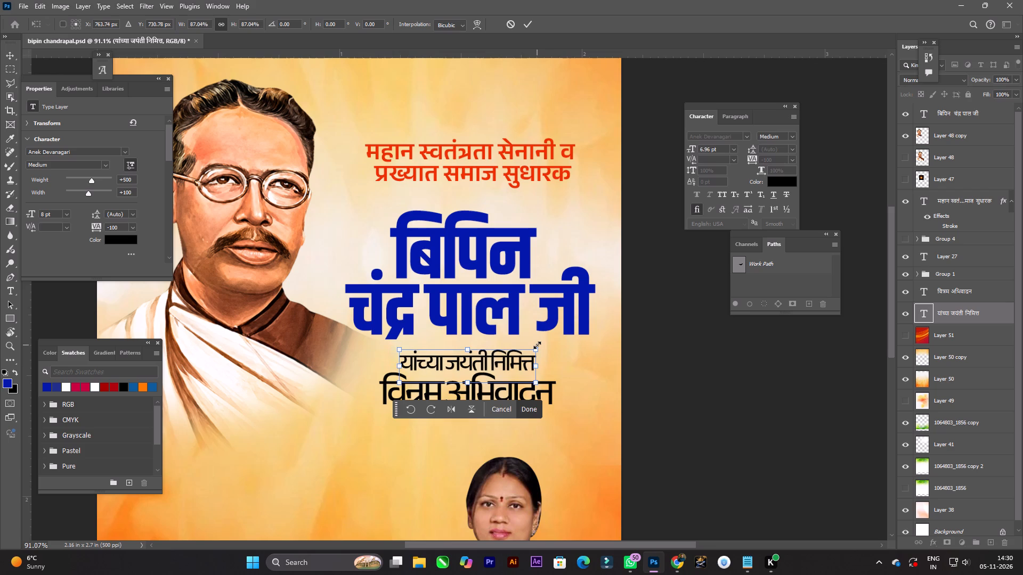
key(Return)
click(524, 363)
key(Up)
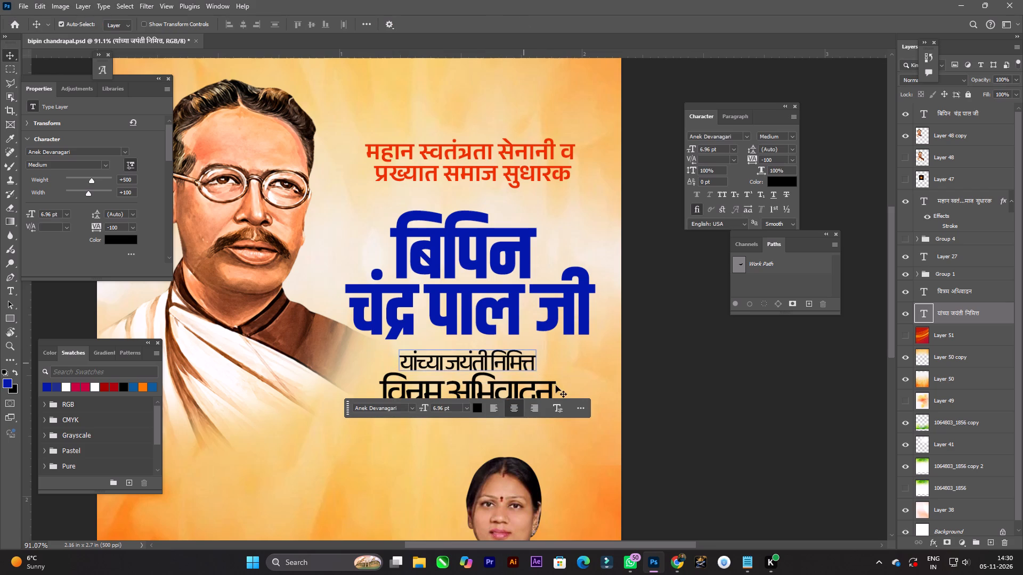
key(Up)
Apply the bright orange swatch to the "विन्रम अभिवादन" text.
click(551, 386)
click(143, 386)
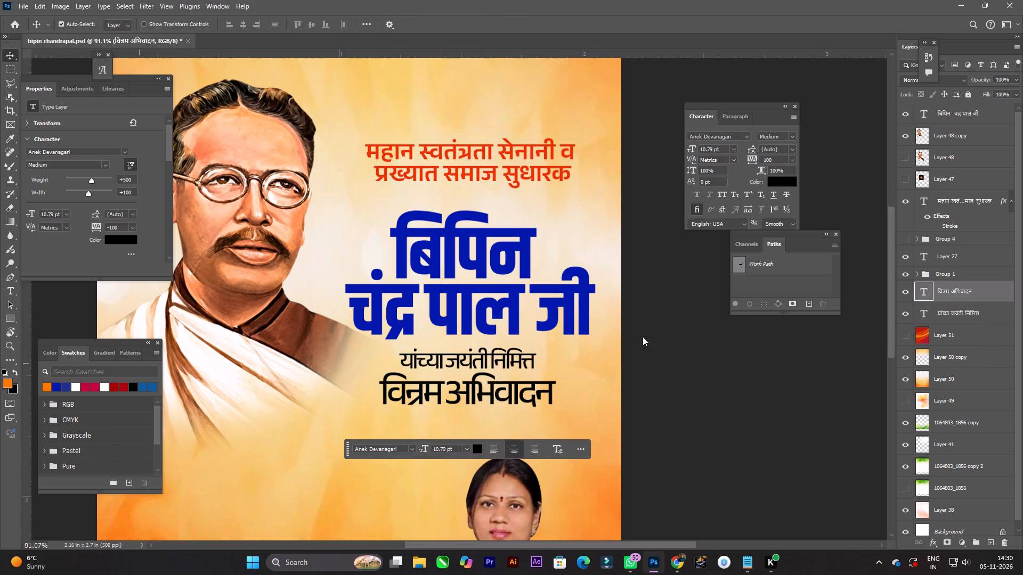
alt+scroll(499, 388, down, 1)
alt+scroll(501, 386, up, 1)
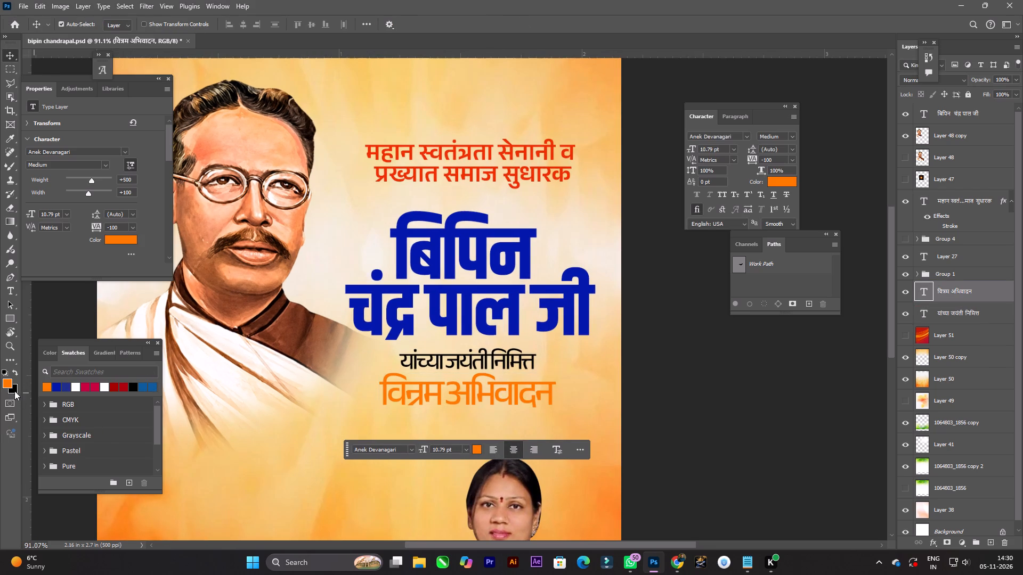
Set the foreground colour to the darker orange d95200 and apply it to the "विन्रम अभिवादन" text.
click(9, 381)
drag(665, 88, 672, 88)
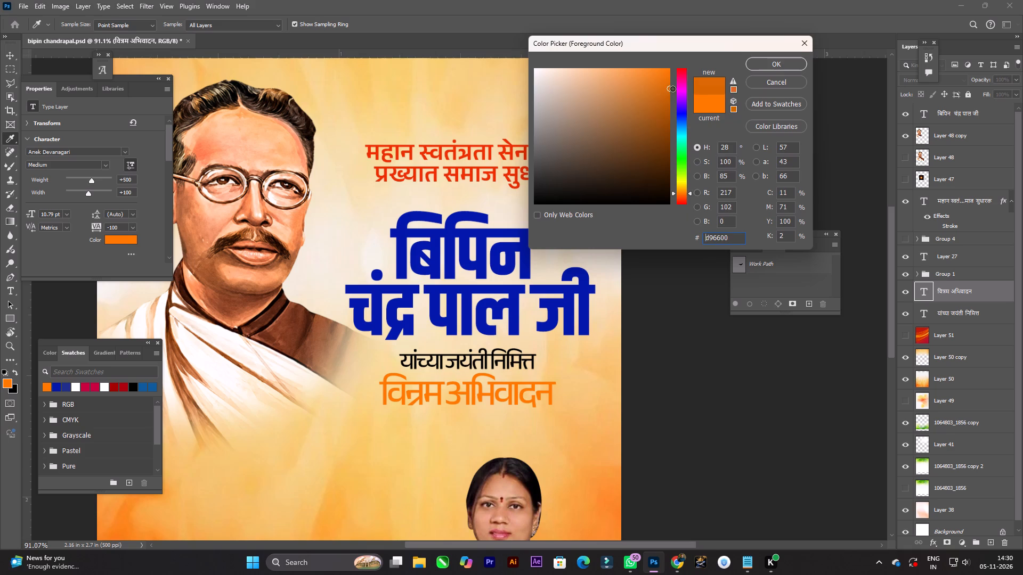
drag(672, 88, 673, 88)
click(683, 191)
click(776, 62)
click(48, 388)
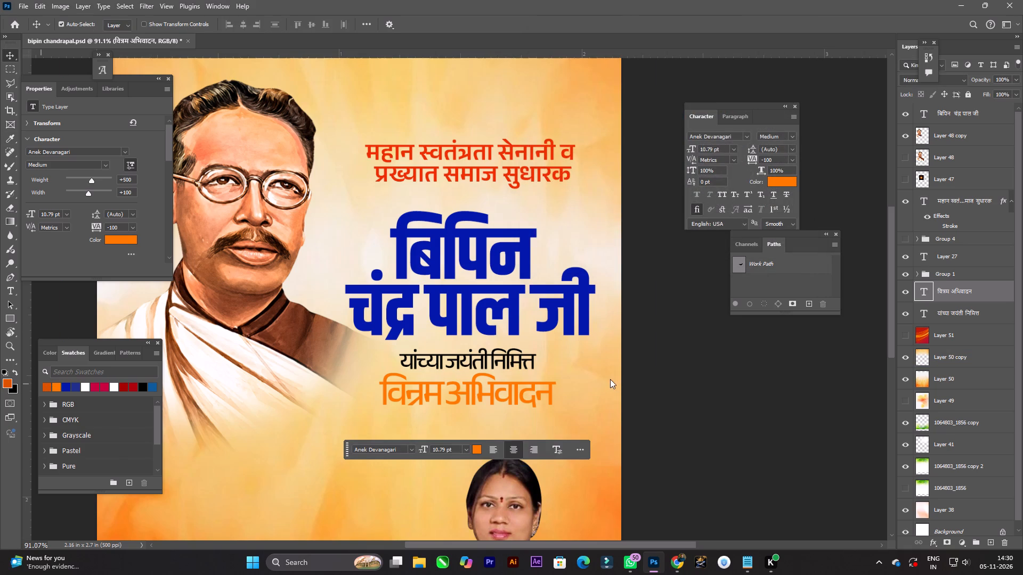
Nudge the "यांच्या जयंती निमित्त" text slightly upward beneath the blue name.
key(space)
key(space)
key(space)
key(space)
key(space)
key(space)
drag(517, 390, 488, 413)
click(477, 381)
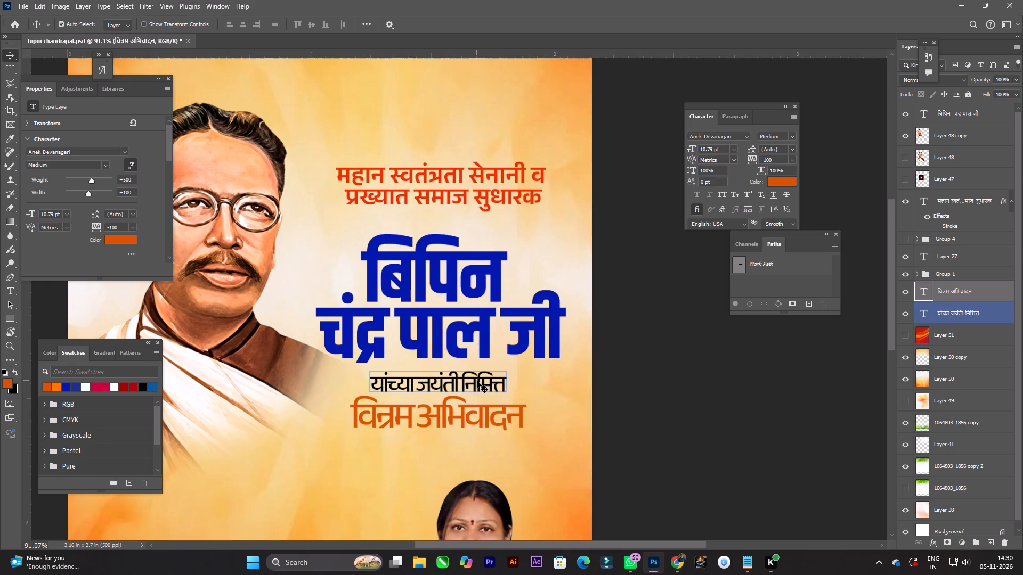
key(Up)
Append "..!" to the end of the orange "विन्रम अभिवादन" text.
ctrl+click(960, 292)
alt+scroll(417, 379, down, 1)
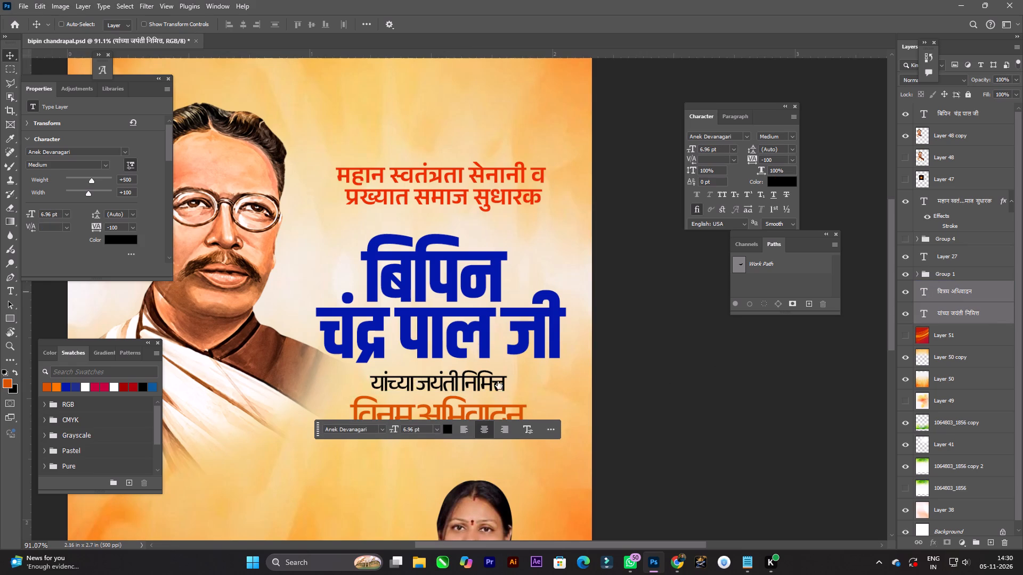
key(t)
click(520, 403)
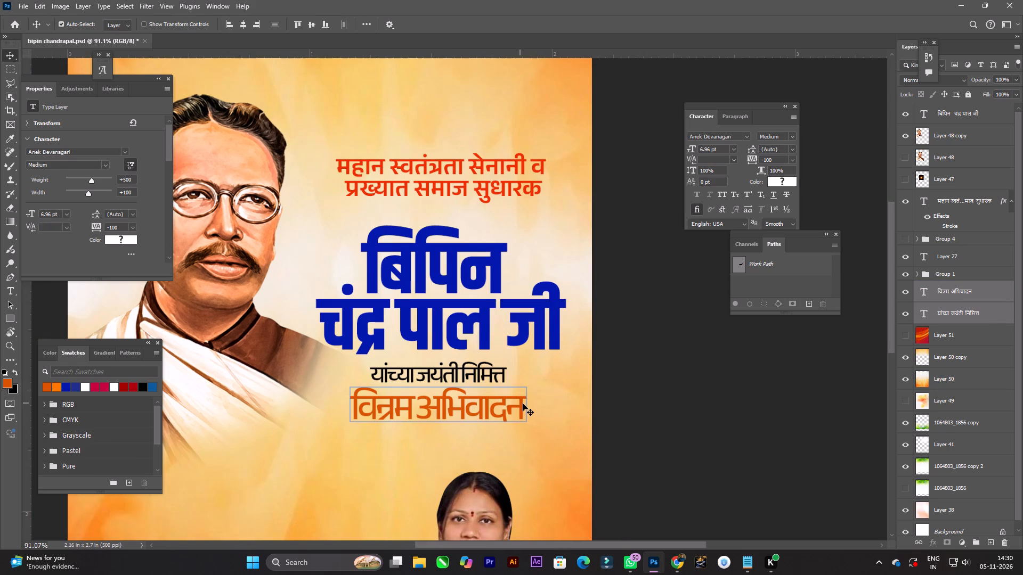
double_click(523, 404)
double_click(523, 404)
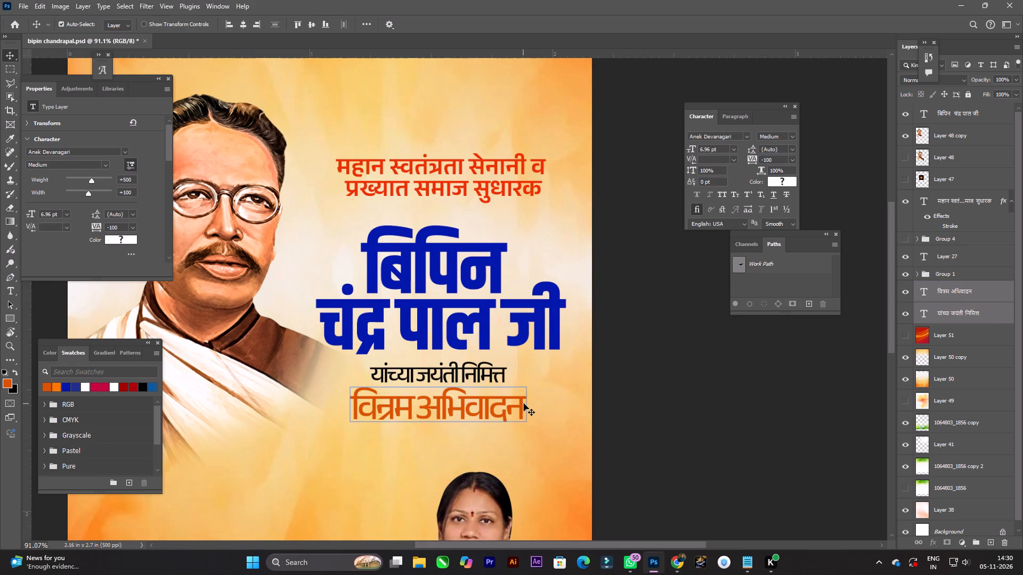
double_click(524, 404)
click(971, 307)
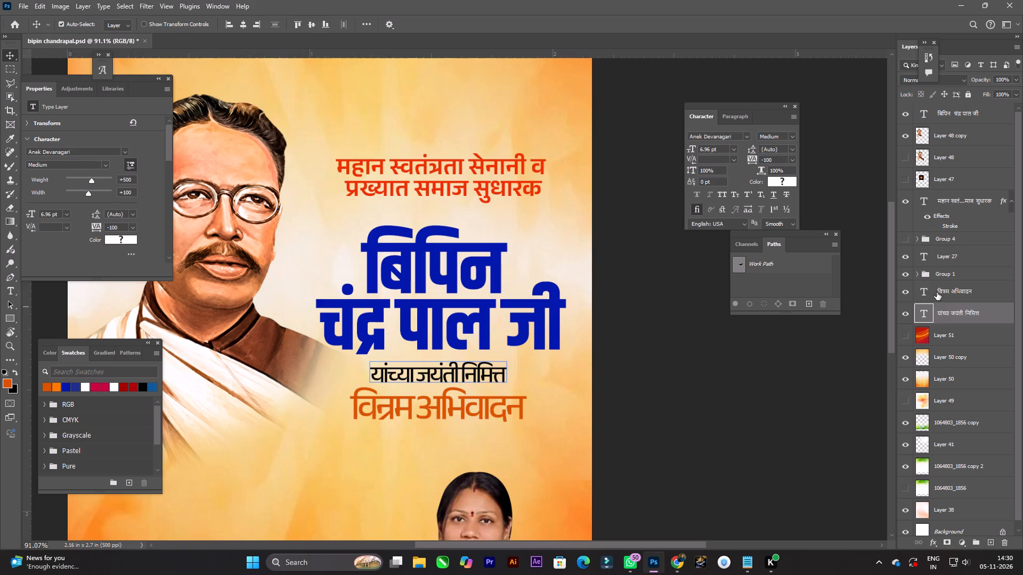
click(937, 292)
double_click(924, 290)
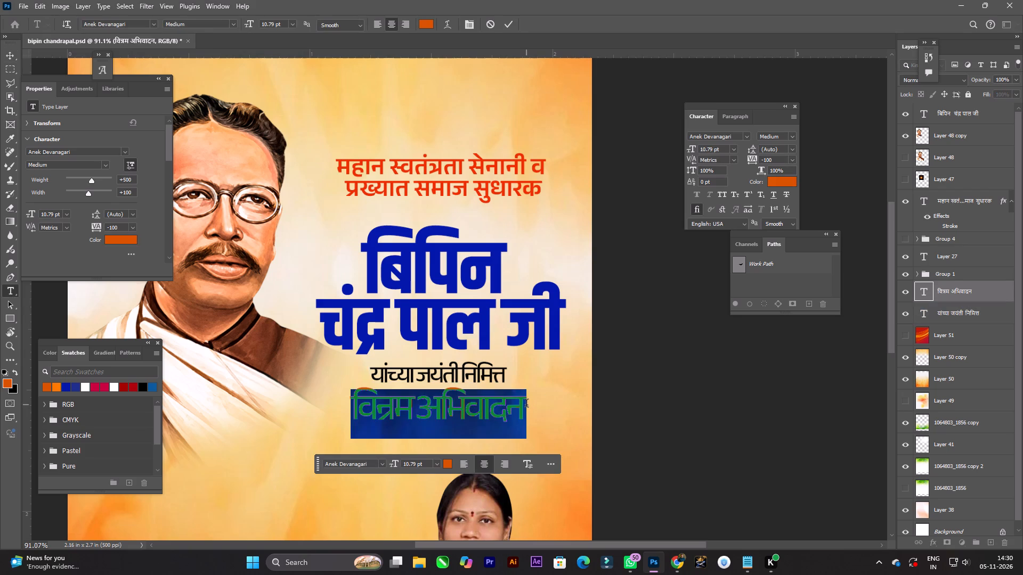
click(526, 405)
text(..)
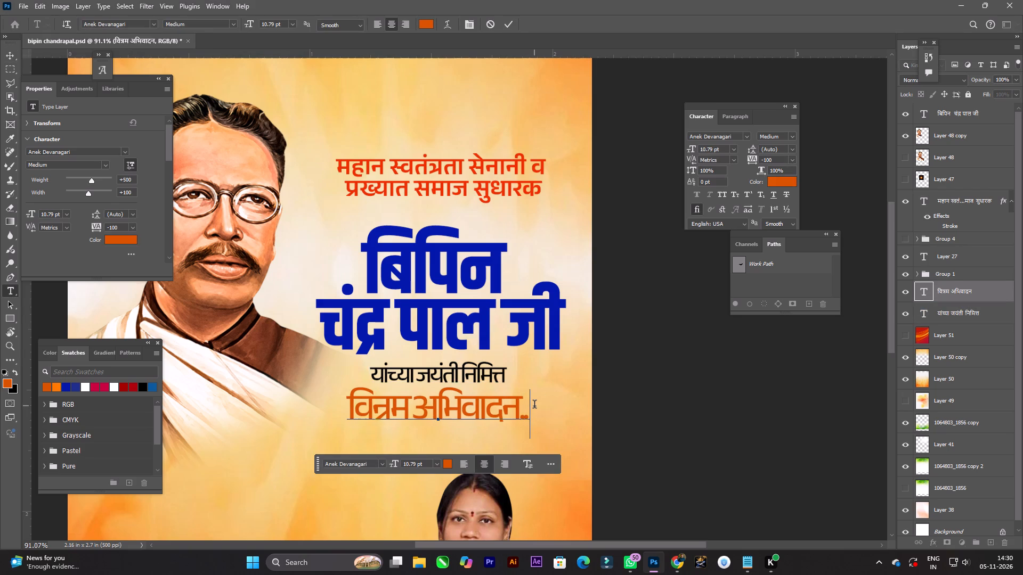
key(shift+exclam)
Set the tracking of the whole "विन्रम अभिवादन..!" text to -80.
key(ctrl+a)
key(ctrl+t)
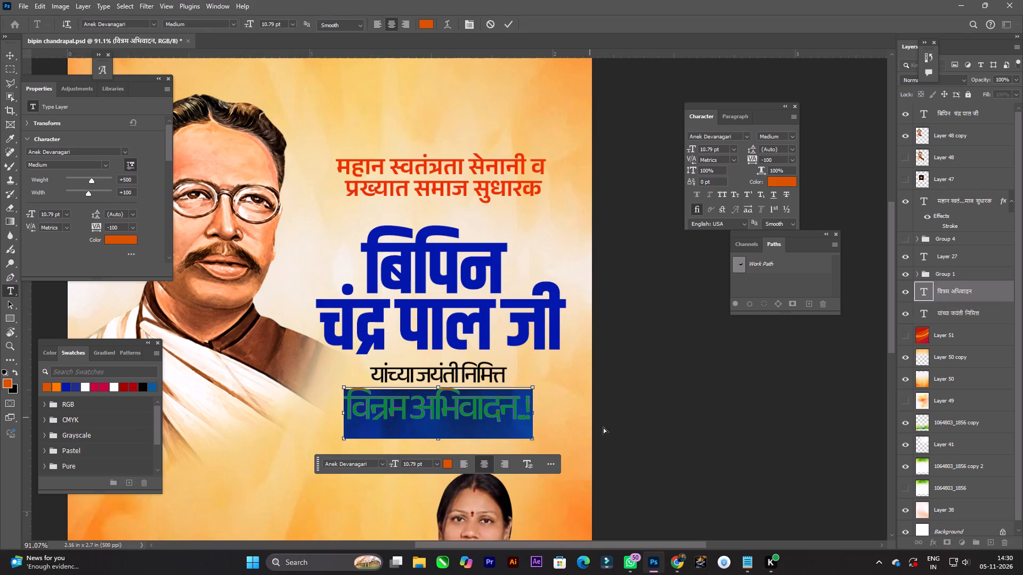
key(ctrl+t)
drag(774, 159, 764, 161)
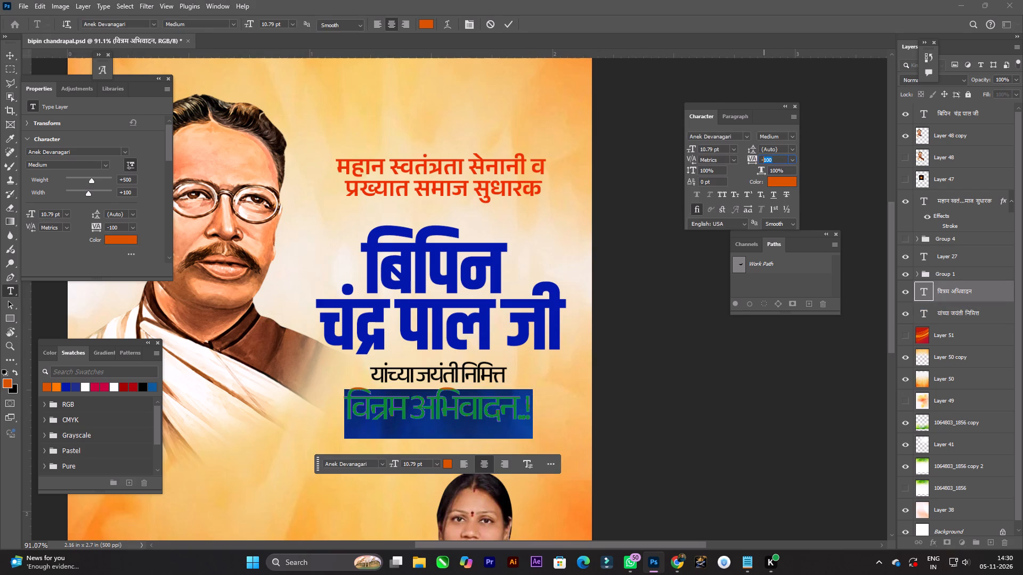
drag(764, 161, 764, 162)
text(80)
key(Return)
key(Return)
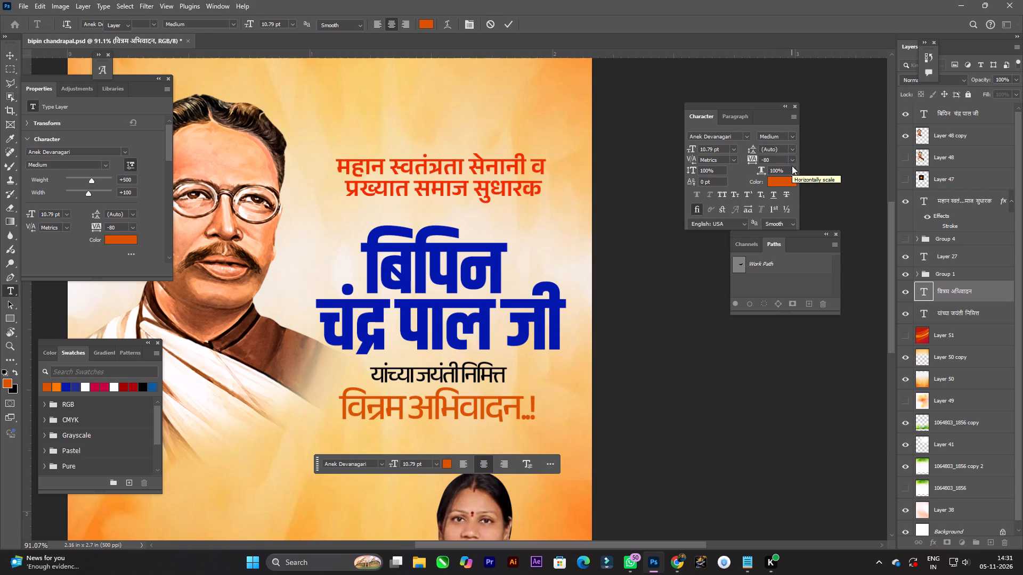
key(v)
Align the "यांच्या जयंती निमित्त" and "विन्रम अभिवादन..!" lines on their horizontal centres and group them.
ctrl+click(961, 315)
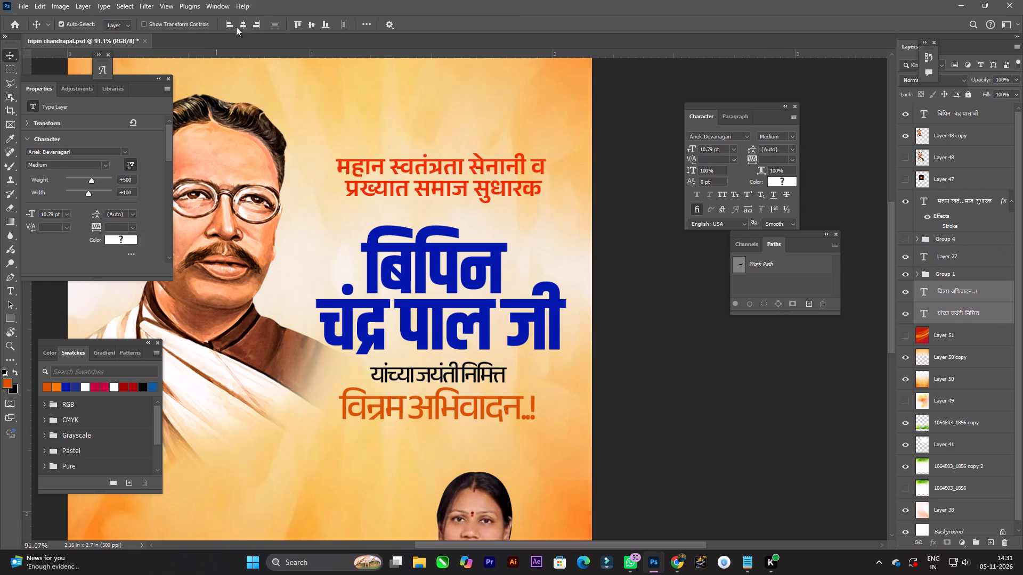
click(242, 25)
alt+scroll(535, 366, down, 2)
key(space)
key(space)
key(space)
key(space)
key(space)
key(space)
drag(646, 384, 632, 385)
key(ctrl+g)
Move the greeting group slightly right to centre it beneath the blue name and scale it down proportionally to about 95%.
alt+scroll(445, 398, down, 1)
key(alt+space)
drag(477, 391, 471, 400)
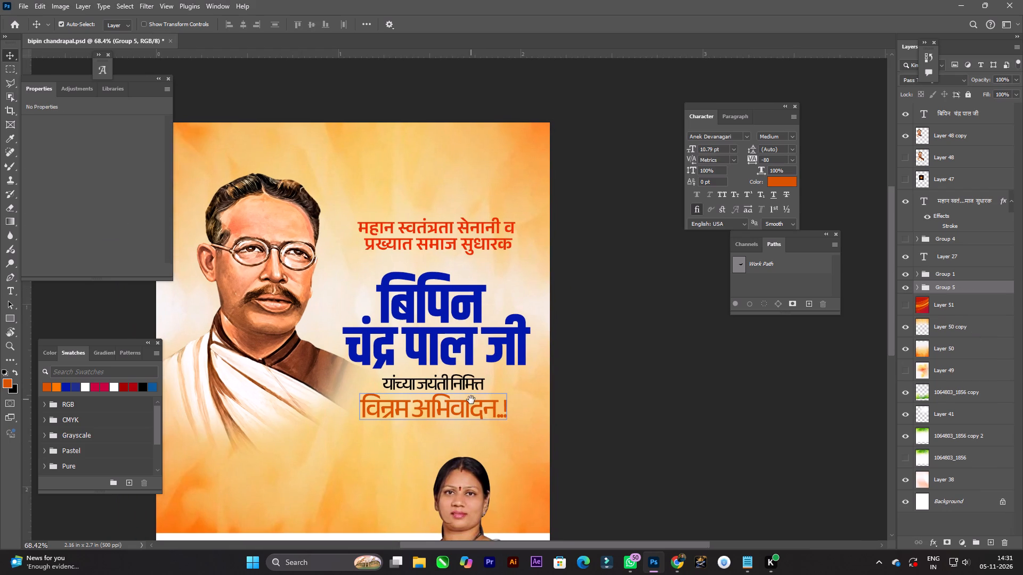
drag(471, 400, 471, 400)
key(ctrl+t)
shift+drag(451, 402, 461, 401)
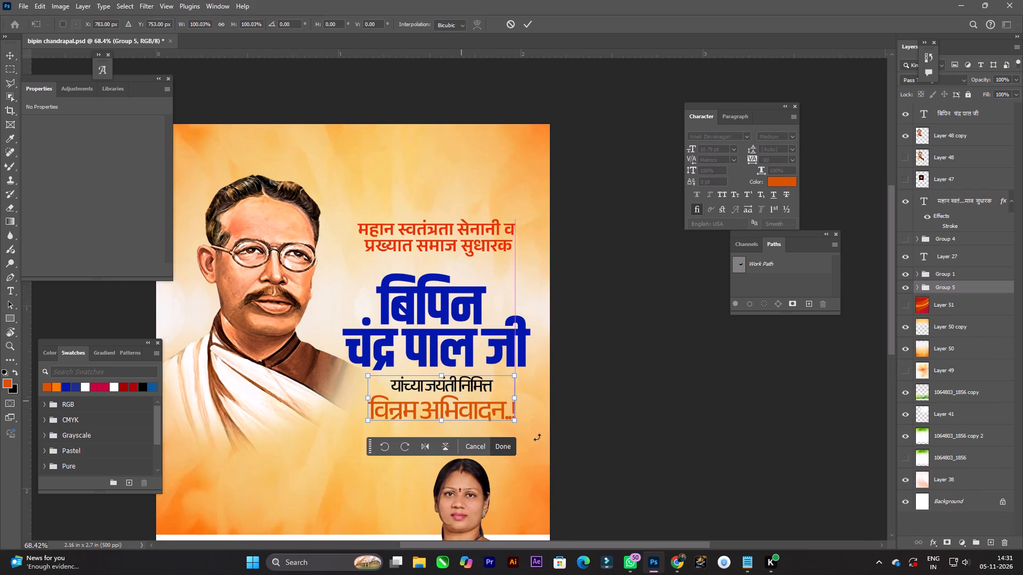
alt+click(516, 423)
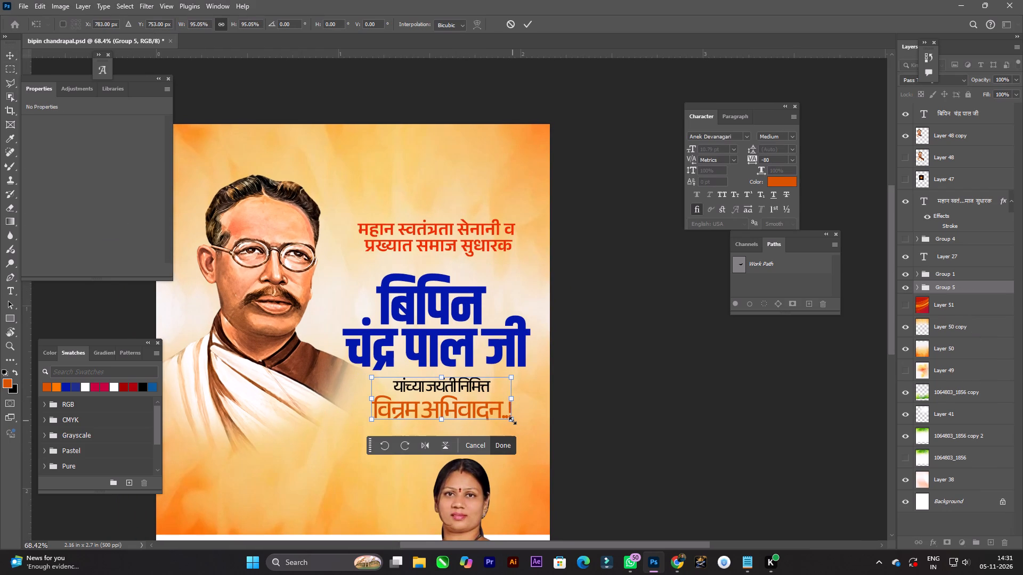
key(Return)
Nudge the greeting group slightly upward, closer to the blue name.
key(Up)
key(Up)
key(Up)
key(Up)
key(Up)
key(Up)
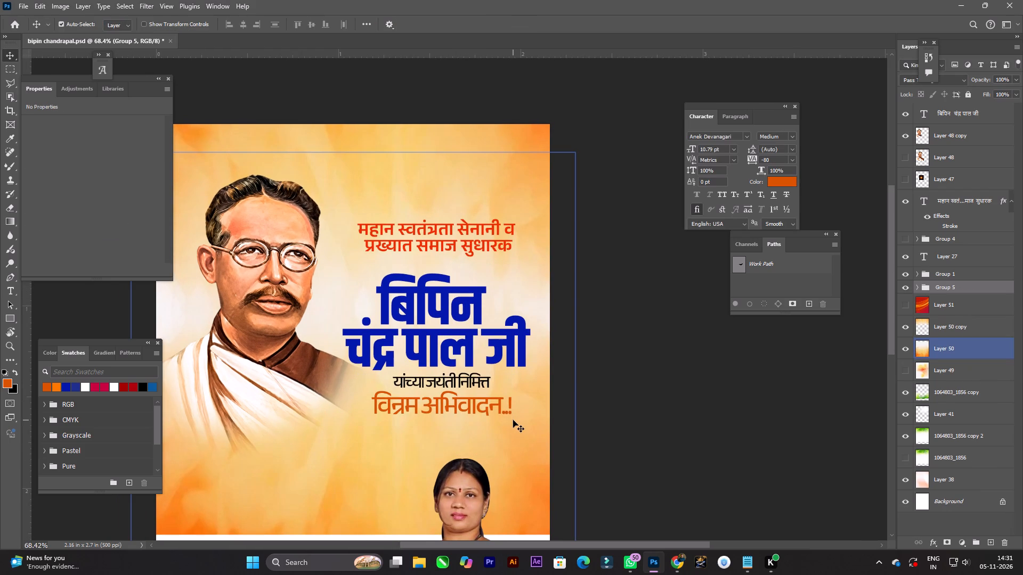
key(Down)
key(Down)
Nudge only the "यांच्या जयंती निमित्त" line inside the greeting group slightly downward, closer to the orange line.
click(951, 286)
click(453, 379)
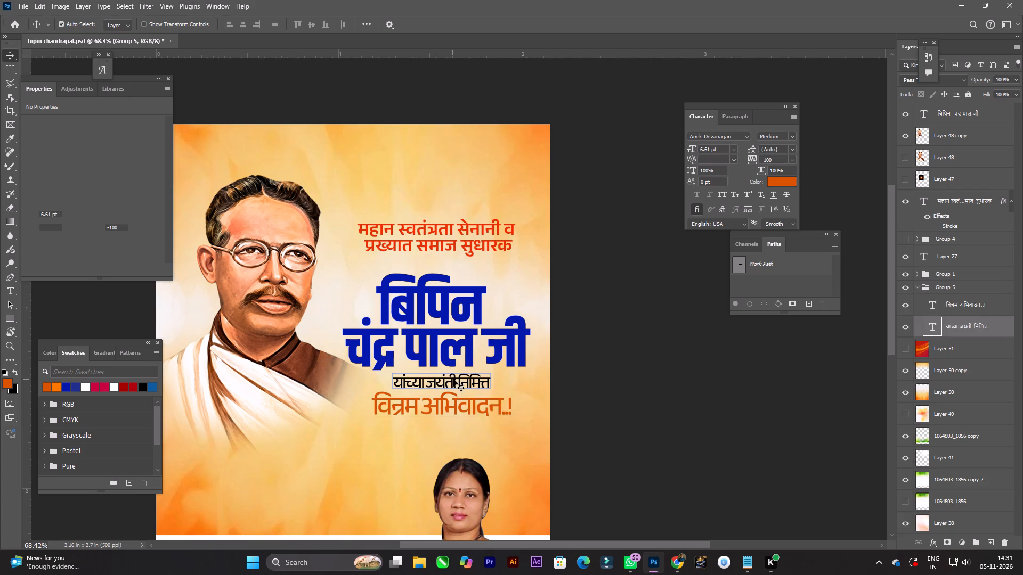
key(Down)
key(Down)
key(Down)
key(Down)
key(Down)
key(Down)
key(Down)
key(Up)
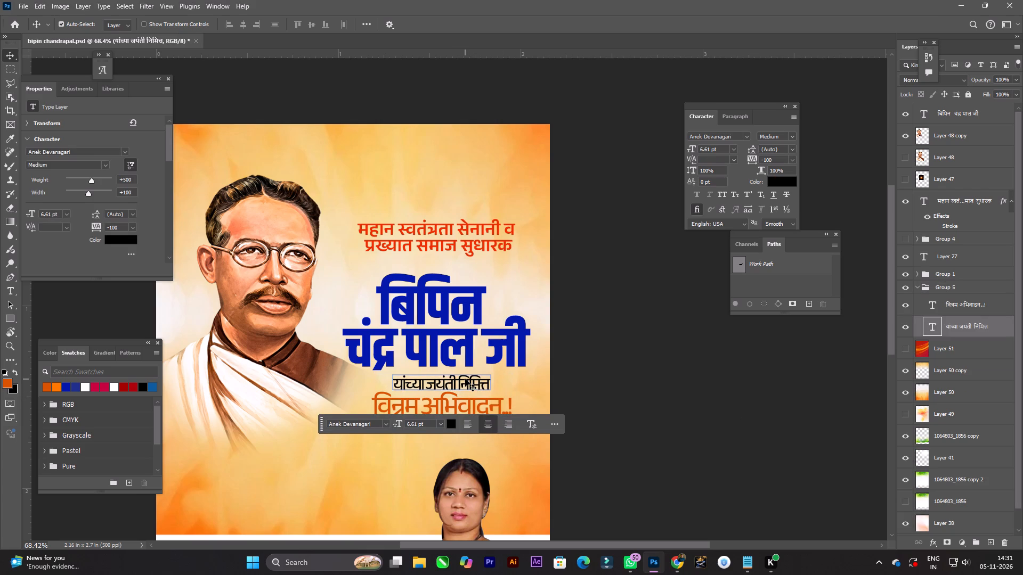
Select the whole greeting group, Group 5, and nudge it slightly upward beneath the blue name.
right_click(484, 387)
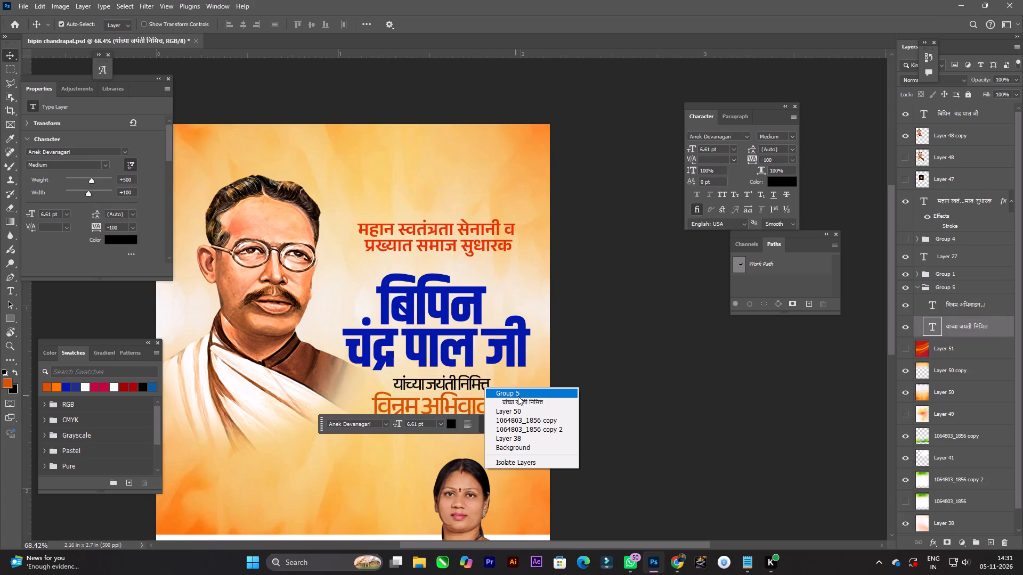
click(518, 393)
key(Up)
key(Up)
key(Up)
key(Down)
key(Down)
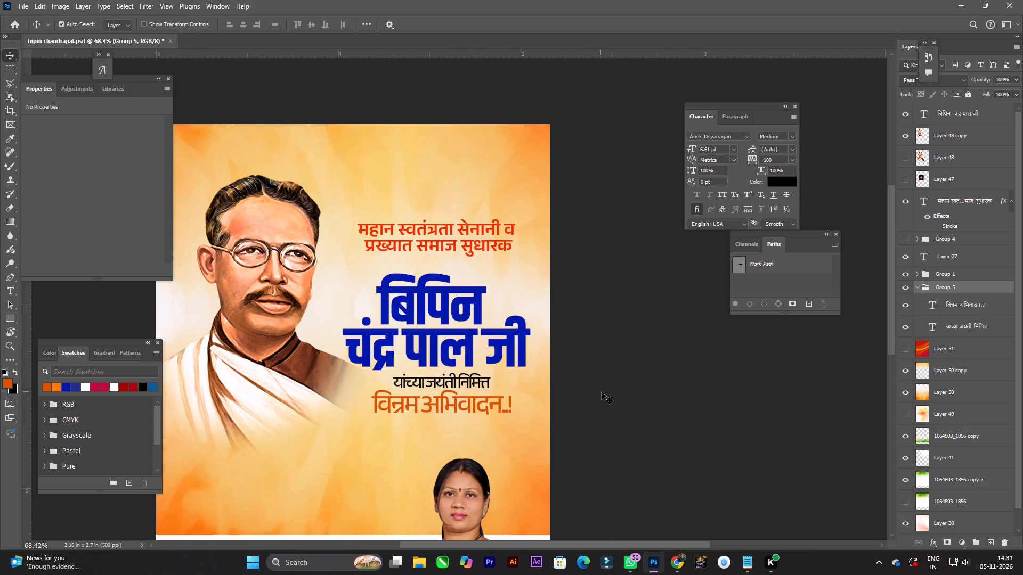
Adjust the vertical placement of the two orange background layers, Layer 50 and Layer 50 copy, behind the portrait.
key(space)
key(space)
key(space)
key(space)
drag(700, 364, 701, 369)
alt+scroll(642, 353, down, 3)
key(space)
key(space)
key(space)
key(space)
key(space)
key(space)
key(space)
key(space)
key(space)
key(space)
key(space)
key(space)
key(space)
key(space)
click(655, 354)
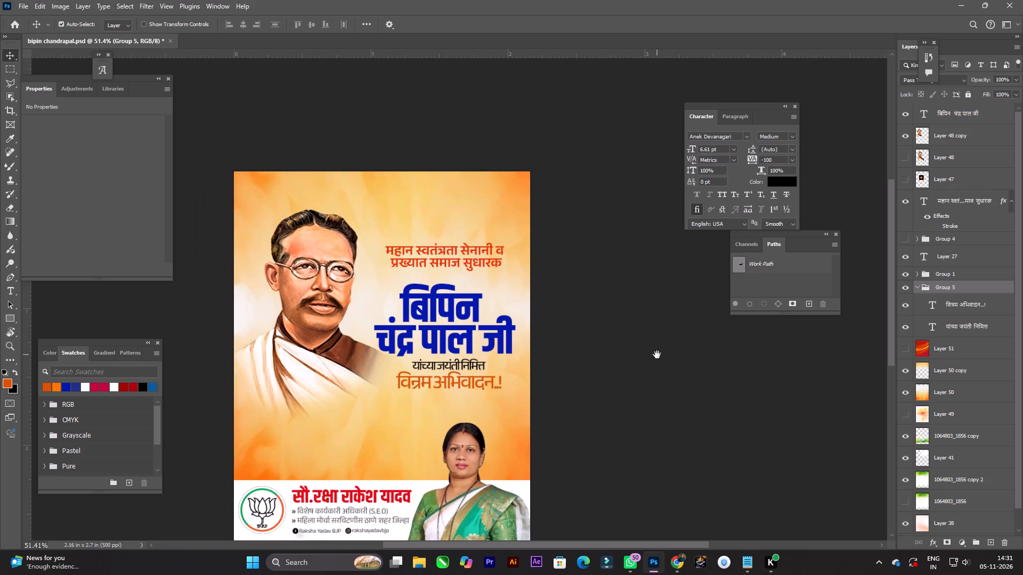
drag(518, 429, 518, 440)
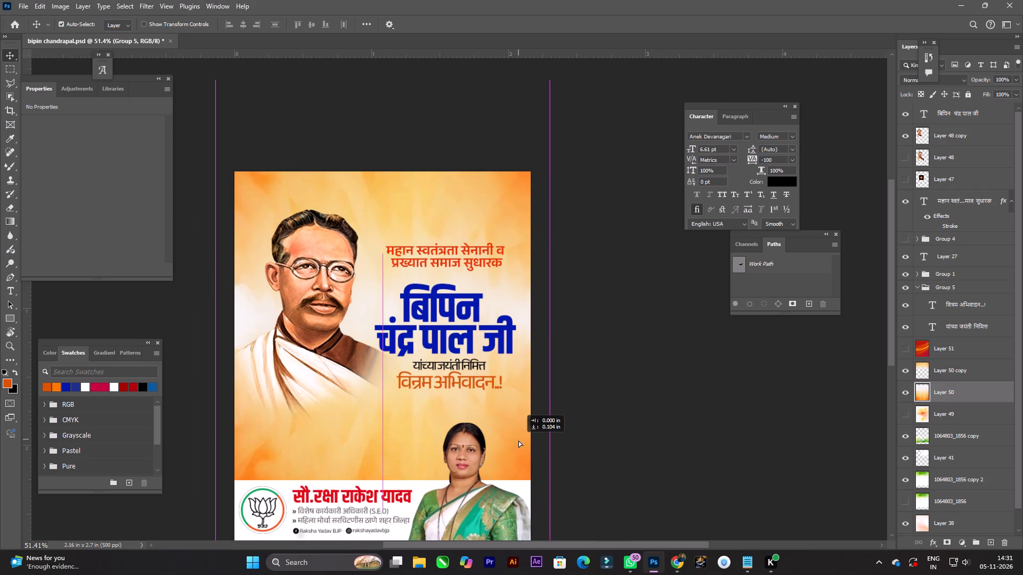
drag(518, 440, 520, 450)
drag(484, 211, 484, 207)
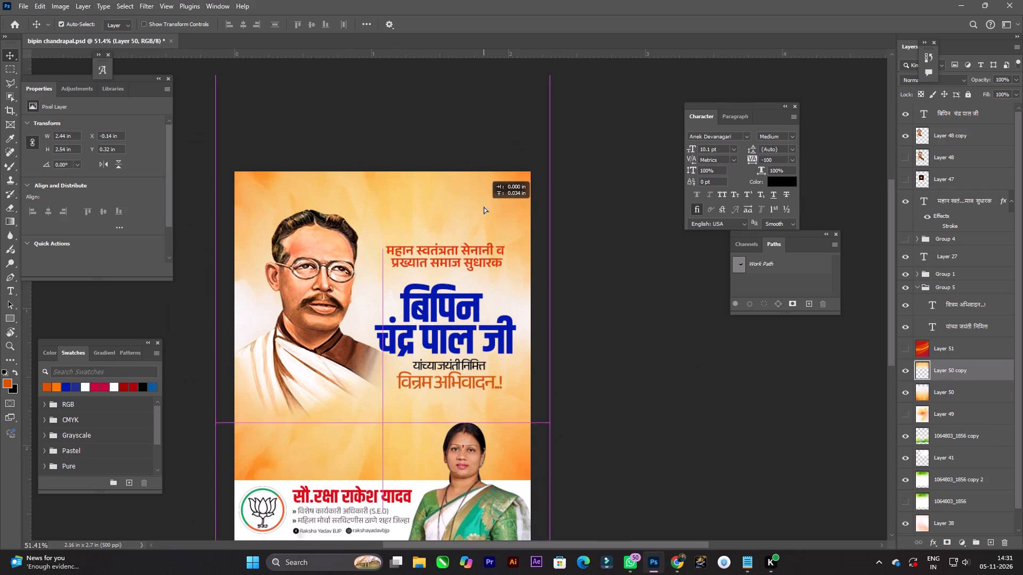
drag(484, 207, 484, 202)
key(space)
key(space)
key(space)
drag(649, 324, 645, 319)
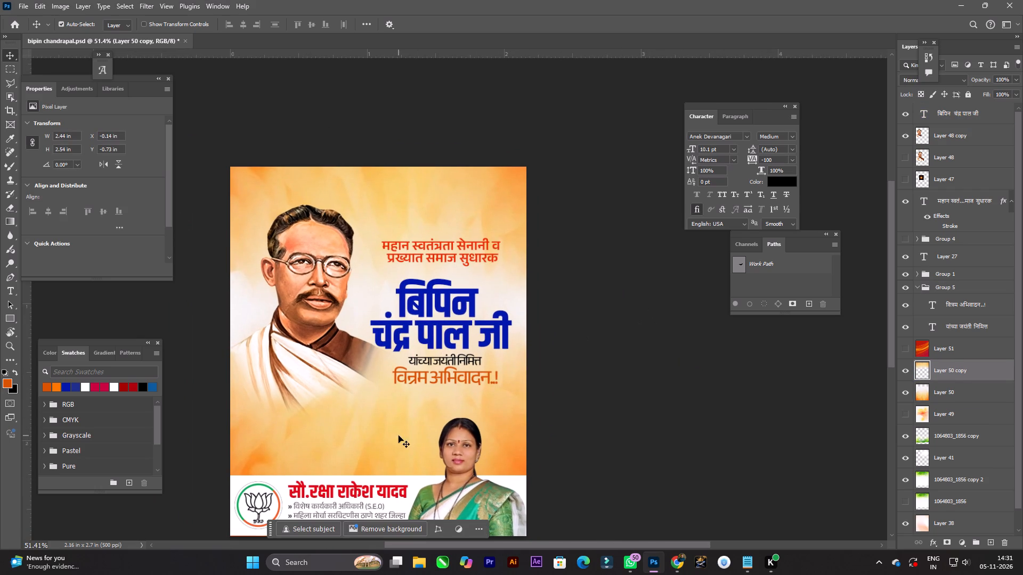
drag(398, 435, 401, 423)
Shift the leader's portrait slightly right and down.
drag(310, 336, 315, 341)
Shift the blue "बिपिन चंद्र पाल जी" name slightly up and to the right.
key(space)
key(space)
key(space)
key(space)
key(space)
key(space)
key(space)
key(space)
drag(612, 360, 606, 362)
click(451, 304)
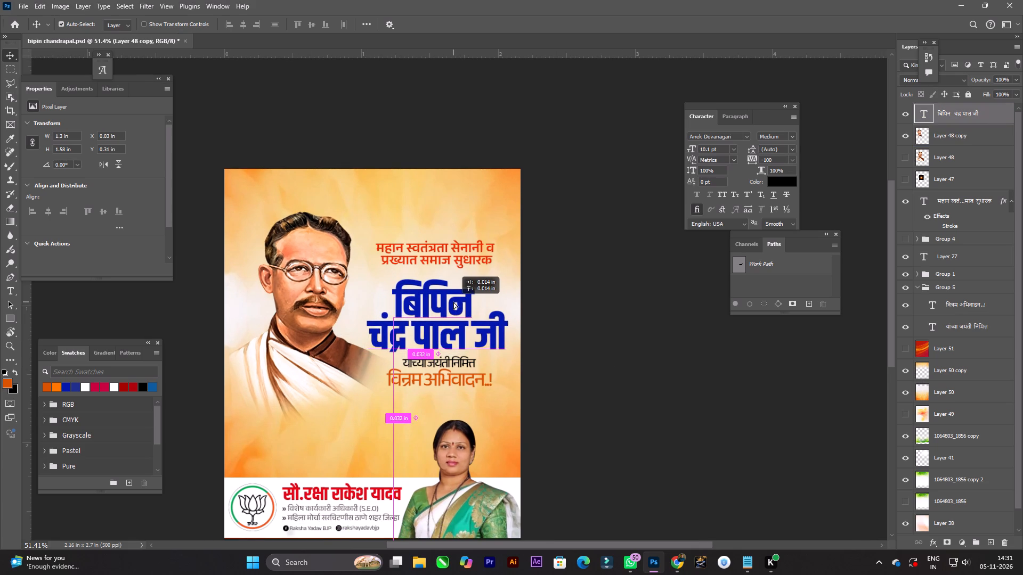
key(space)
key(space)
key(space)
key(space)
key(space)
key(space)
key(space)
key(space)
click(461, 302)
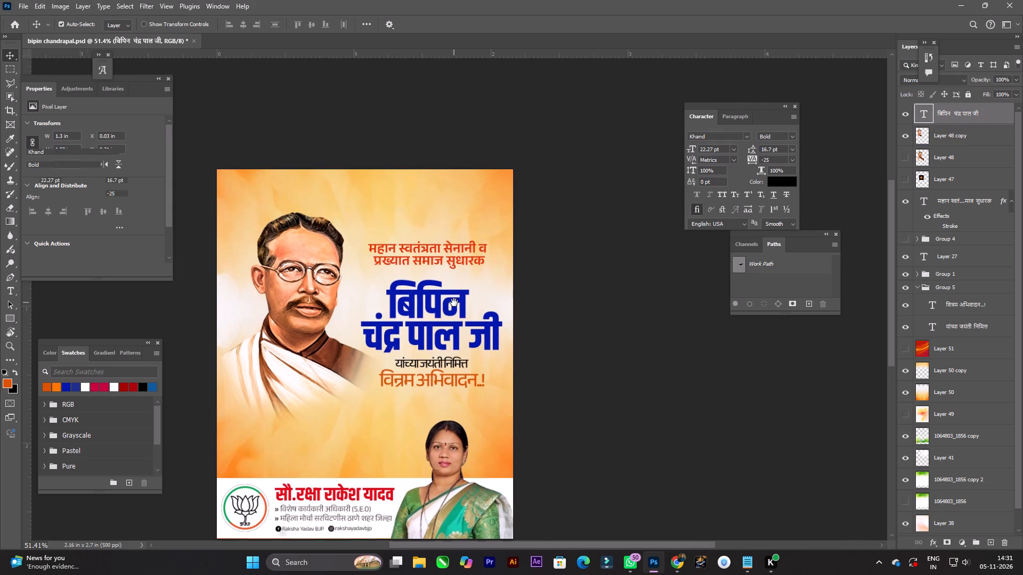
click(445, 307)
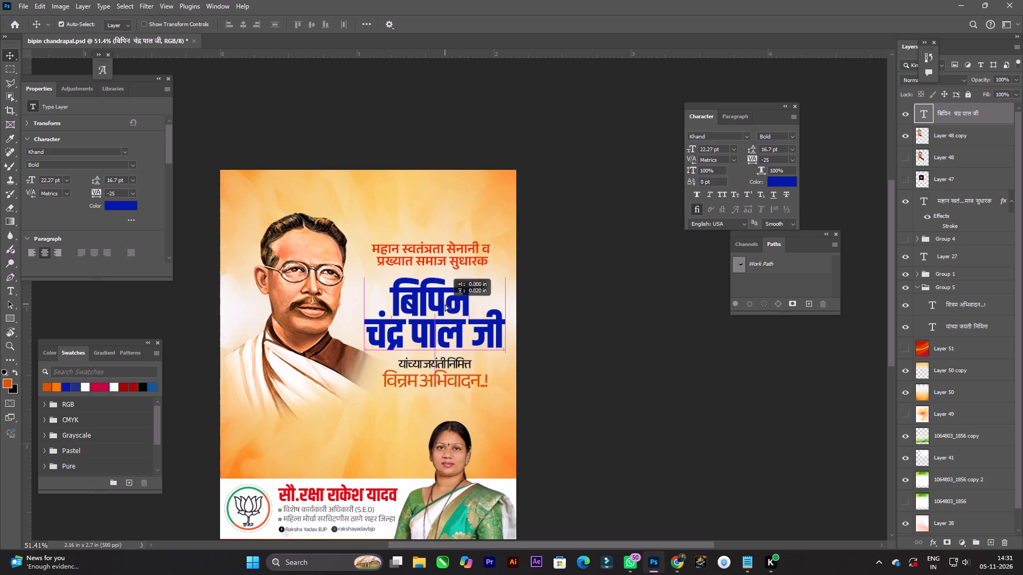
Deselect the layers and save the poster document.
key(space)
key(space)
key(space)
key(space)
key(space)
key(space)
key(space)
key(space)
key(space)
key(space)
key(space)
key(space)
key(space)
drag(460, 297, 459, 308)
key(space)
key(space)
key(space)
key(space)
key(space)
key(space)
key(space)
key(space)
key(space)
key(space)
key(space)
key(space)
key(space)
drag(481, 314, 493, 314)
click(608, 304)
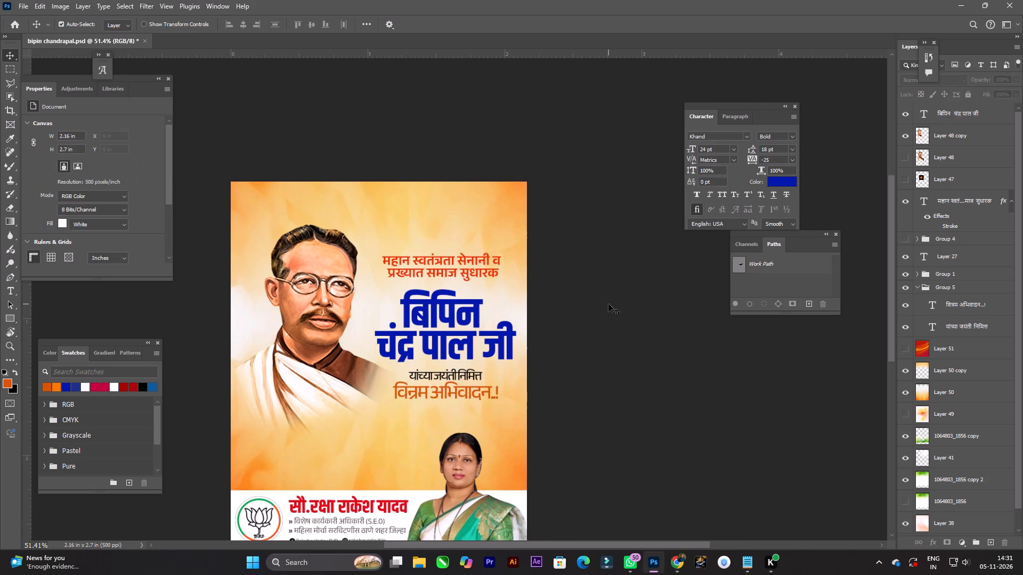
key(ctrl+s)
Draw a dark orange ellipse shape as a circle about 0.78 in across over the portrait's face.
alt+scroll(309, 252, up, 2)
key(space)
drag(322, 275, 334, 276)
click(9, 317)
right_click(9, 317)
click(40, 328)
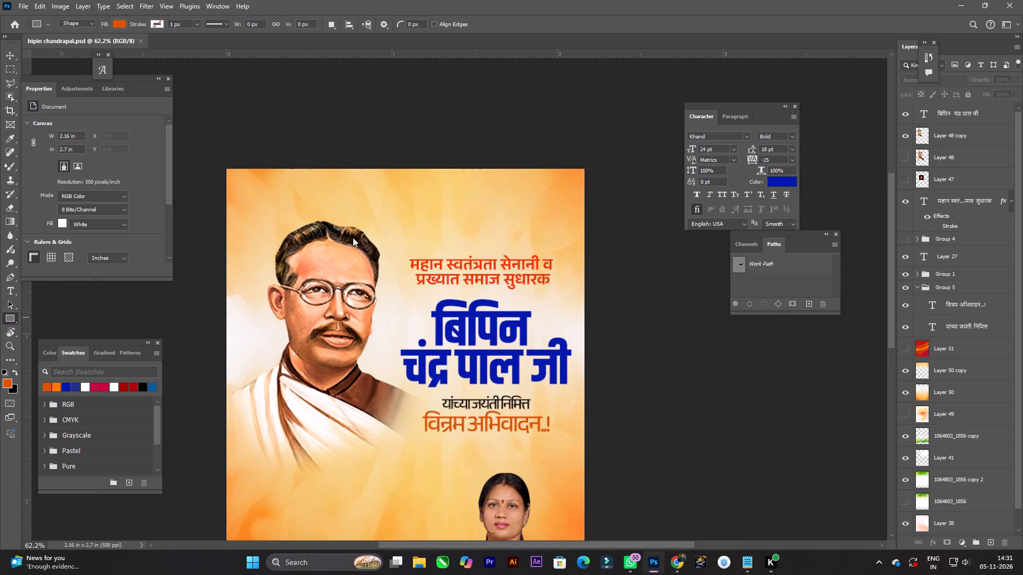
shift+drag(269, 242, 432, 372)
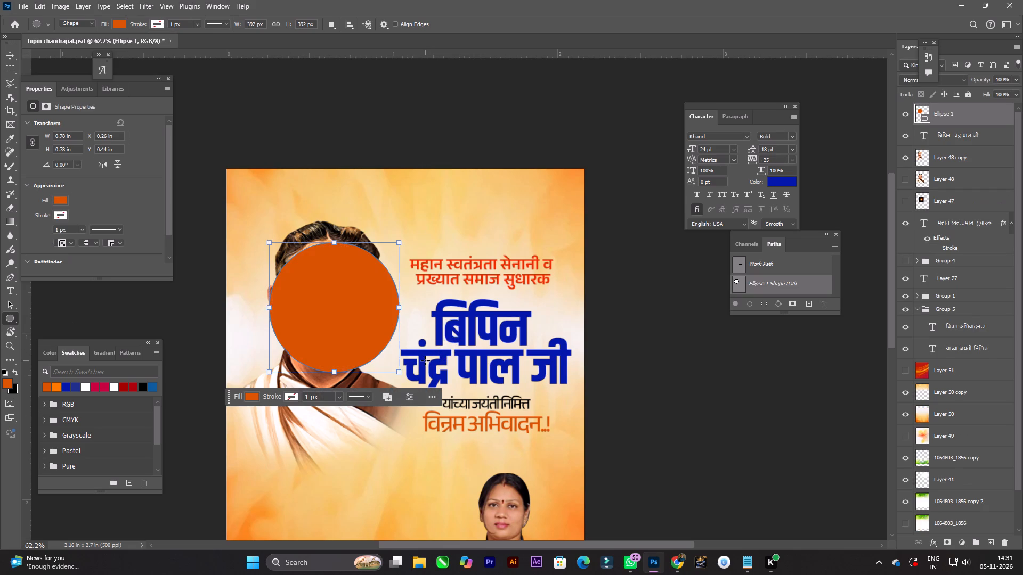
Move the orange circle slightly up and left over the portrait's head and enlarge it to about 0.85 in across.
key(v)
key(ctrl+t)
click(371, 328)
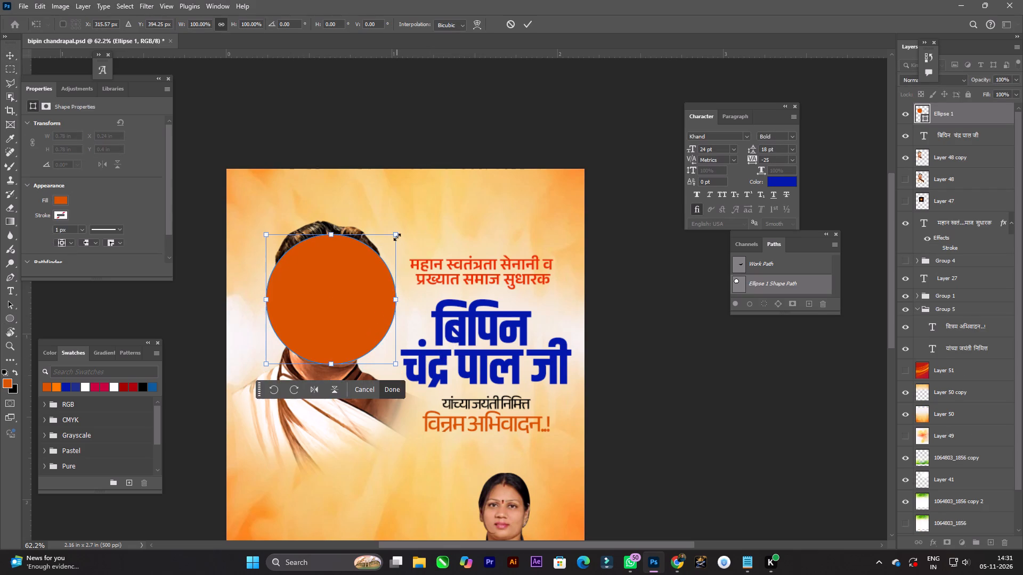
alt+drag(397, 235, 405, 232)
double_click(342, 267)
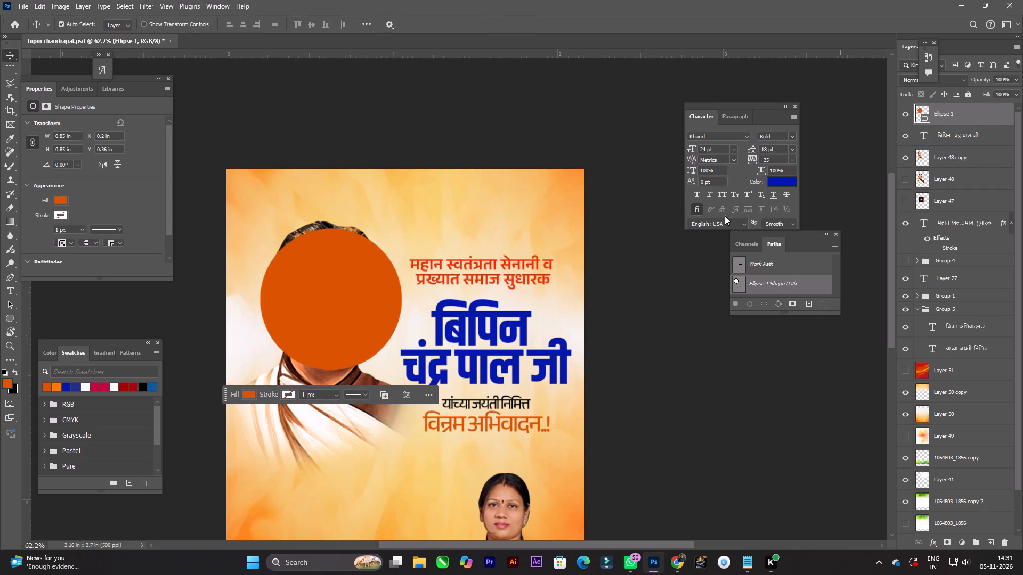
Move the orange circle's layer beneath the portrait layer so the circle sits behind the head.
click(360, 421)
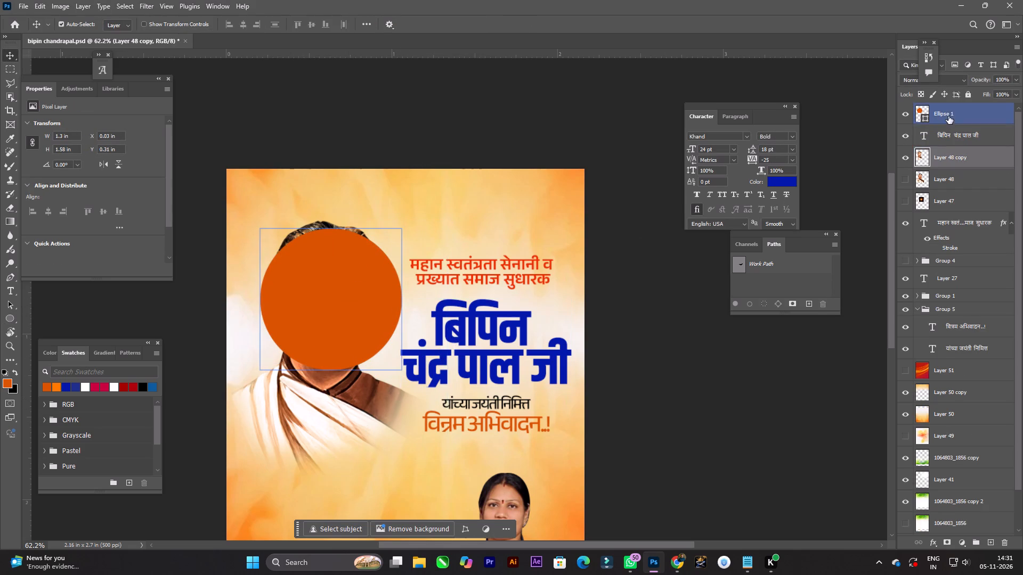
drag(948, 116, 958, 171)
Enlarge the orange circle to about 0.89 in across and shift it up and left behind the head.
key(v)
key(ctrl+t)
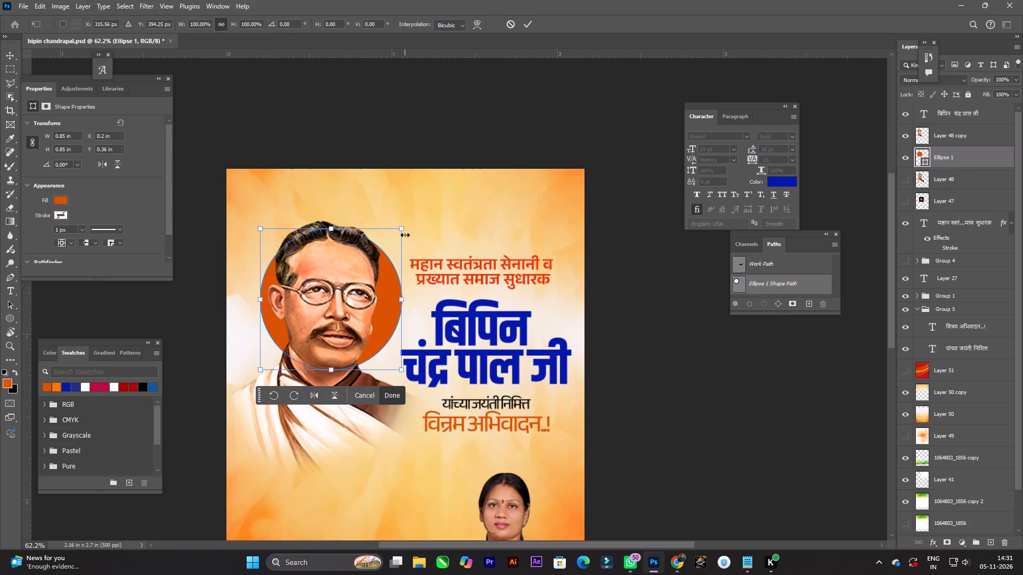
alt+click(405, 230)
drag(394, 310, 386, 296)
double_click(386, 297)
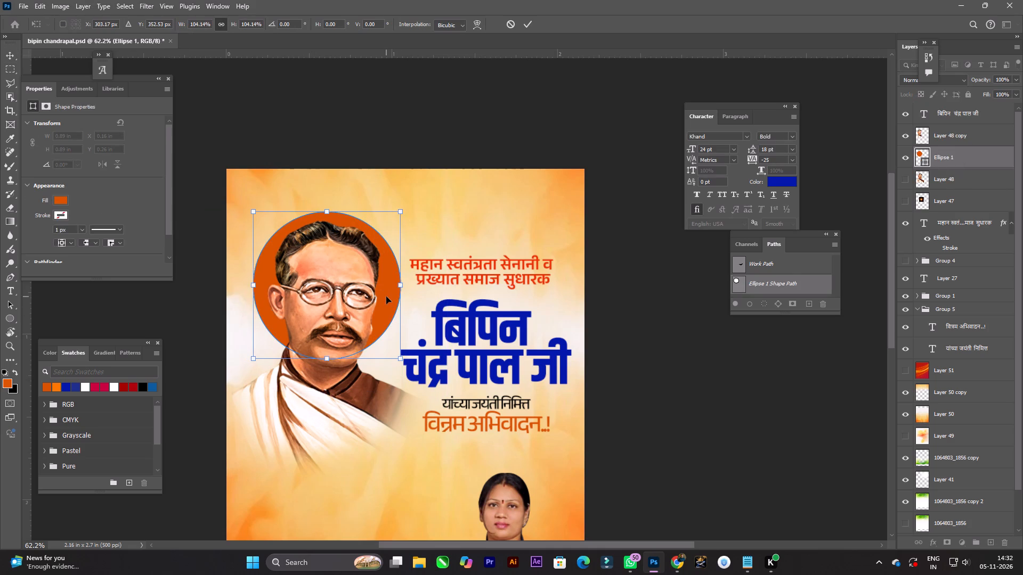
Recolor the circle behind the portrait to a brighter orange from the recent swatches.
click(55, 388)
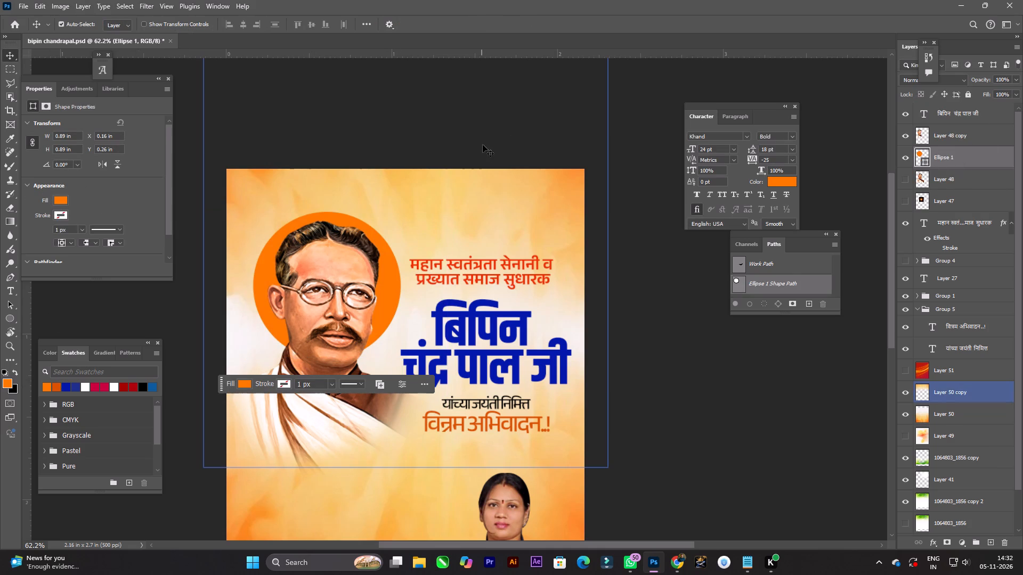
Start the Eraser on the orange circle and rasterize its shape layer.
key(e)
click(357, 311)
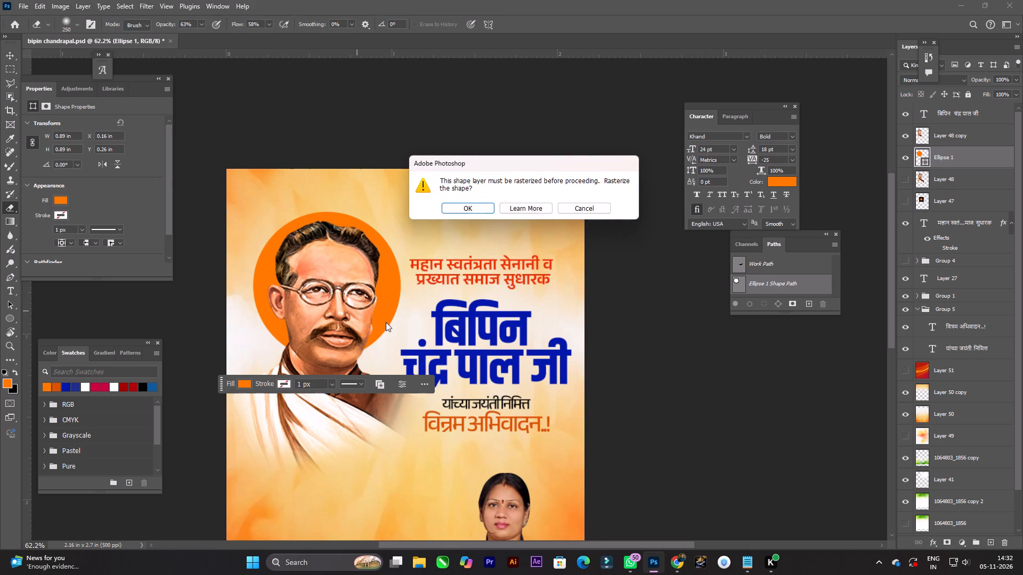
click(482, 211)
Enlarge the soft Eraser brush to 600 px and fade out the orange circle's lower half behind the face.
key(bracketright)
key(bracketright)
key(bracketright)
key(bracketright)
key(bracketright)
key(bracketright)
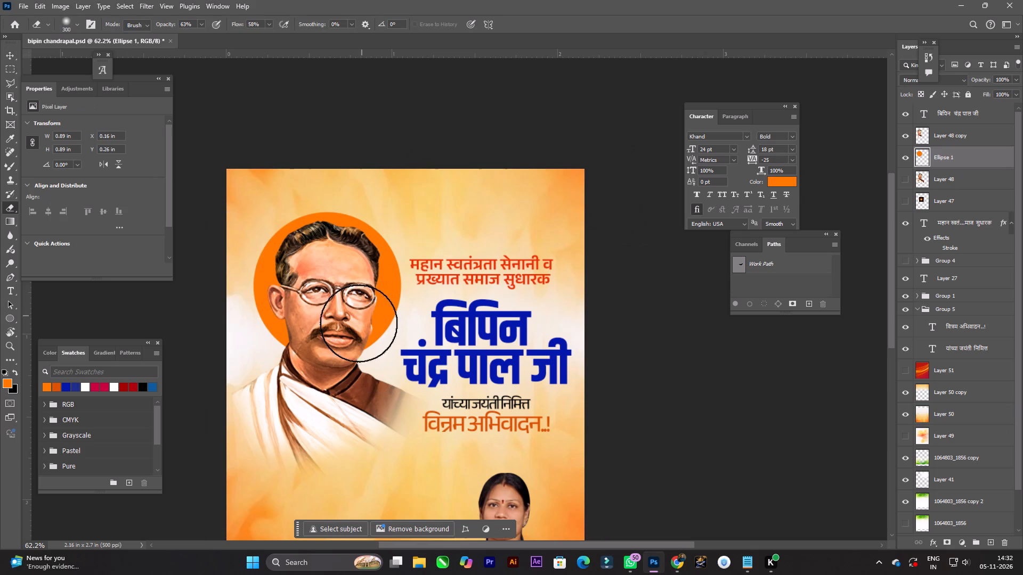
key(bracketleft)
key(bracketleft)
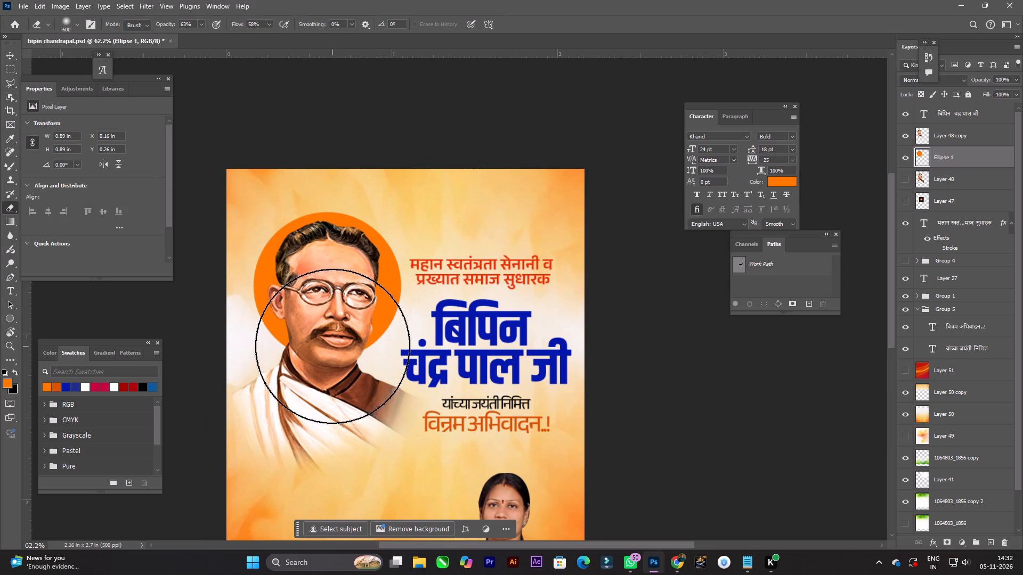
triple_click(331, 335)
triple_click(331, 335)
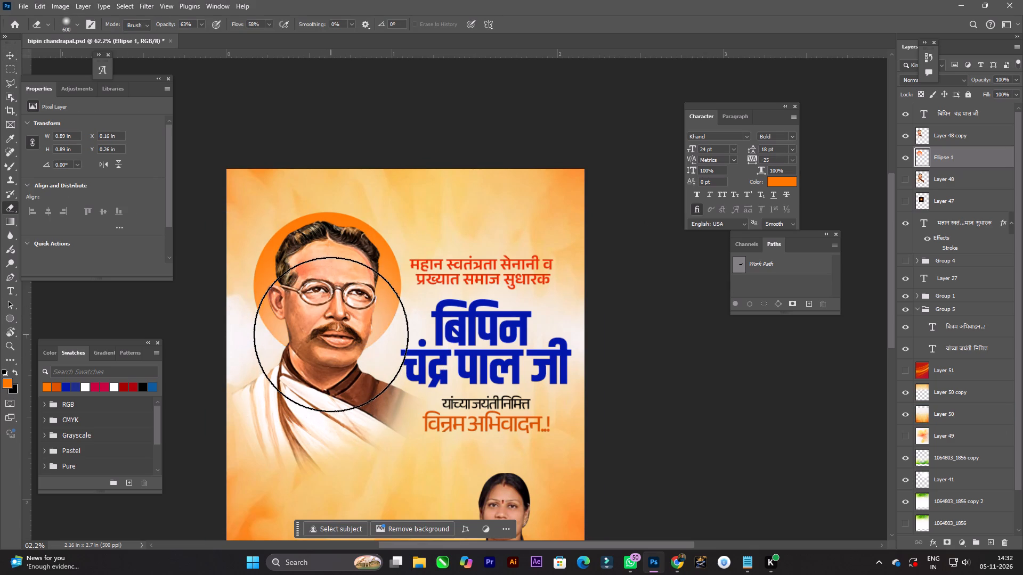
double_click(331, 334)
triple_click(312, 334)
click(346, 332)
click(356, 331)
drag(354, 335, 353, 336)
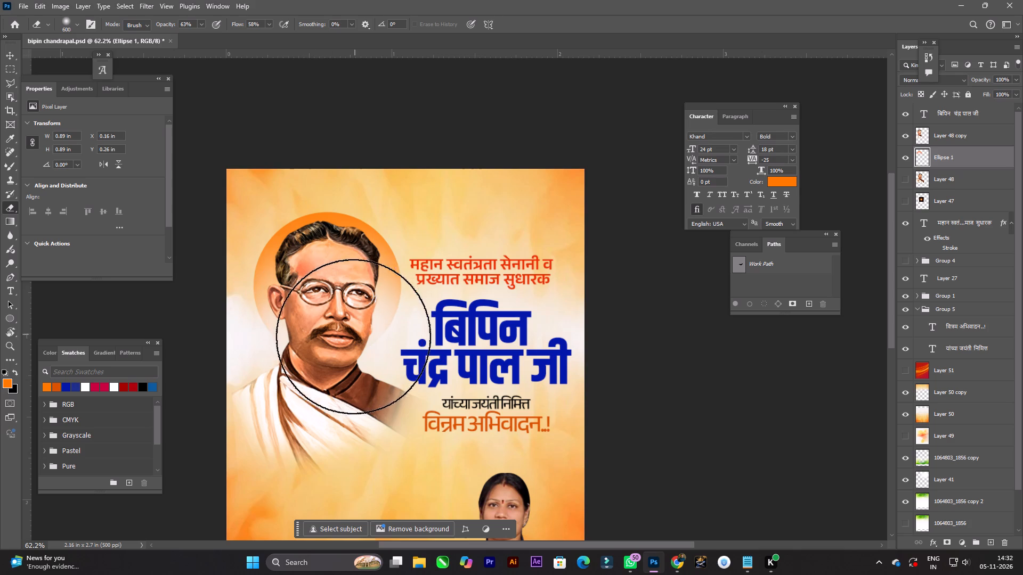
Erase the remaining orange along the circle's lower edges on both sides of the neck and shoulders.
drag(353, 336, 347, 337)
double_click(315, 335)
click(307, 335)
click(281, 337)
click(352, 358)
click(395, 359)
drag(403, 354, 402, 360)
drag(308, 369, 283, 366)
double_click(279, 364)
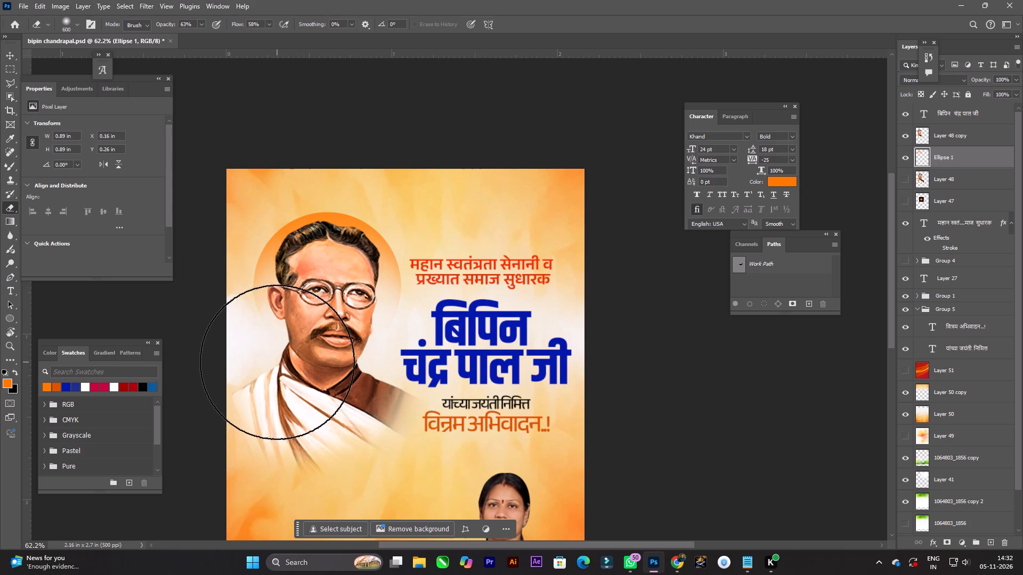
Scale the faded orange circle up to about 0.97 in across and reposition it behind the head.
key(v)
key(ctrl+t)
alt+drag(400, 214, 407, 209)
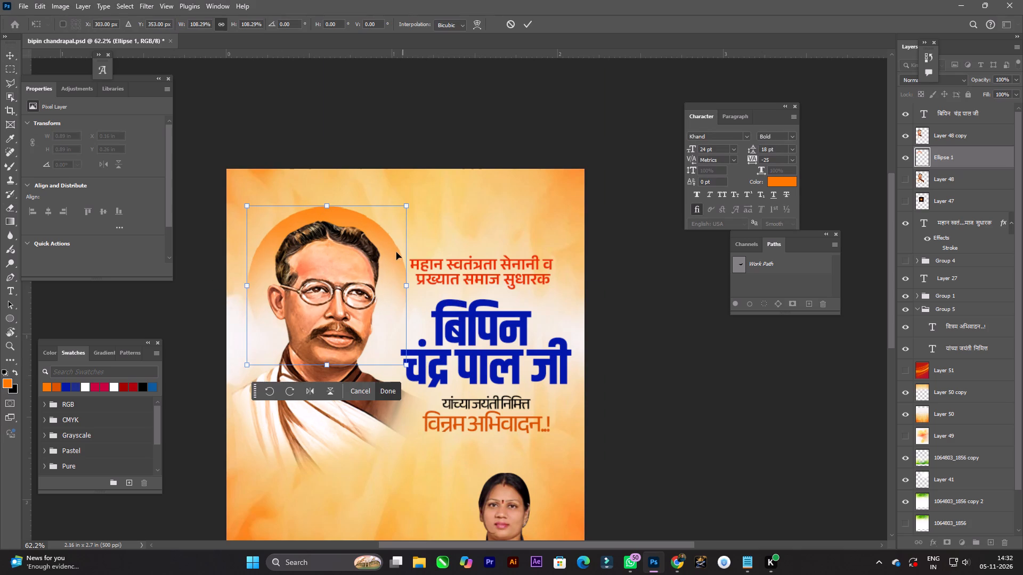
drag(396, 253, 396, 268)
drag(398, 276, 399, 267)
double_click(399, 267)
Reduce the faded circle slightly to about 0.96 in across and raise it to about 0.21 in from the poster's top.
key(v)
key(space)
key(space)
key(space)
key(space)
key(space)
key(space)
key(space)
key(space)
drag(416, 258, 410, 254)
alt+scroll(367, 254, up, 1)
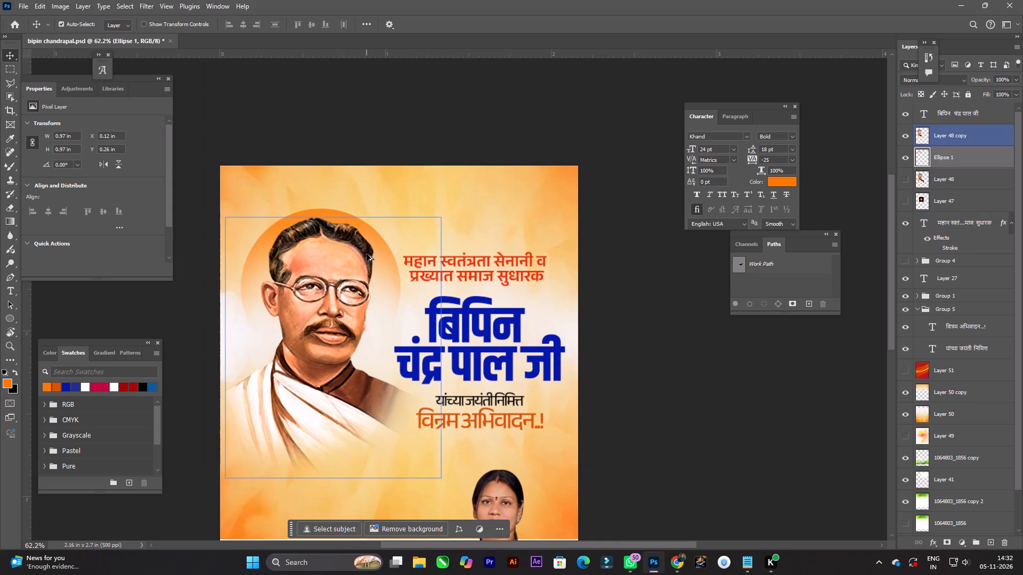
alt+scroll(367, 254, up, 1)
key(space)
click(378, 250)
key(ctrl+t)
alt+click(410, 202)
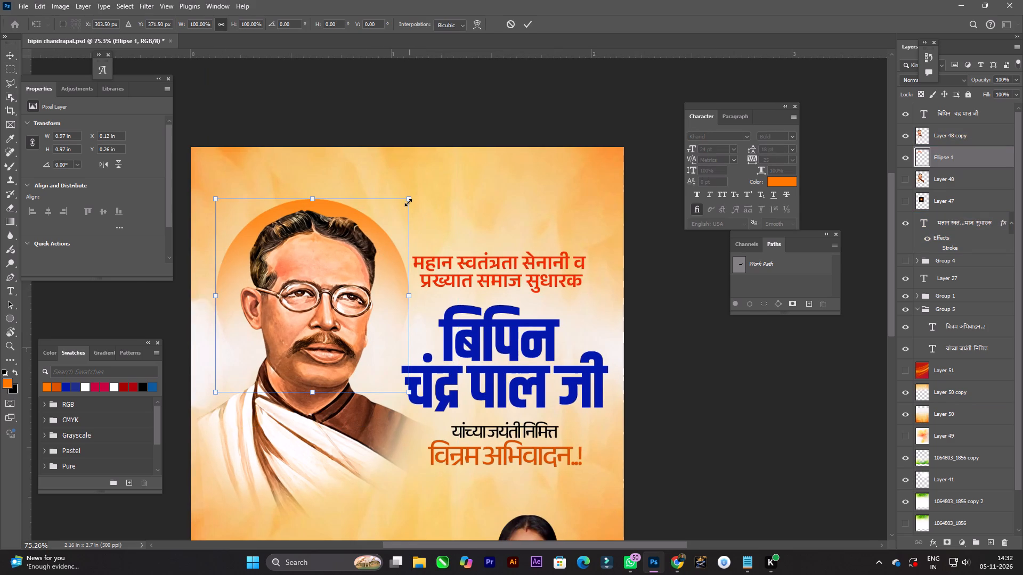
drag(393, 286, 395, 280)
key(Return)
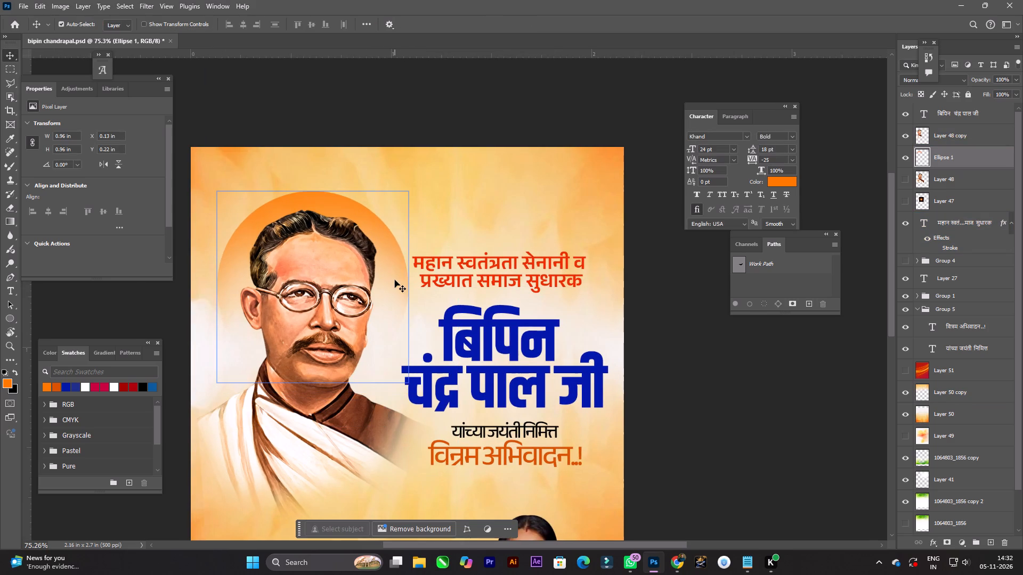
key(Down)
key(Down)
key(Up)
key(Up)
key(Up)
key(Down)
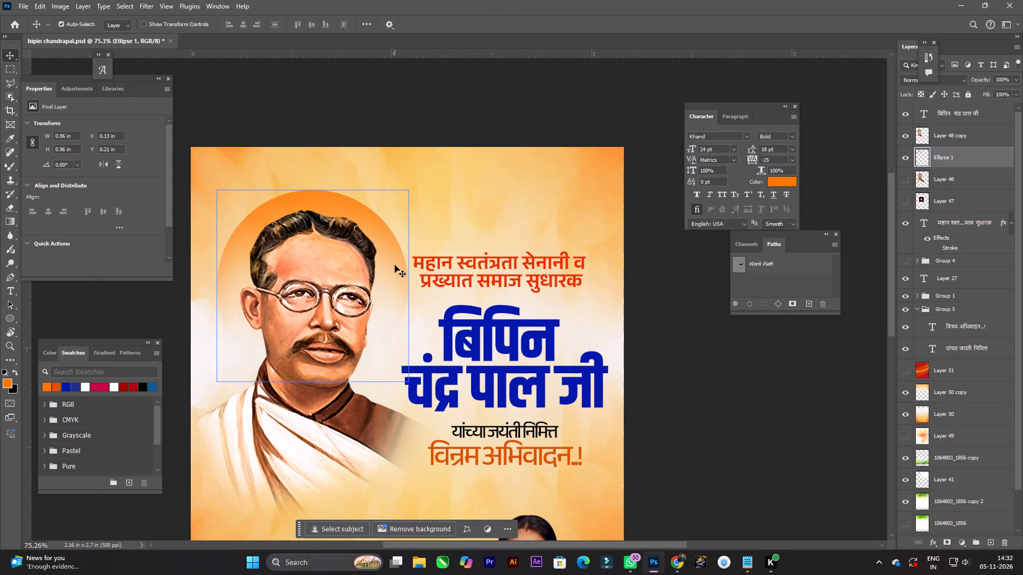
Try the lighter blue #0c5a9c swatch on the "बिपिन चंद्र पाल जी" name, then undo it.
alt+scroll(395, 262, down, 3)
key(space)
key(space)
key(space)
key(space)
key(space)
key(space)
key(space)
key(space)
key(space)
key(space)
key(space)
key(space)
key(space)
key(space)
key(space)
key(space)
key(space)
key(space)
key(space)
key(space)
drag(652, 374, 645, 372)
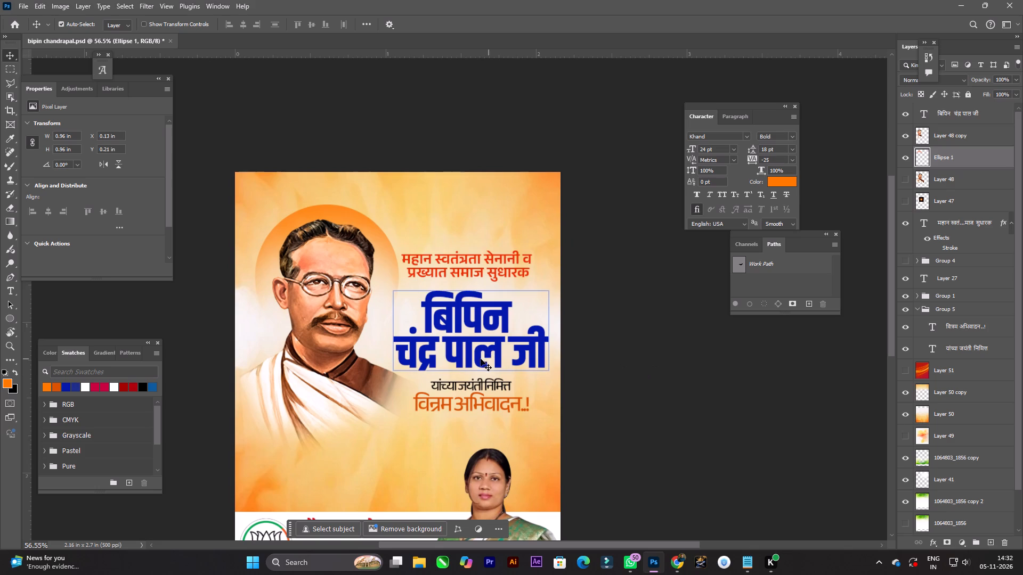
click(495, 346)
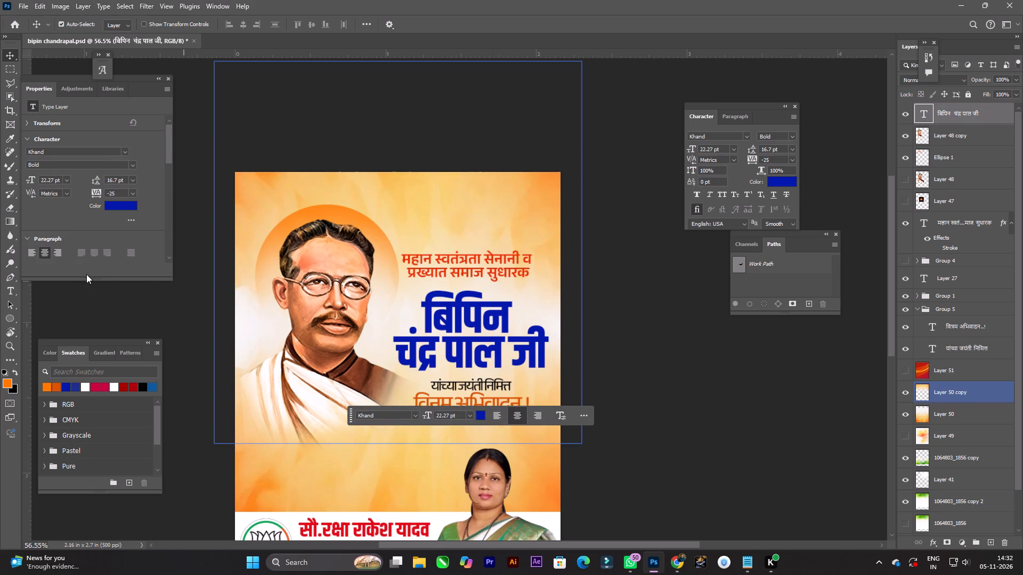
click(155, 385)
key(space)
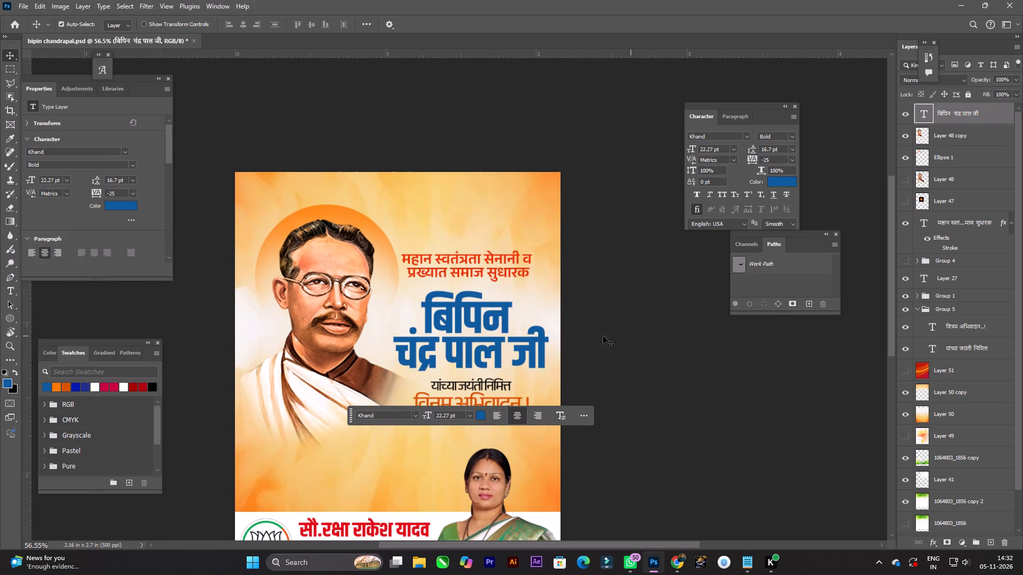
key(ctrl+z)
Mix the dark brown #914100 as the foreground color and apply it to the "बिपिन चंद्र पाल जी" name.
click(7, 382)
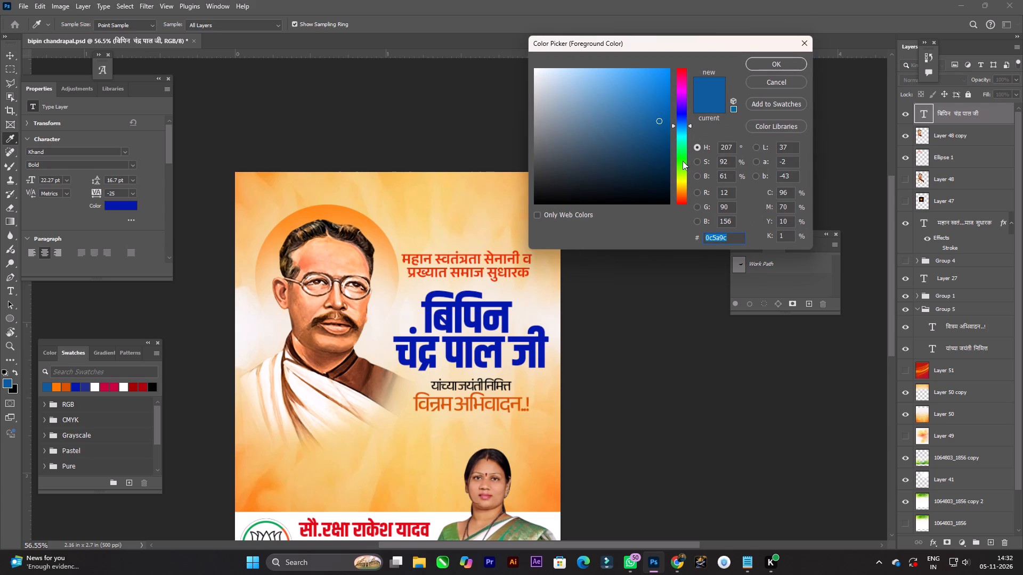
drag(684, 185, 683, 191)
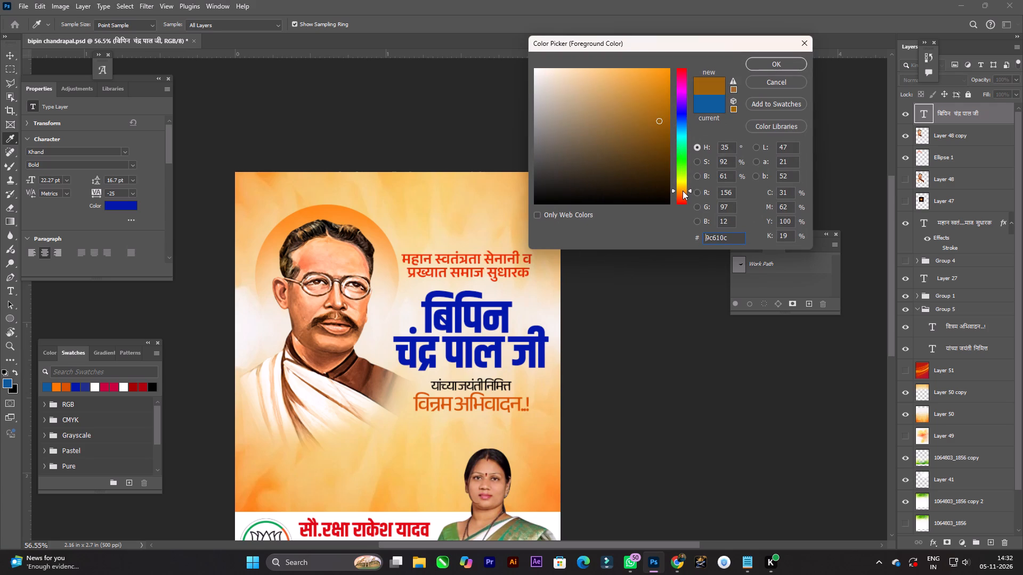
drag(683, 191, 683, 194)
drag(665, 112, 681, 127)
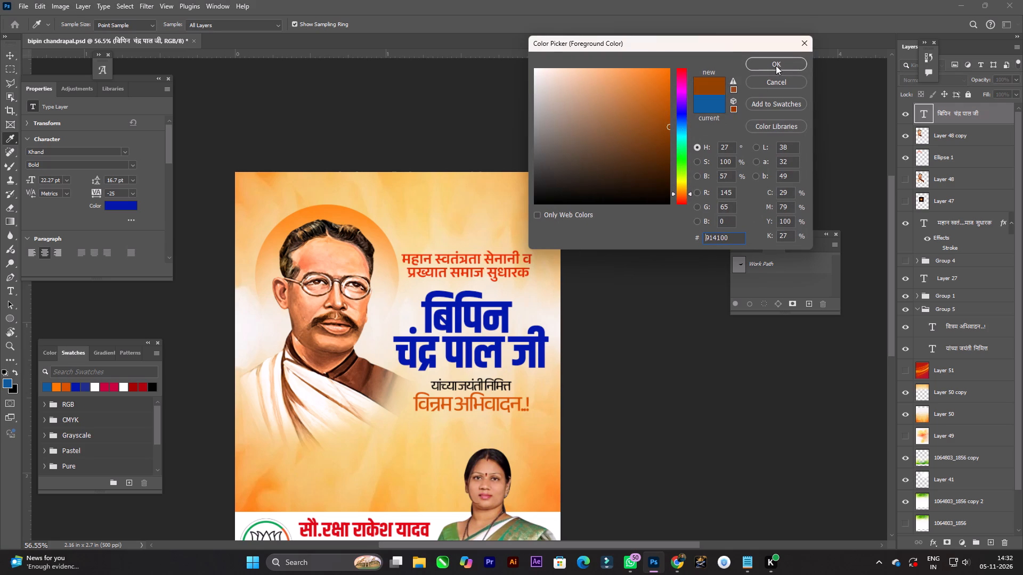
click(776, 65)
click(49, 387)
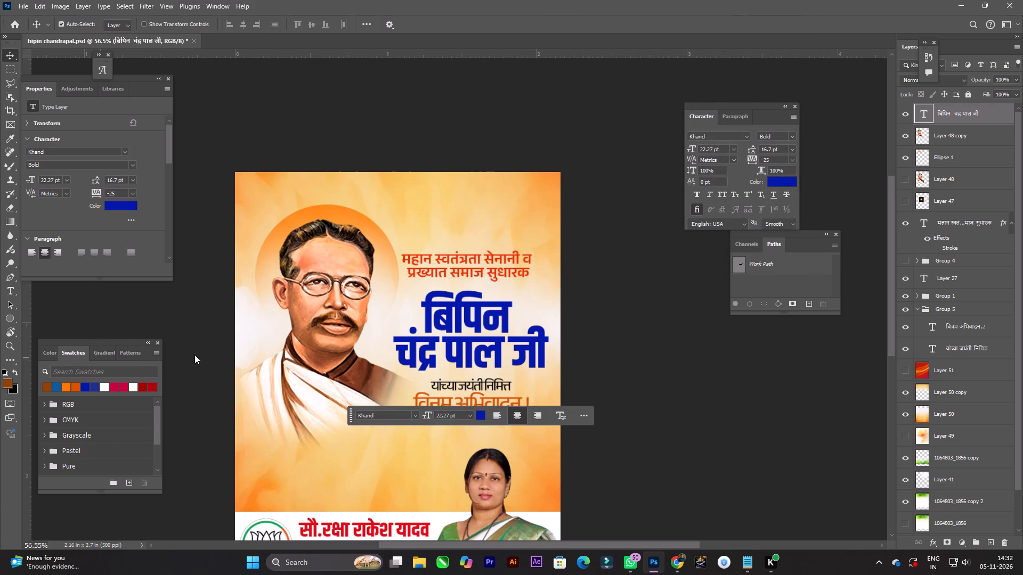
click(501, 317)
Add a white 7 px outside Stroke effect to the brown "बिपिन चंद्र पाल जी" name.
key(space)
key(space)
key(space)
key(space)
key(space)
key(space)
key(space)
key(space)
key(space)
key(space)
key(space)
key(space)
key(space)
key(space)
key(space)
key(space)
key(space)
key(space)
key(space)
key(space)
drag(596, 325, 592, 325)
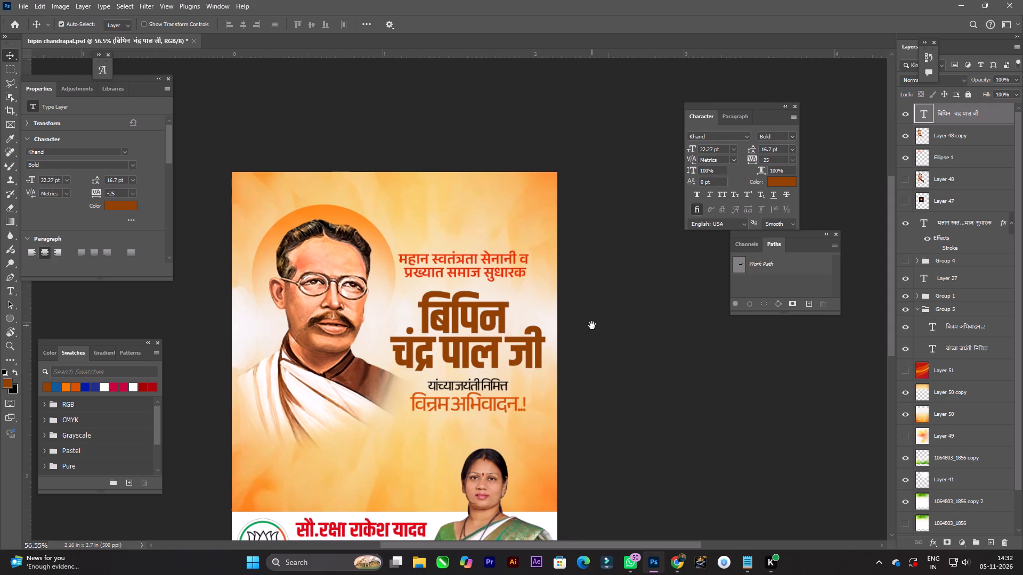
drag(592, 325, 590, 326)
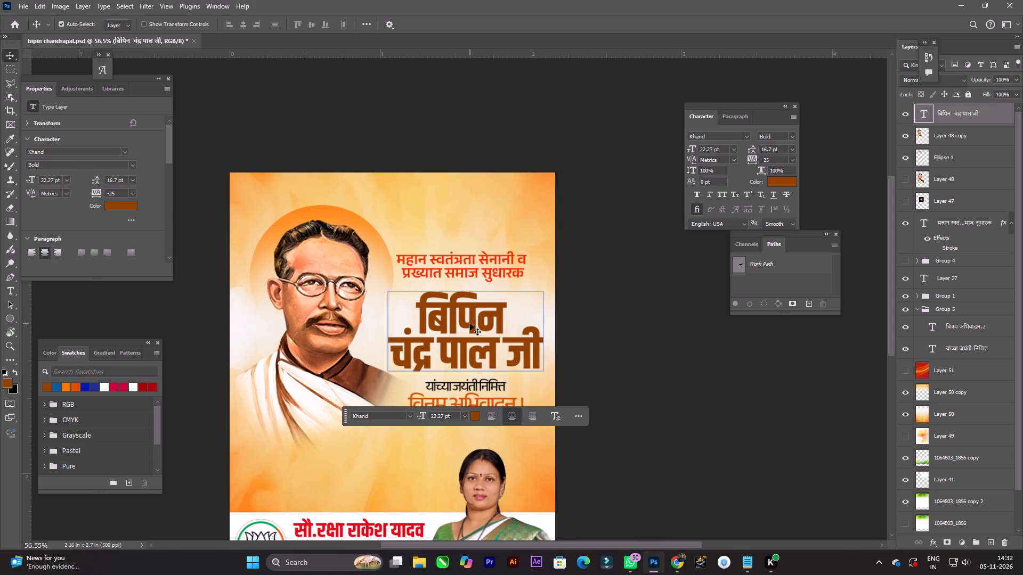
click(470, 322)
click(936, 541)
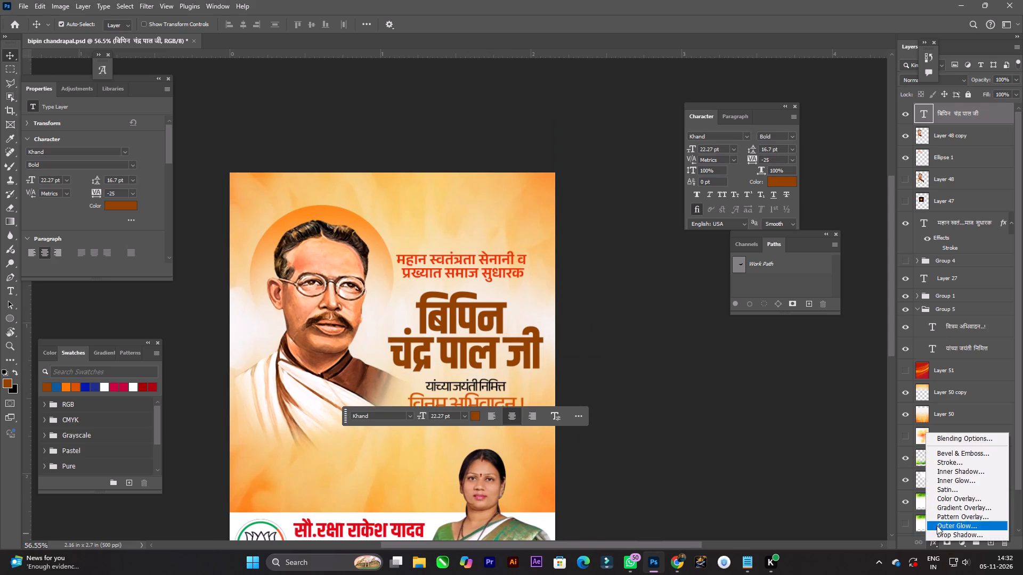
click(951, 464)
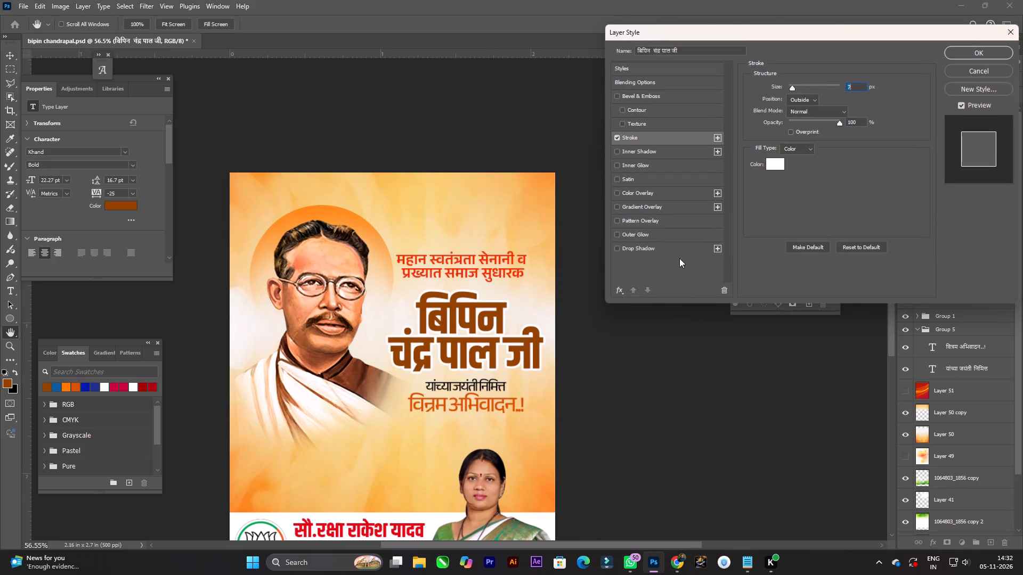
Add a black Drop Shadow to the name with 30% opacity, 136° angle and 20 px distance.
click(638, 248)
click(550, 321)
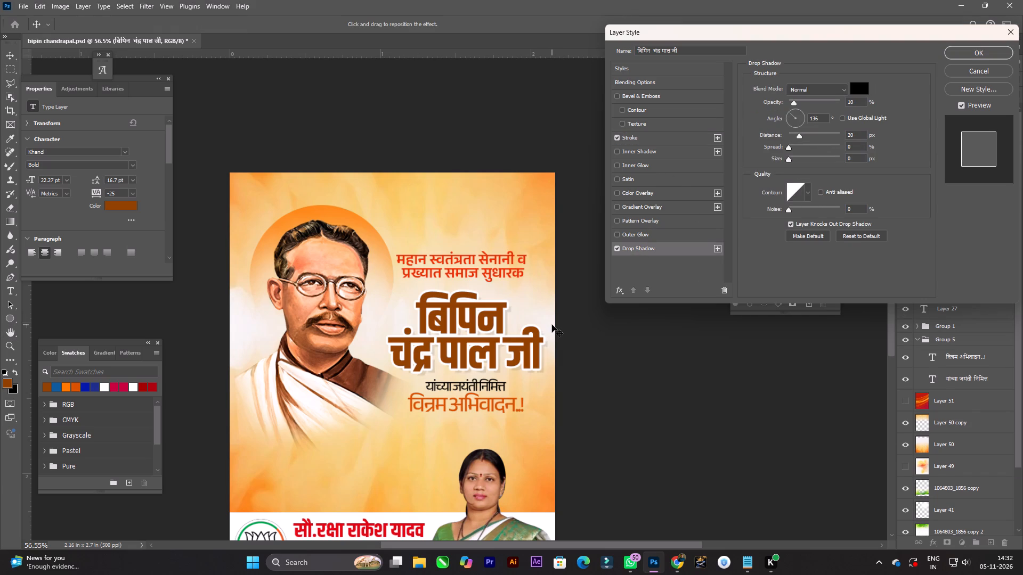
click(805, 100)
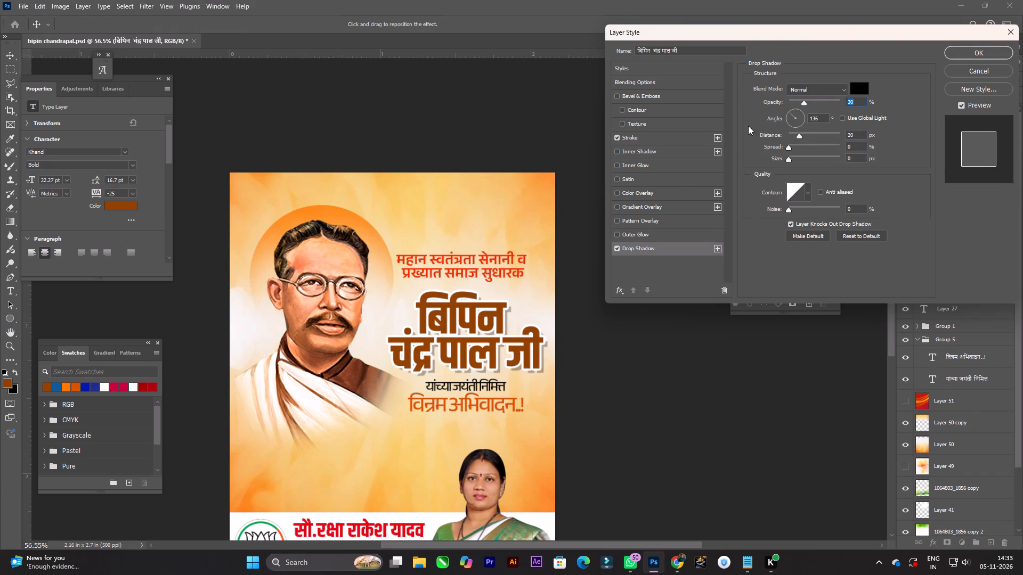
Set the name's white stroke size to 4 px.
click(684, 139)
click(793, 88)
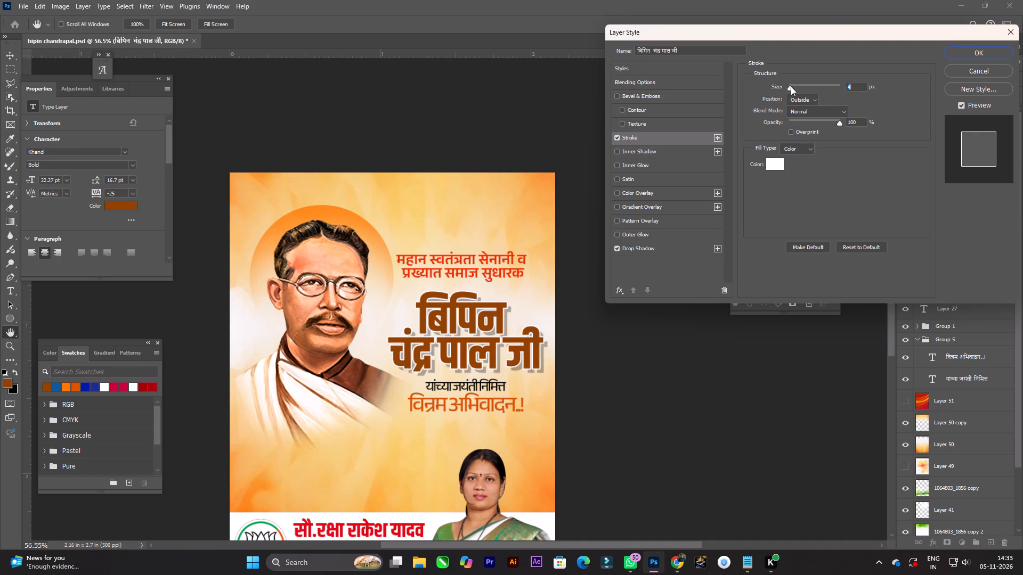
Set the name's drop shadow to 22% opacity, 135° angle and 16 px distance, and apply the layer style.
click(697, 249)
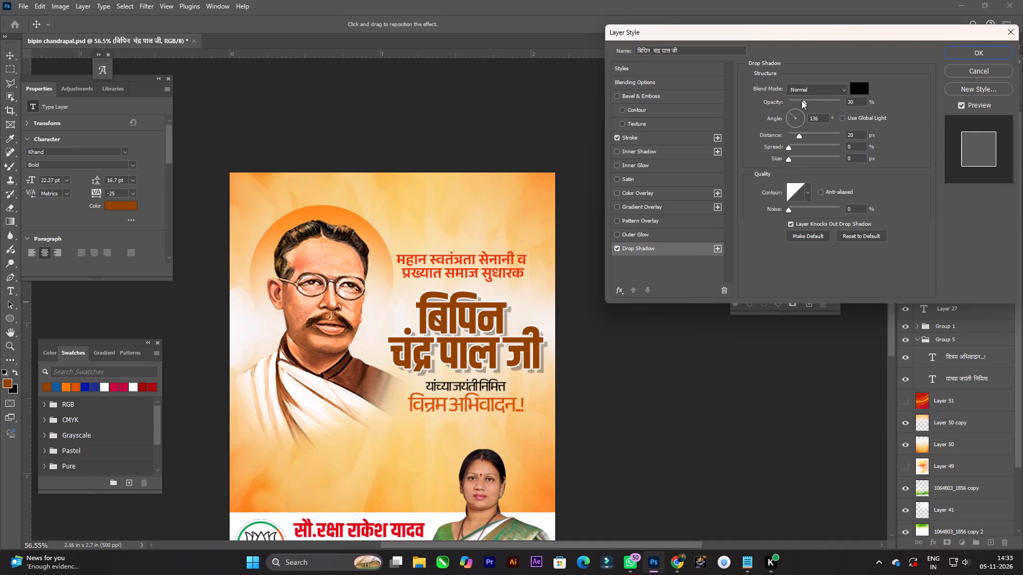
click(801, 100)
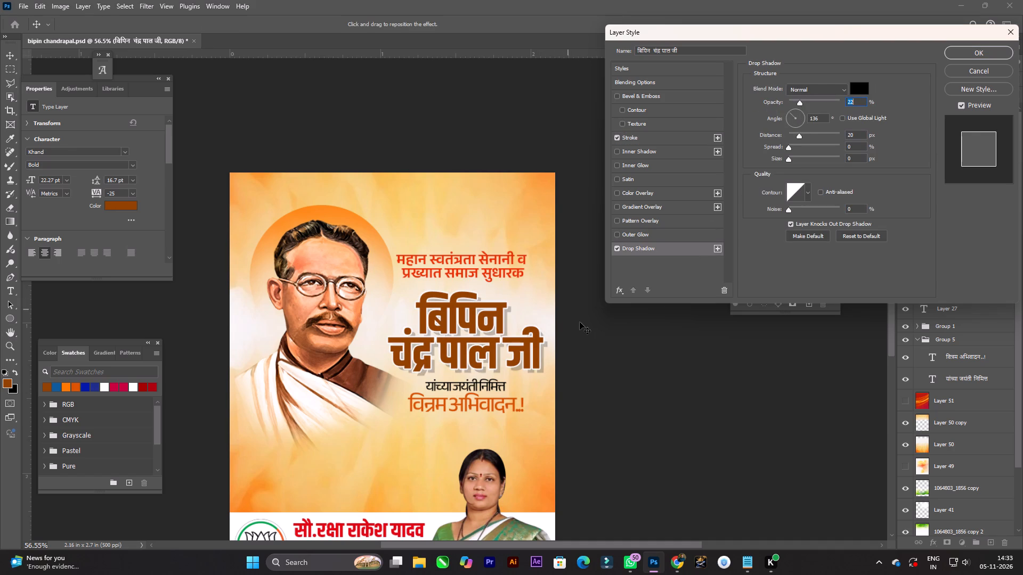
click(581, 324)
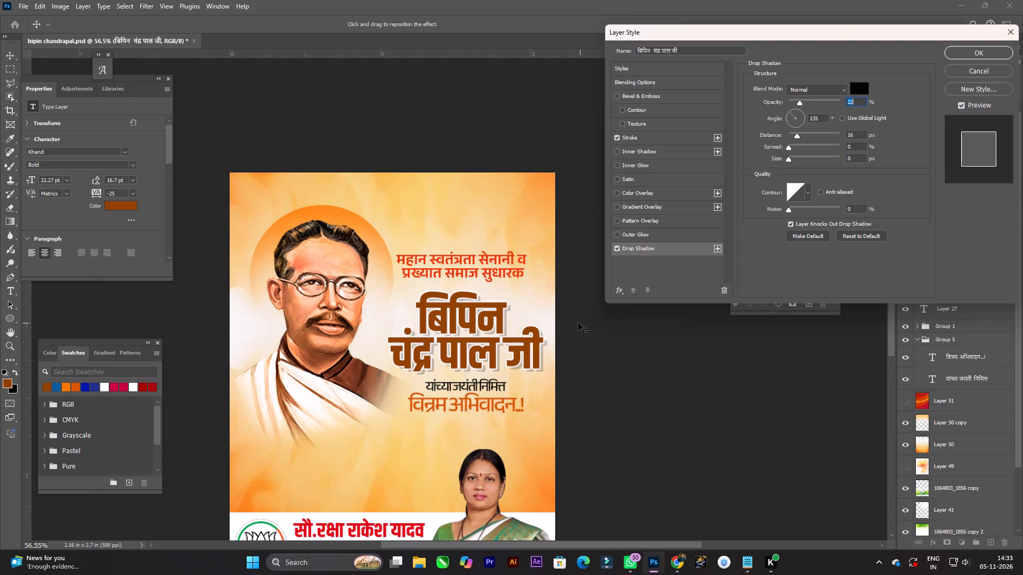
key(Return)
key(v)
Move the brown "बिपिन चंद्र पाल जी" name straight up by about 0.01 in.
scroll(484, 312, up, 2)
alt+scroll(484, 322, up, 1)
key(space)
key(space)
key(space)
drag(504, 335, 530, 337)
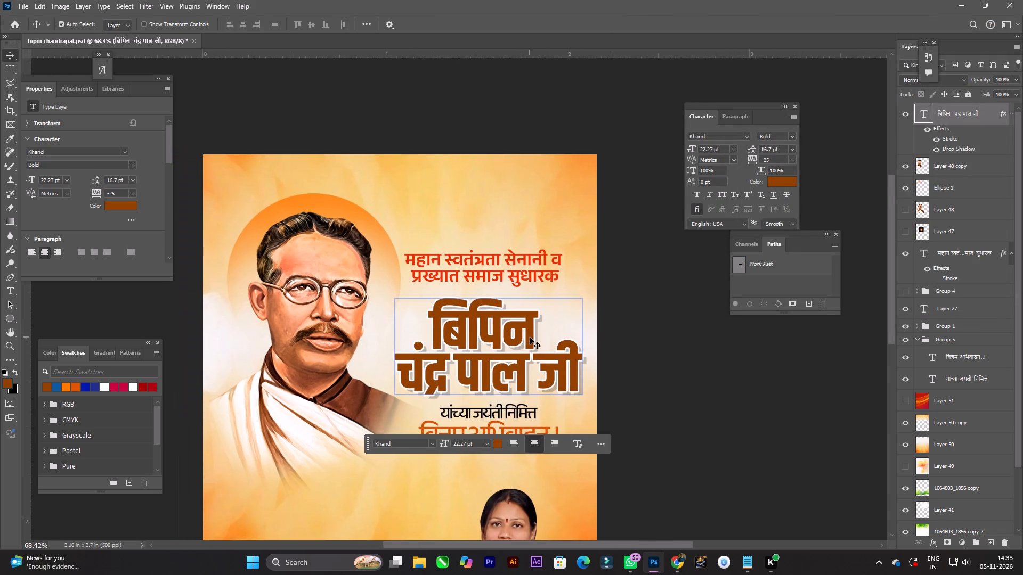
alt+scroll(530, 337, up, 2)
click(529, 329)
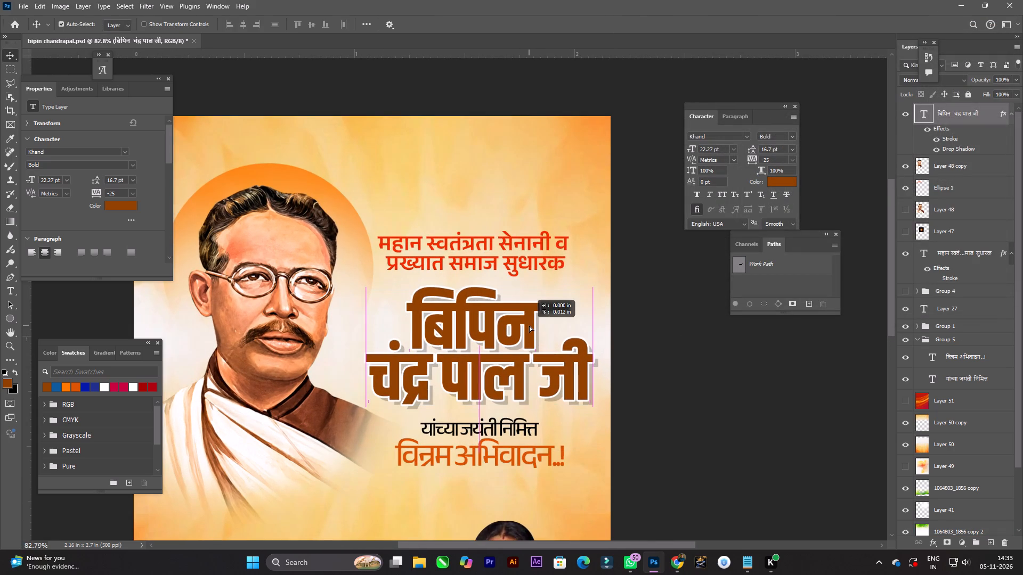
Enlarge the orange halo circle behind the portrait proportionally to about 102% and apply the transform.
key(space)
key(space)
key(space)
key(space)
key(space)
key(space)
drag(660, 354, 673, 359)
alt+scroll(632, 358, down, 3)
key(space)
key(space)
key(space)
key(space)
key(space)
key(space)
key(space)
key(space)
key(space)
key(space)
key(space)
key(space)
key(space)
key(space)
key(space)
key(space)
key(space)
key(space)
key(space)
key(space)
drag(664, 357, 657, 378)
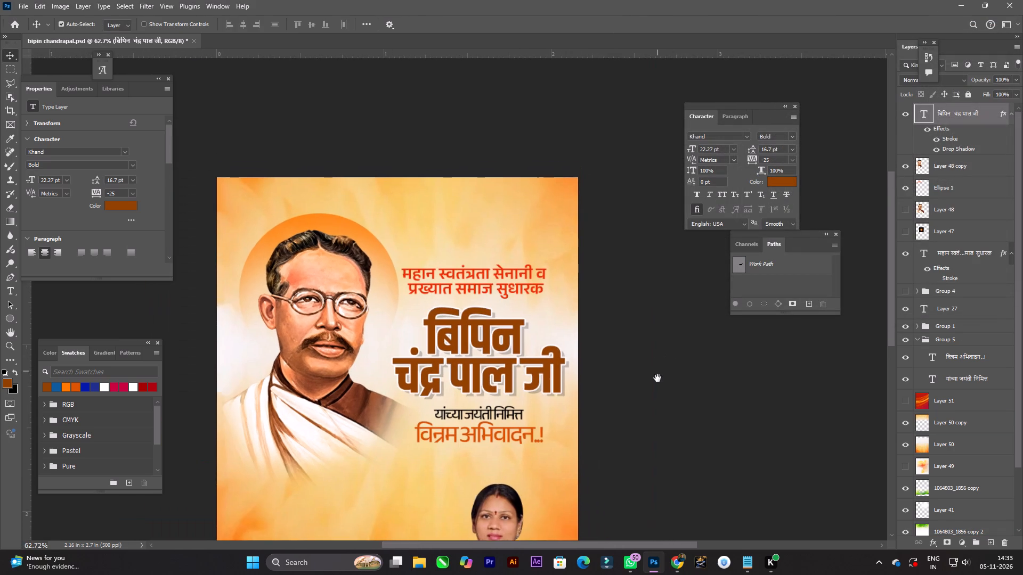
drag(657, 378, 659, 383)
alt+scroll(356, 258, up, 2)
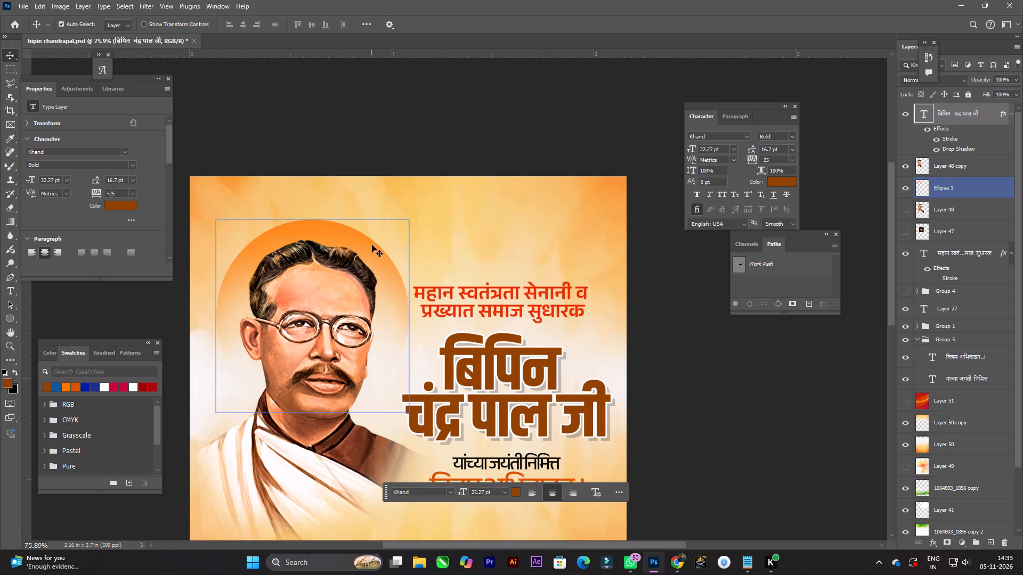
click(373, 244)
key(ctrl+t)
alt+click(410, 220)
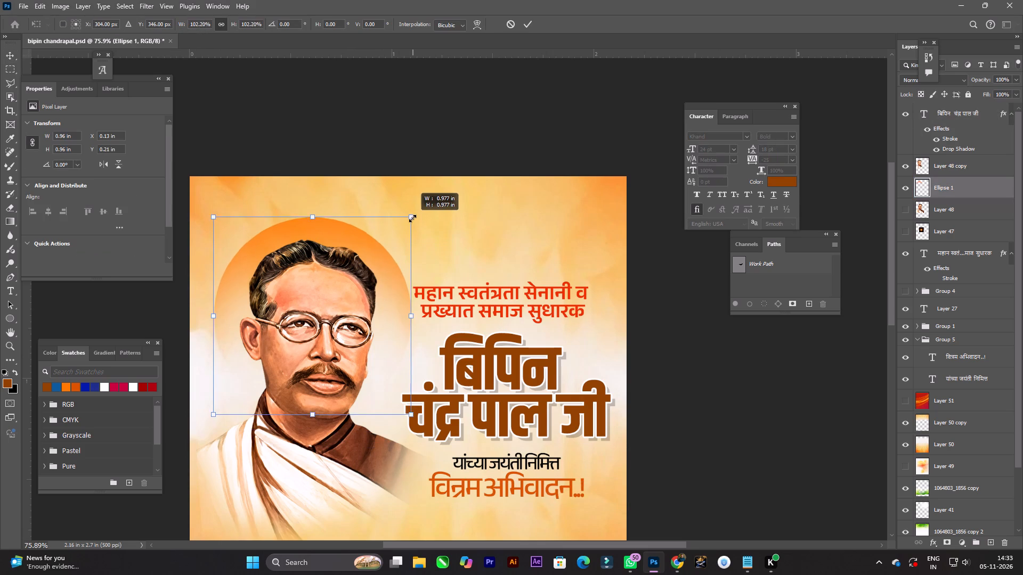
click(359, 260)
double_click(364, 251)
Nudge the portrait cutout very slightly to the left in front of the halo.
alt+scroll(364, 253, down, 2)
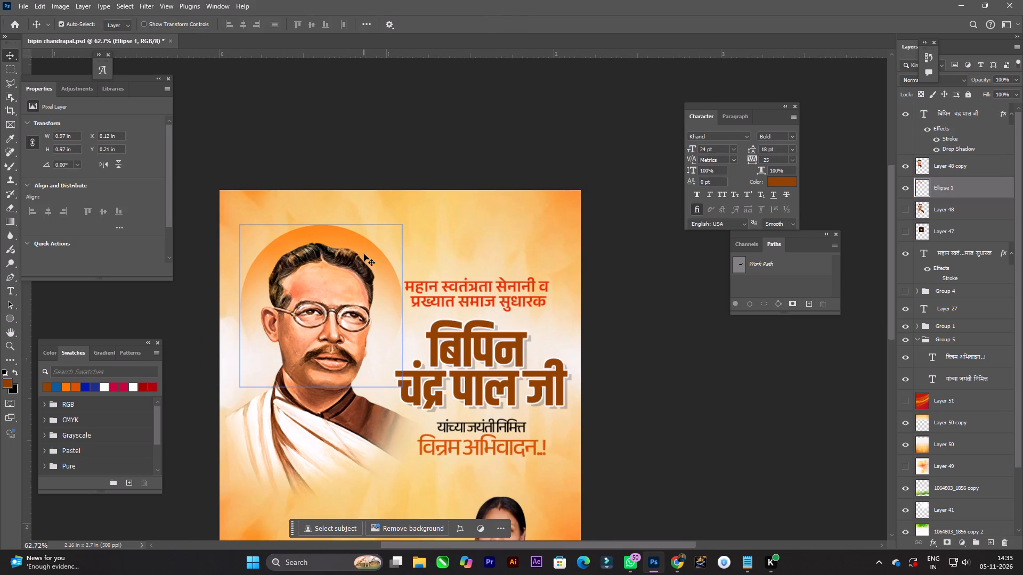
alt+scroll(364, 254, down, 1)
key(space)
key(space)
key(space)
drag(360, 273, 362, 261)
click(350, 270)
click(350, 270)
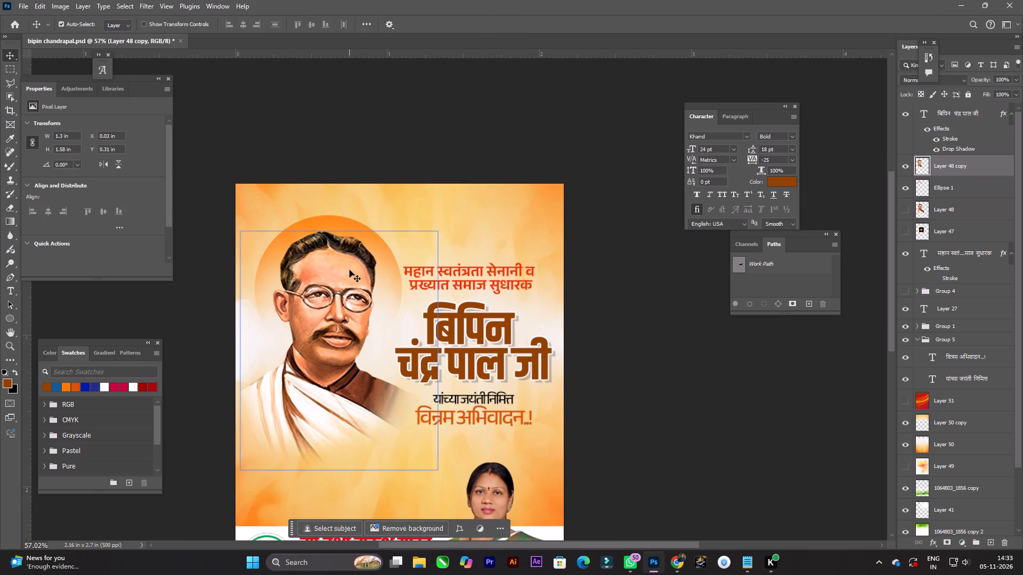
key(Left)
key(Left)
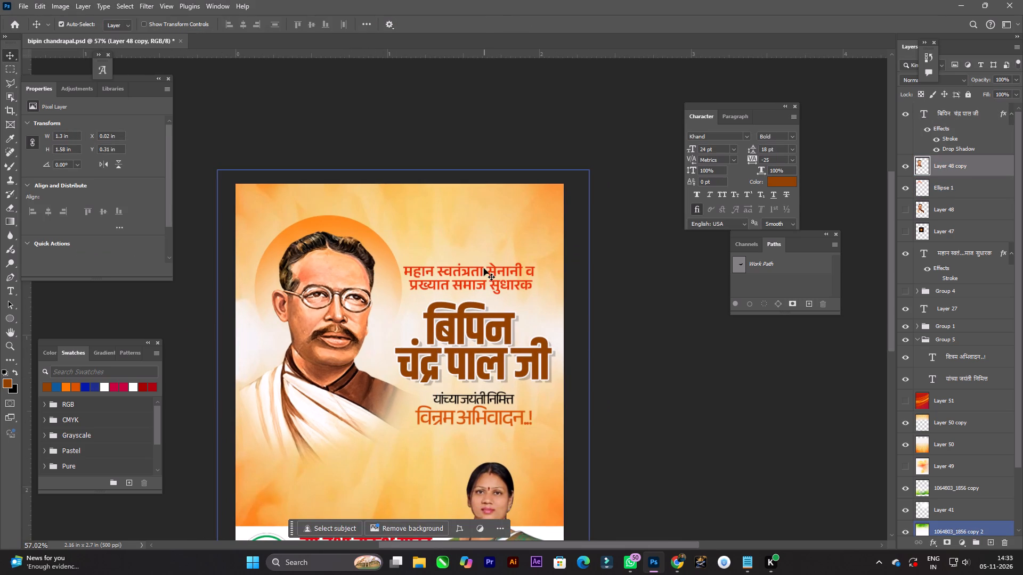
Shift the red "महान स्वतंत्रता सेनानी व प्रख्यात समाज सुधारक" heading slightly right and about 0.01 in up above the name.
drag(483, 268, 488, 268)
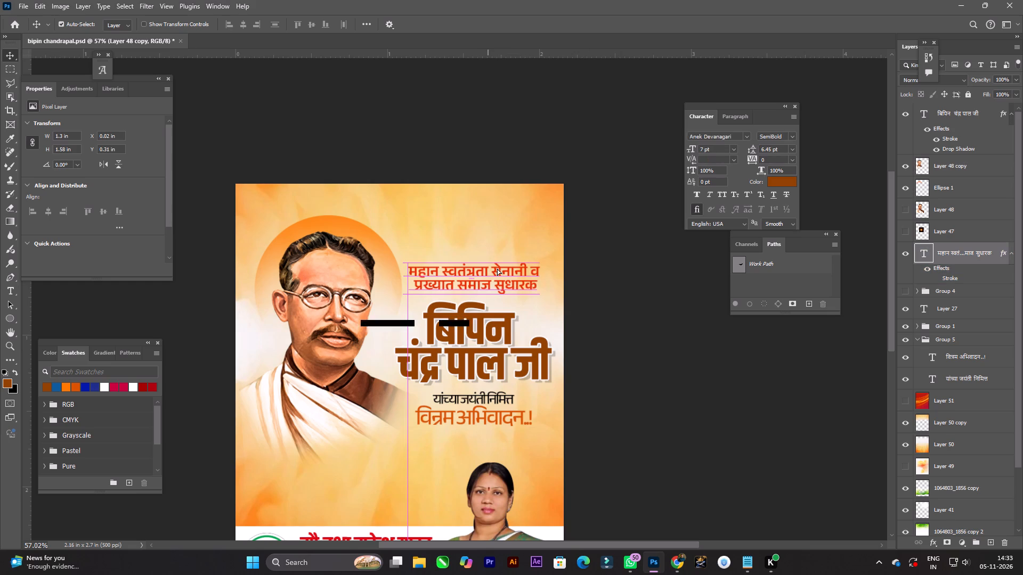
key(space)
drag(510, 271, 502, 258)
alt+scroll(502, 260, up, 4)
click(502, 259)
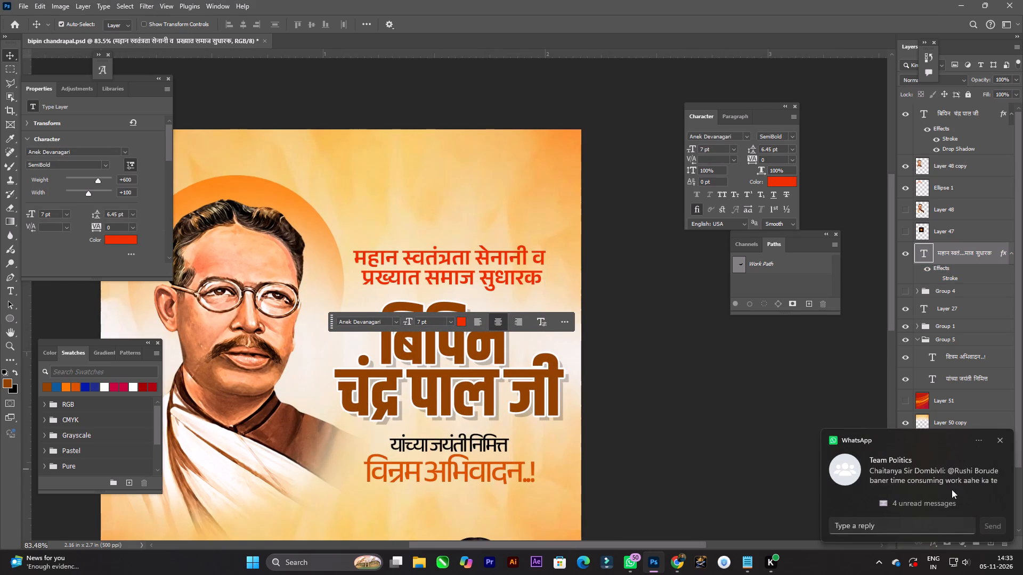
click(1000, 438)
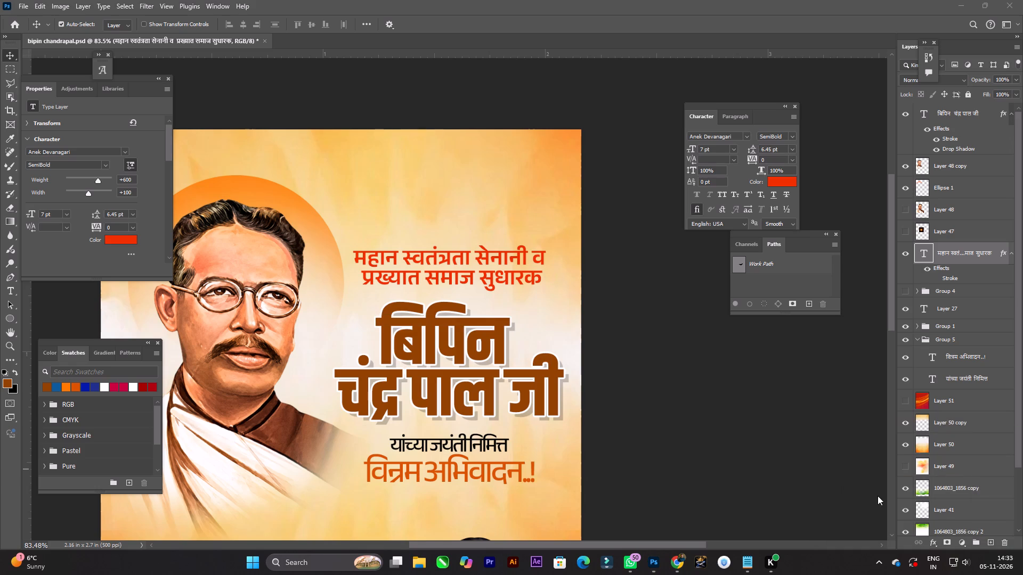
click(936, 541)
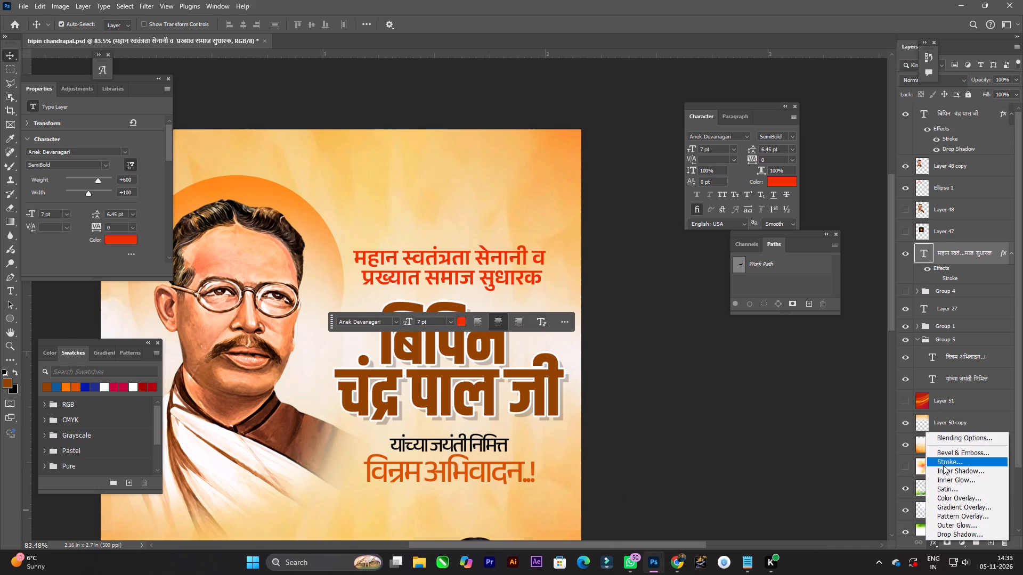
click(693, 390)
key(space)
key(space)
key(space)
key(space)
key(space)
key(space)
key(space)
key(space)
key(space)
drag(545, 261, 499, 249)
drag(446, 242, 451, 238)
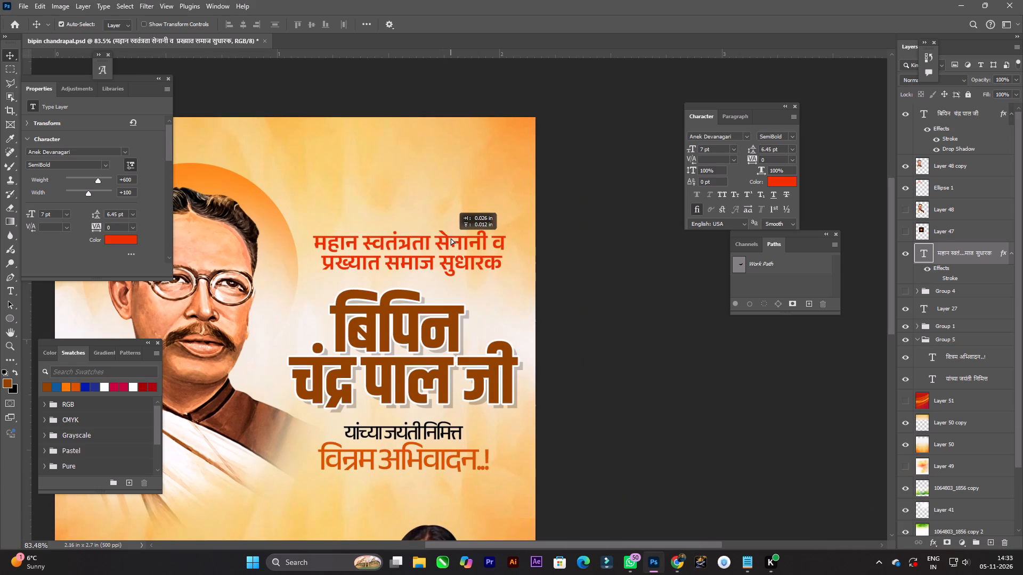
drag(451, 238, 452, 240)
Save the bipin chandrapal.psd poster.
alt+scroll(452, 240, down, 5)
key(space)
key(space)
key(space)
key(space)
key(space)
key(space)
key(space)
key(space)
key(space)
key(space)
key(space)
key(space)
key(space)
key(space)
key(space)
key(space)
key(space)
drag(620, 376, 616, 385)
alt+scroll(388, 365, up, 4)
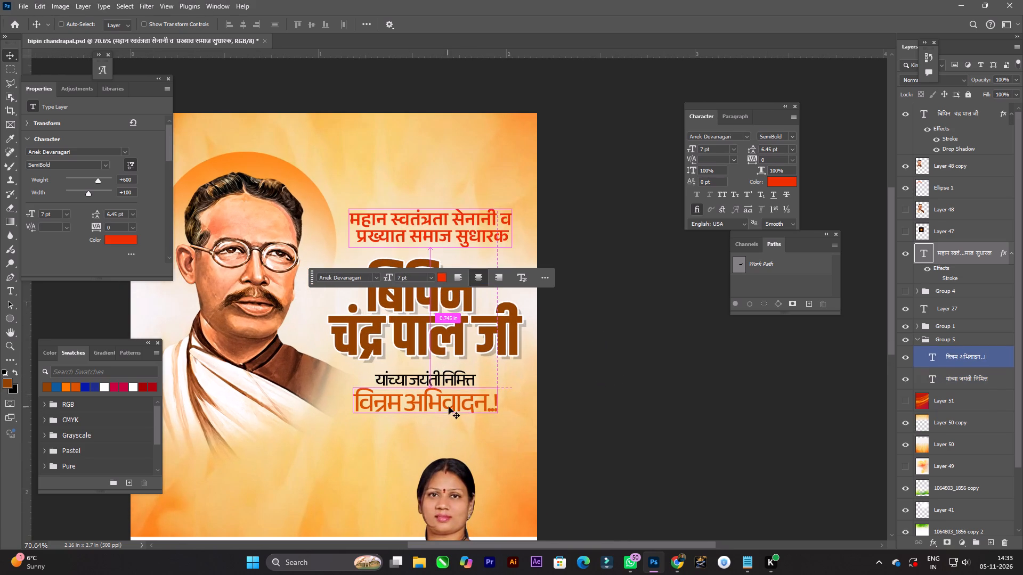
key(ctrl+s)
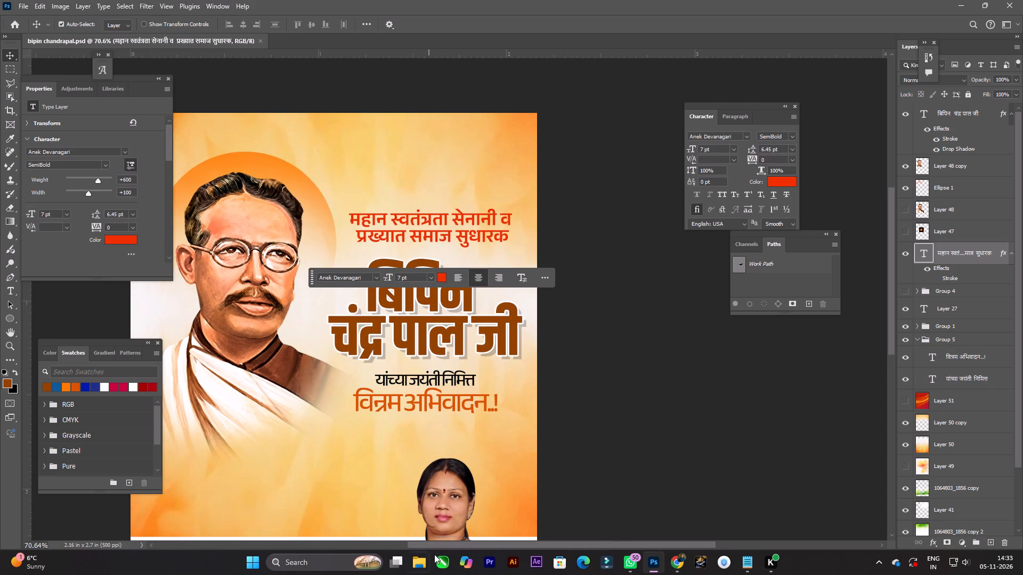
click(421, 559)
double_click(335, 102)
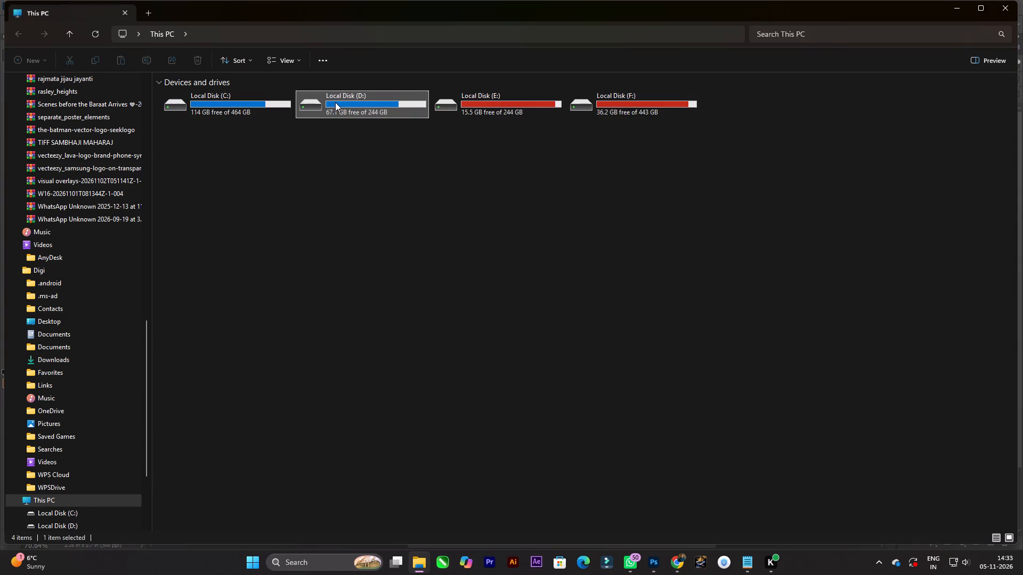
click(378, 139)
key(c)
double_click(549, 129)
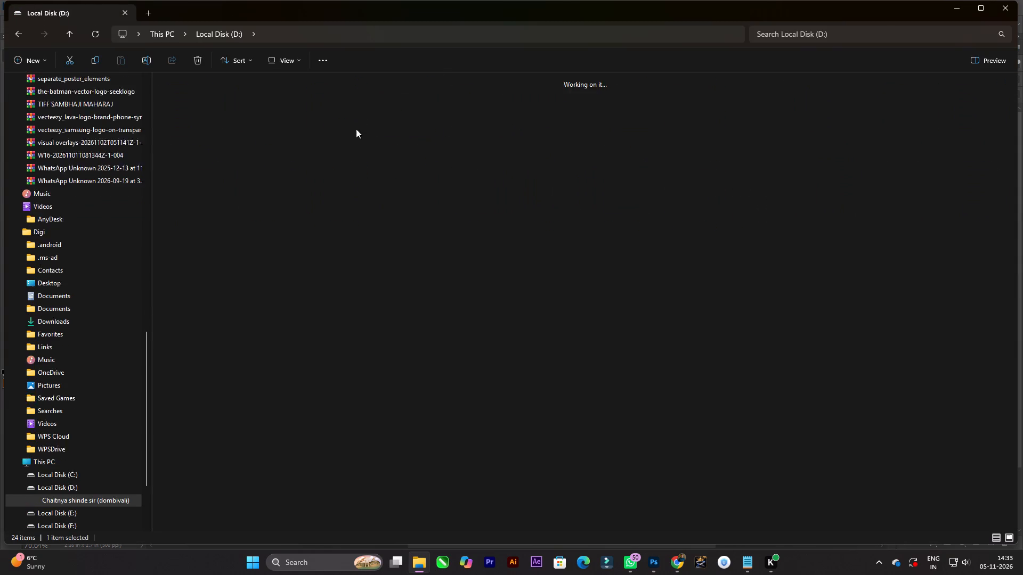
double_click(300, 183)
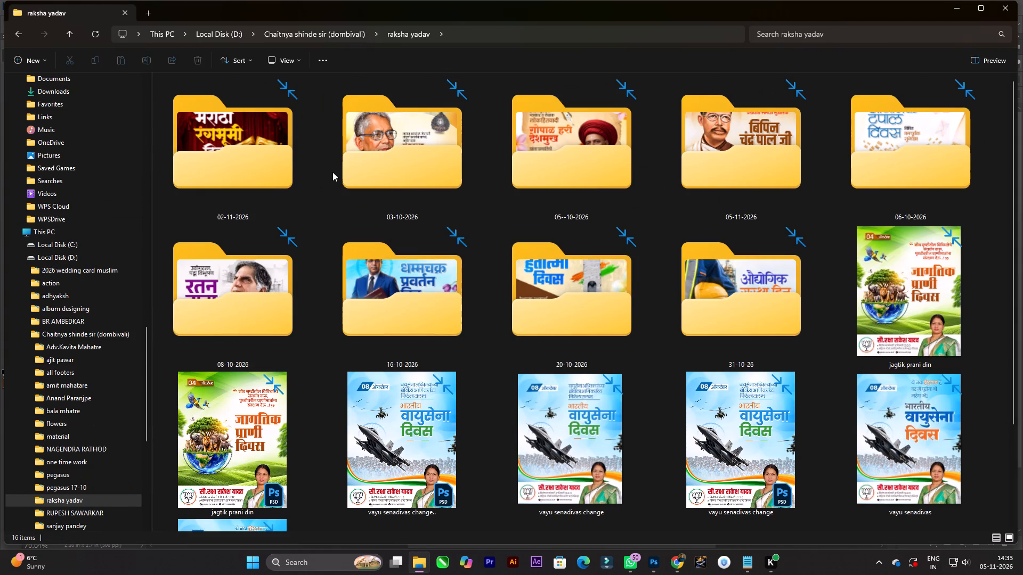
scroll(513, 220, down, 1)
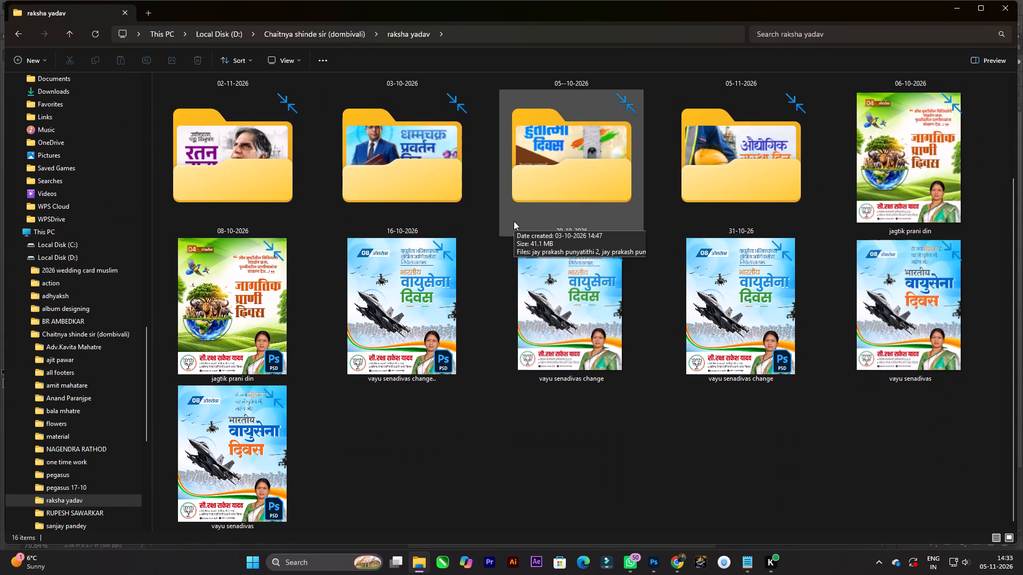
scroll(488, 262, up, 1)
double_click(542, 204)
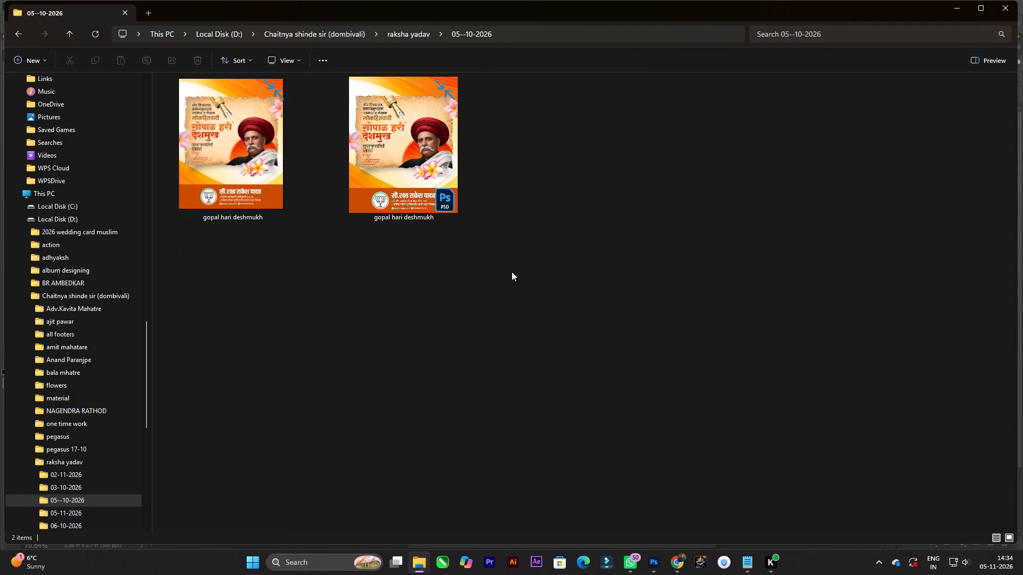
double_click(429, 201)
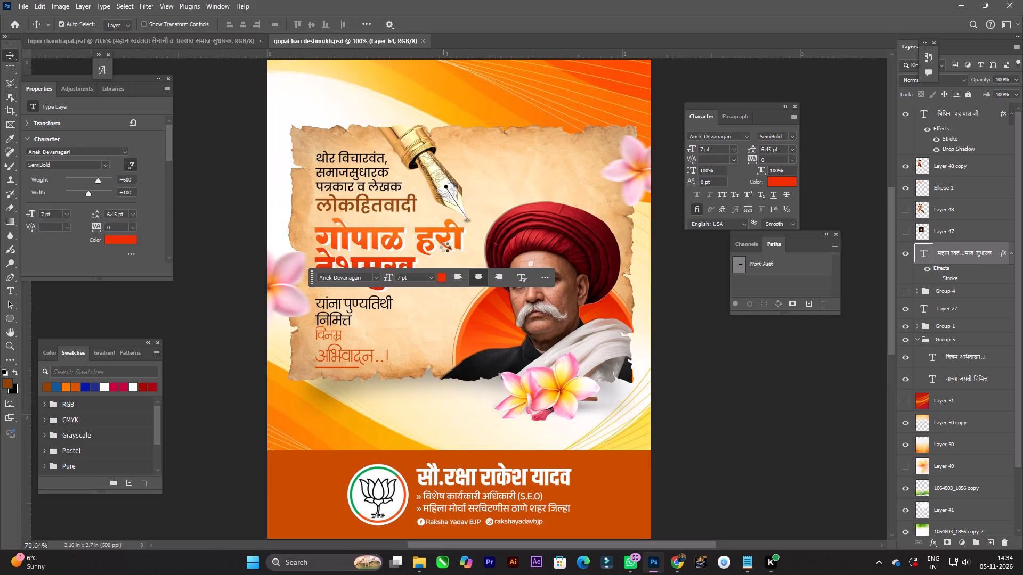
Delete the flattened poster image, Layer 64, that covers the editable layers of the gopal hari deshmukh file.
alt+scroll(549, 337, up, 2)
alt+scroll(555, 376, down, 3)
drag(565, 382, 546, 378)
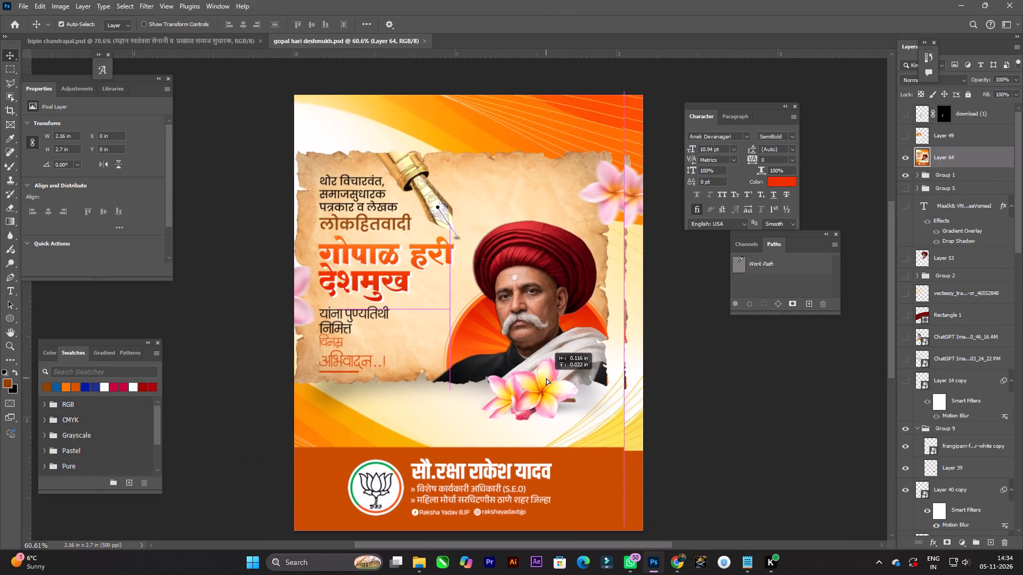
drag(546, 378, 547, 379)
key(ctrl+z)
key(Delete)
Select the frangipani flower group, Group 9, without shifting its artwork, and copy it.
drag(546, 398, 543, 387)
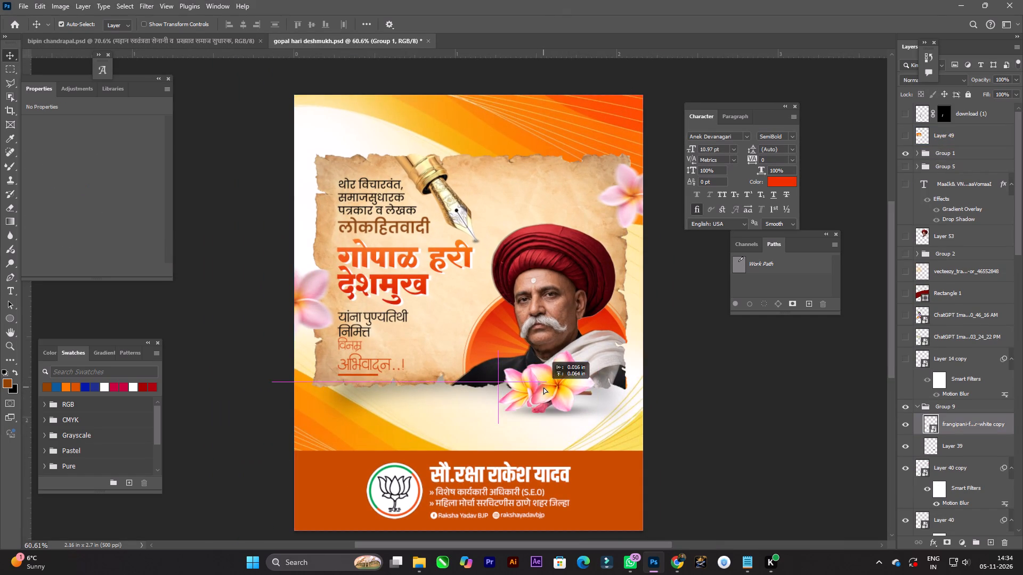
drag(543, 387, 544, 386)
key(ctrl+z)
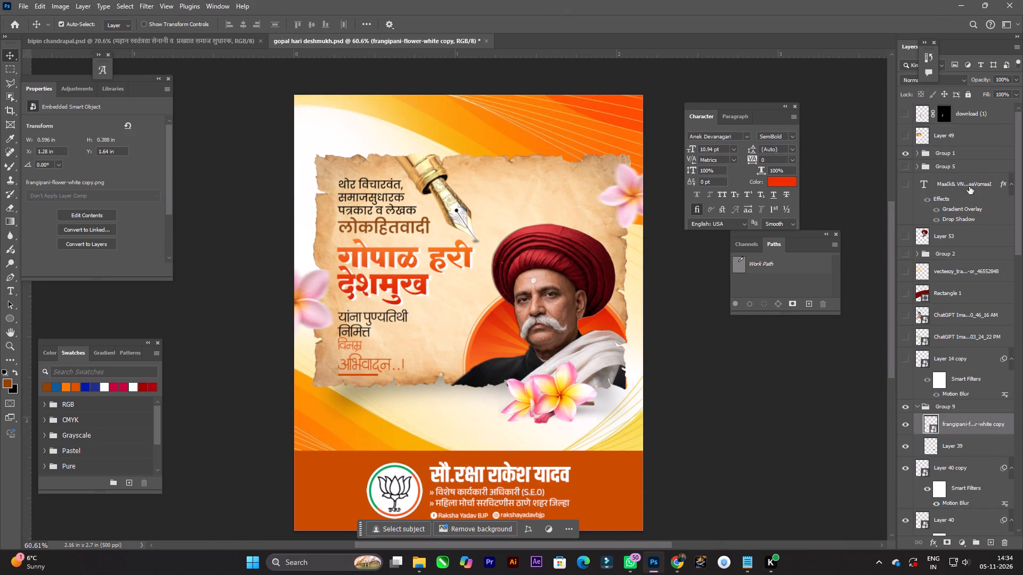
click(947, 408)
click(918, 406)
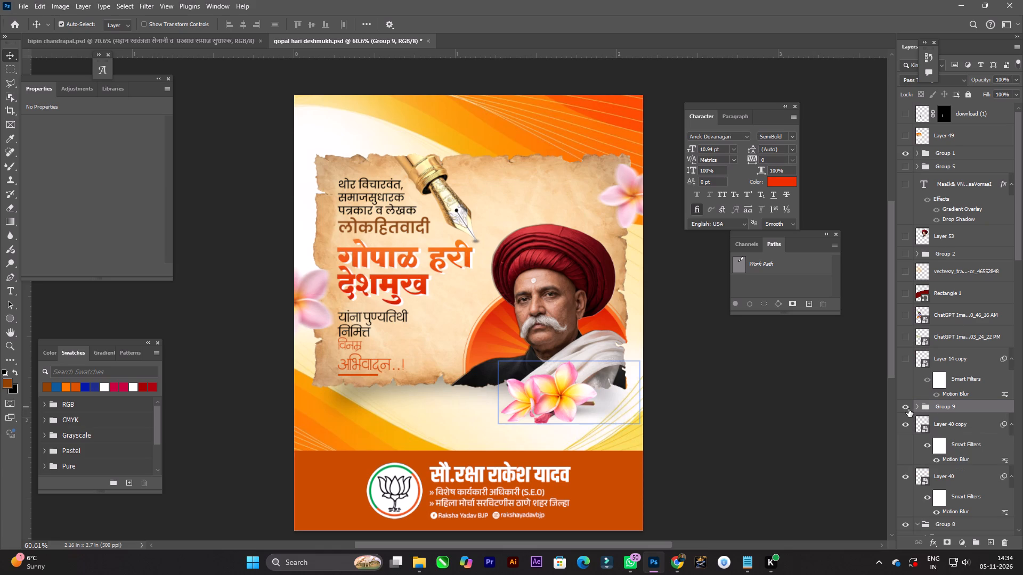
double_click(908, 409)
key(ctrl+c)
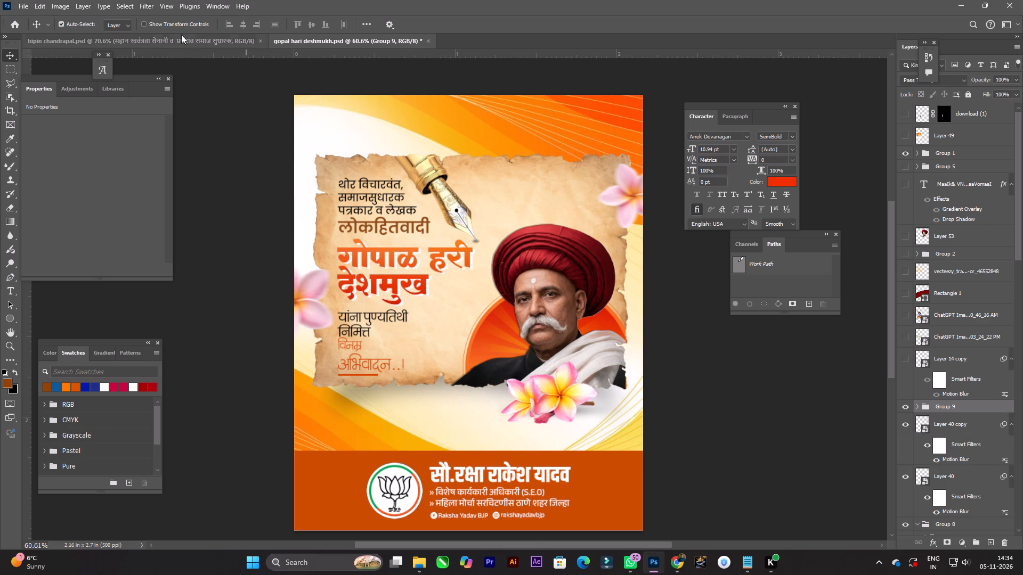
Return to the bipin chandrapal poster and paste the flower group above the name's text layer.
click(183, 30)
click(185, 39)
key(space)
click(549, 269)
scroll(952, 140, up, 4)
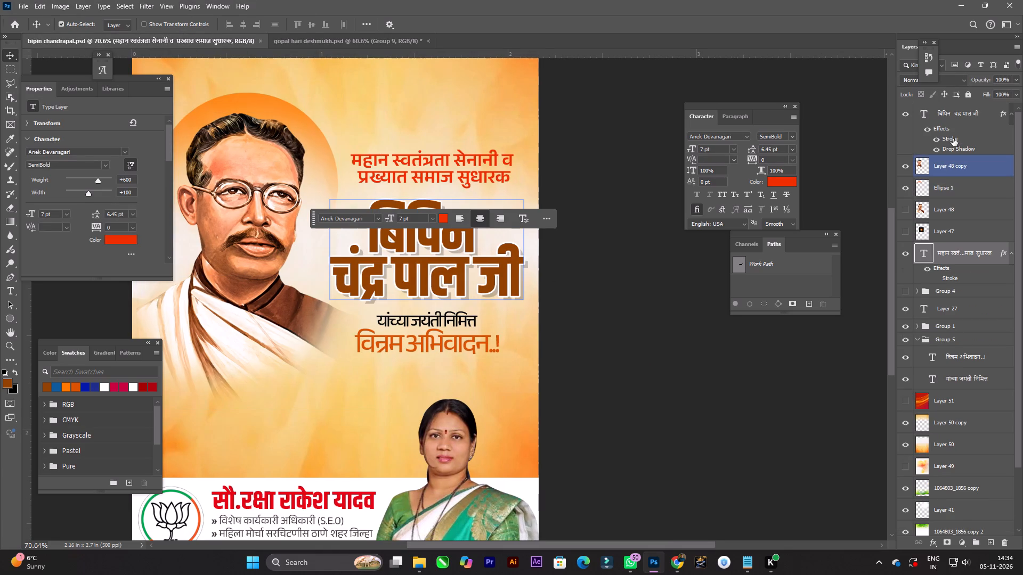
scroll(953, 138, up, 2)
click(959, 125)
key(ctrl+v)
Scale the pasted flower group to about 79% and place it just below the "विनम्र अभिवादन..!" greeting.
key(ctrl+t)
drag(307, 305, 431, 365)
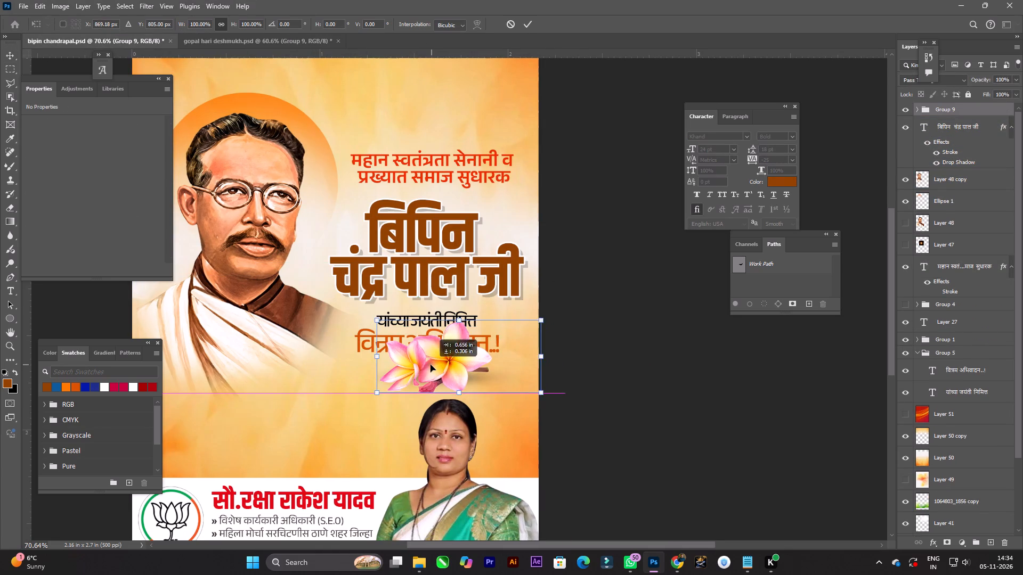
drag(431, 365, 429, 366)
drag(540, 328, 506, 328)
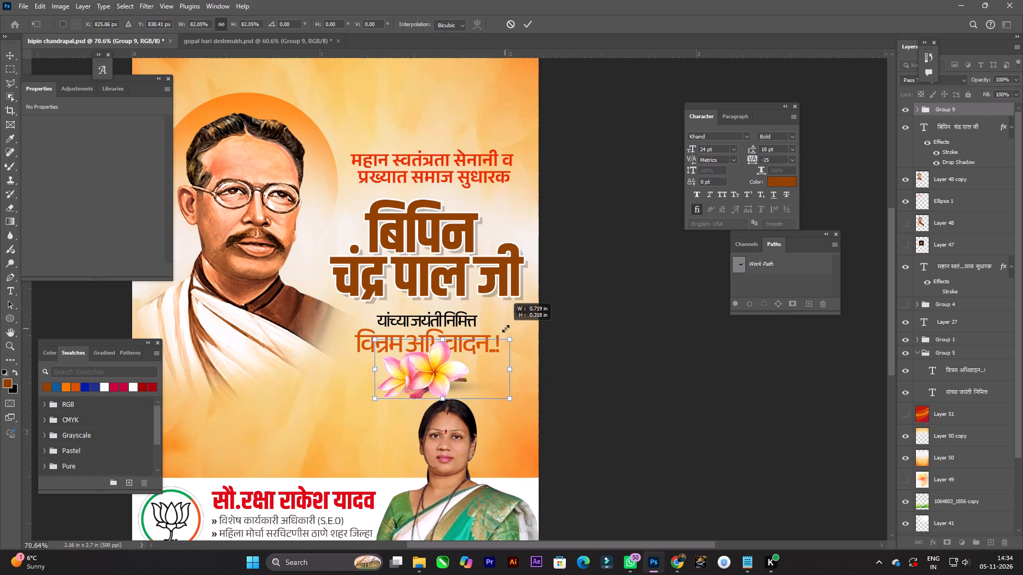
drag(506, 328, 501, 332)
drag(466, 365, 432, 376)
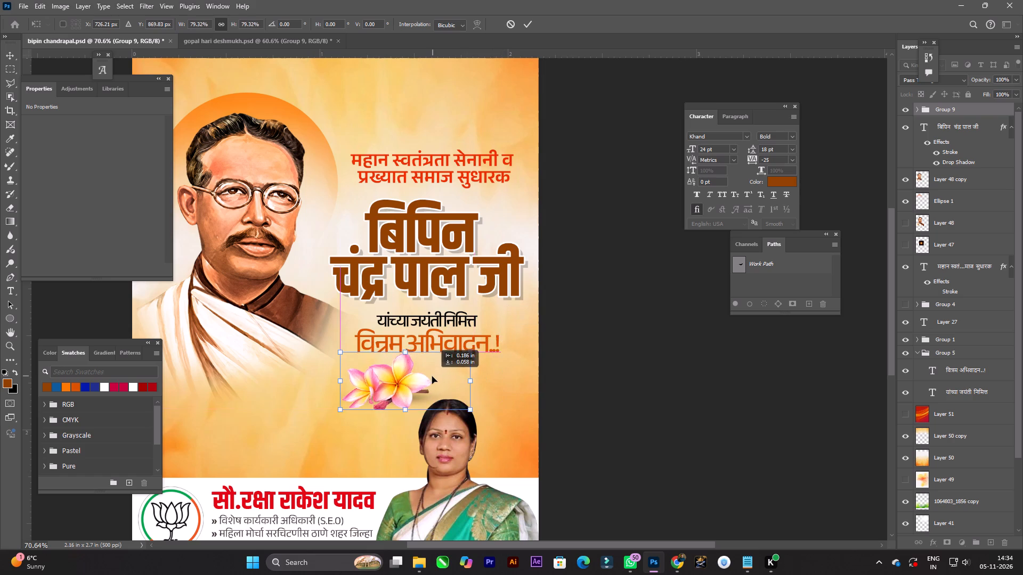
drag(432, 376, 432, 377)
double_click(432, 377)
Move the flower group, Group 9, onto the lower edge of the portrait's shawl and enlarge it to about 154%.
key(space)
key(space)
key(space)
key(space)
key(space)
key(space)
key(space)
key(space)
key(space)
key(space)
key(space)
key(space)
key(space)
key(space)
key(space)
key(space)
key(space)
key(space)
key(space)
key(space)
drag(443, 359, 519, 383)
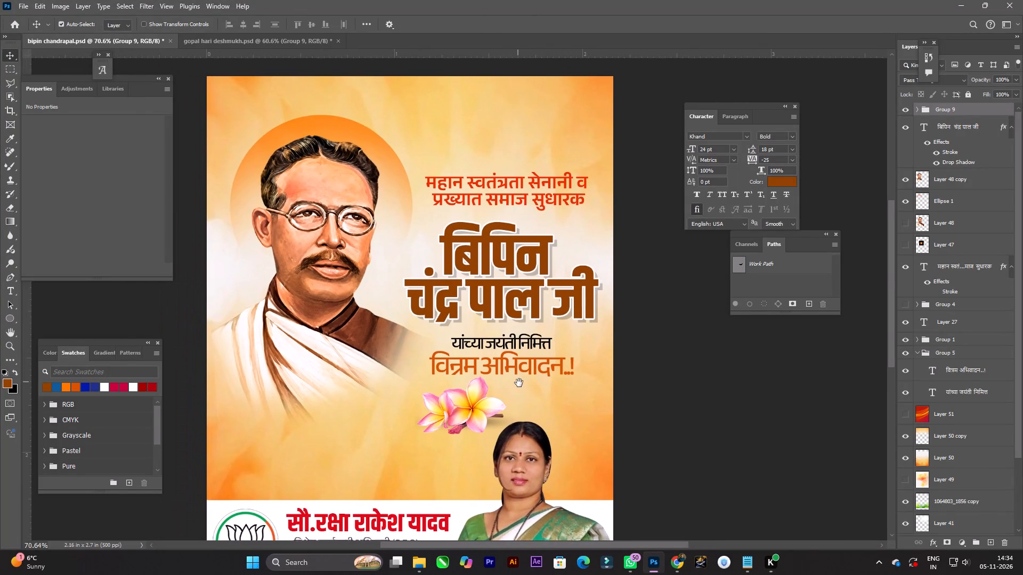
drag(519, 383, 522, 385)
key(ctrl+t)
drag(490, 410, 334, 401)
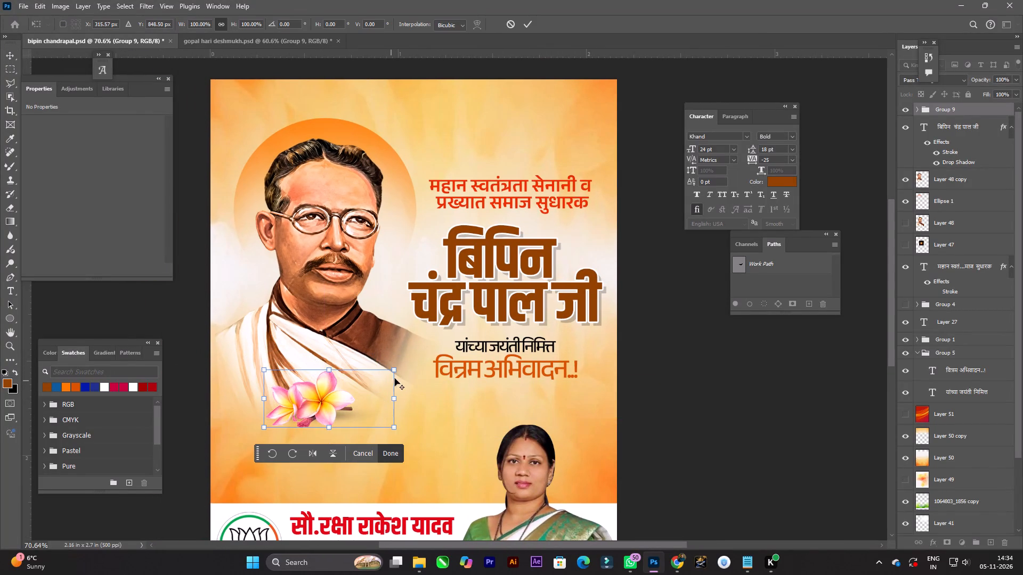
alt+drag(394, 371, 424, 343)
drag(362, 376, 392, 387)
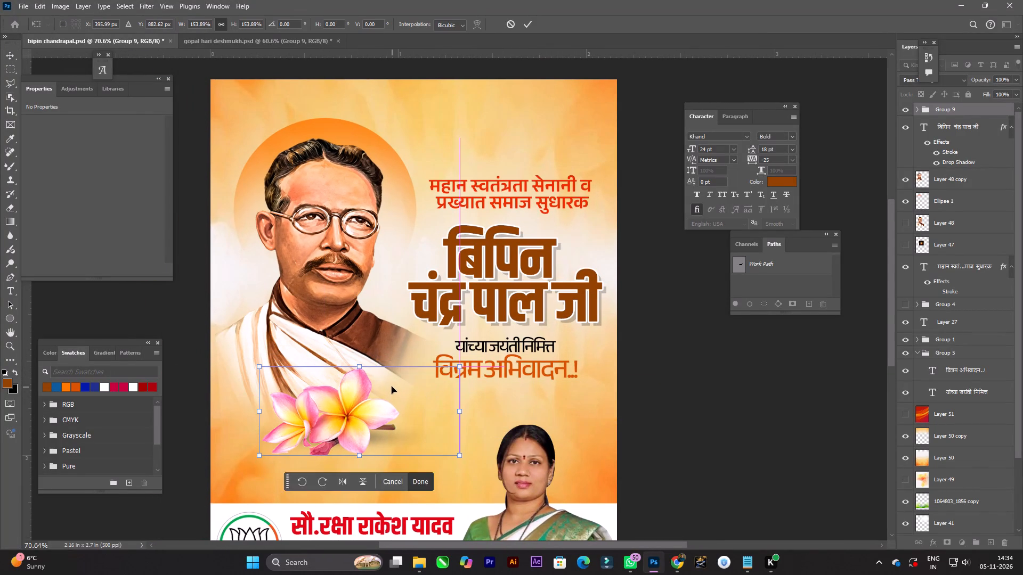
triple_click(392, 387)
Copy the blurred pink flower beside the name in the gopal hari deshmukh file and paste it above Group 9 in the bipin chandrapal poster.
alt+scroll(332, 350, down, 1)
key(space)
key(space)
key(space)
drag(331, 349, 355, 372)
alt+scroll(356, 372, down, 2)
key(space)
key(space)
key(space)
key(space)
key(space)
key(space)
key(space)
key(space)
key(space)
key(space)
key(space)
key(space)
key(space)
key(space)
key(space)
key(space)
key(space)
key(space)
key(space)
key(space)
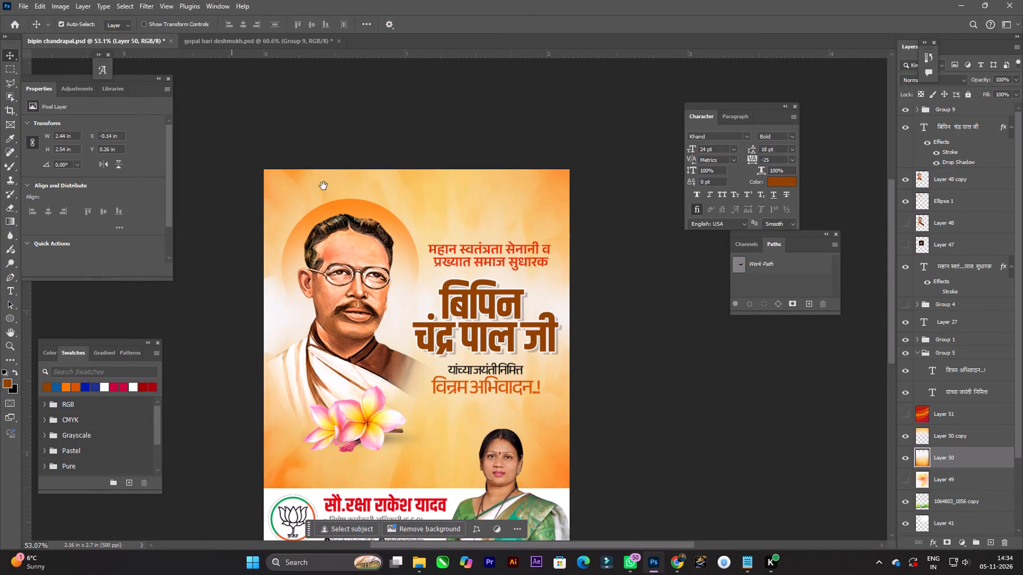
drag(410, 206, 400, 215)
click(220, 41)
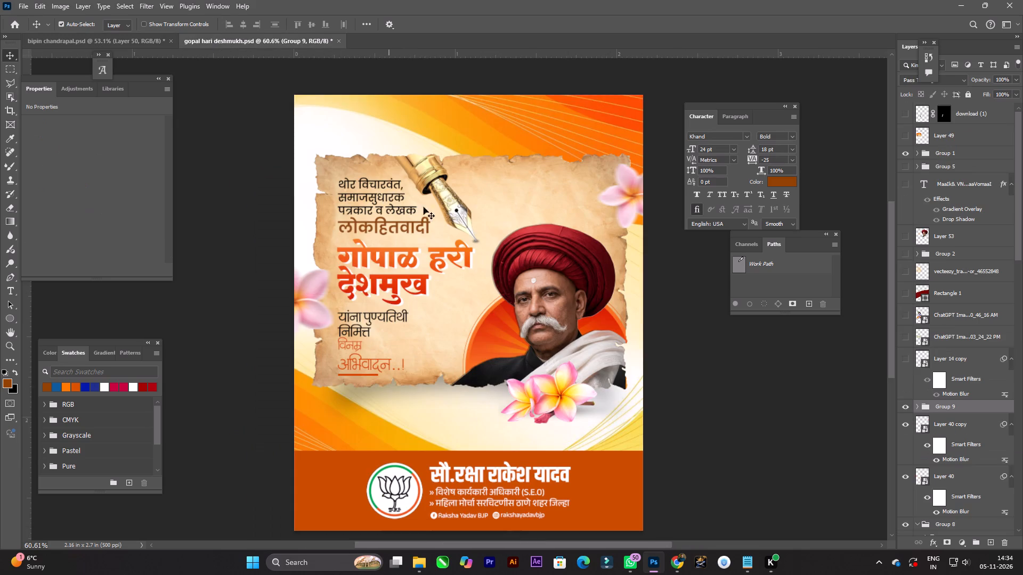
click(309, 300)
key(ctrl+c)
click(133, 42)
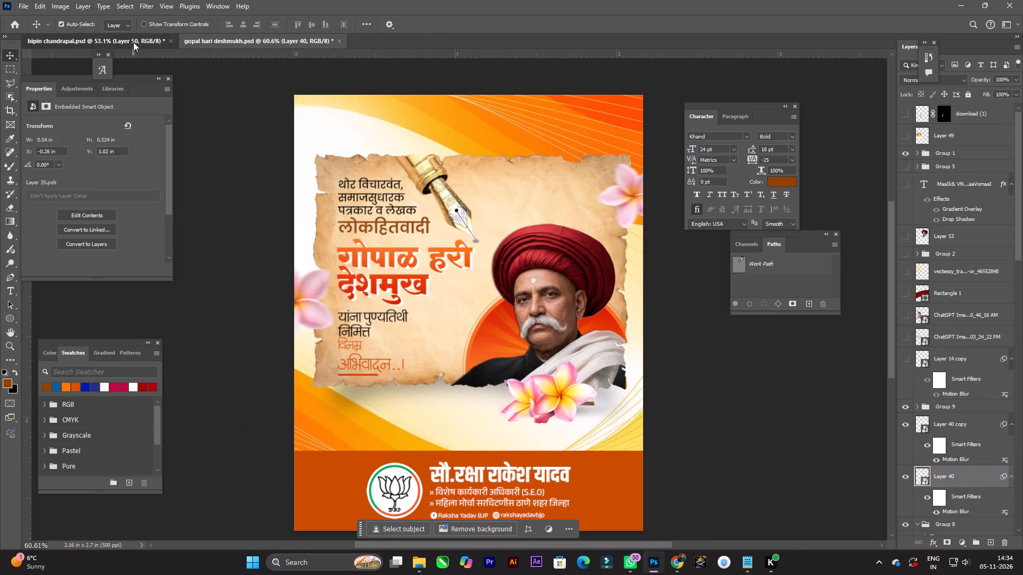
scroll(984, 128, up, 4)
click(983, 113)
key(ctrl+v)
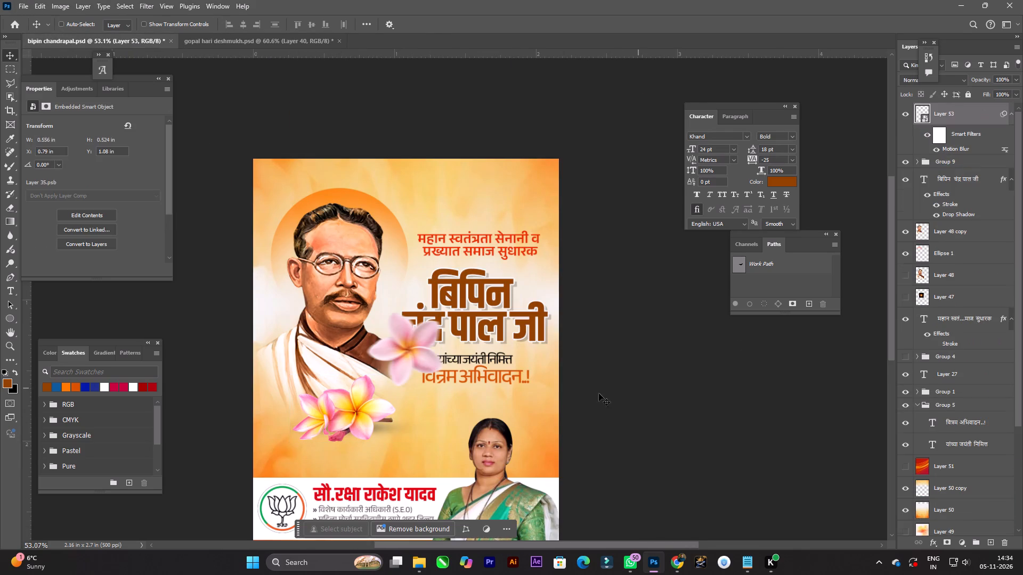
Position the pasted blurred flower partly off the poster's right edge, beside and slightly below the greeting.
key(ctrl+t)
click(532, 220)
drag(408, 362, 579, 409)
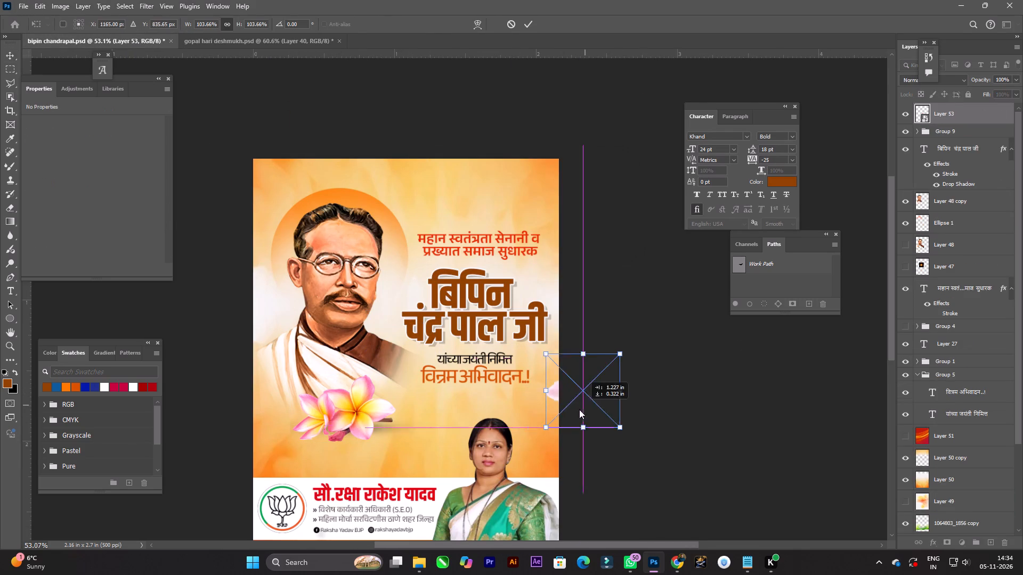
drag(579, 409, 564, 414)
double_click(564, 414)
Review the poster's composition around the portrait, name, greeting and newly placed flowers.
key(space)
key(space)
key(space)
key(space)
key(space)
key(space)
key(space)
key(space)
key(space)
key(space)
key(space)
key(space)
key(space)
key(space)
key(space)
key(space)
key(space)
key(space)
key(space)
key(space)
drag(545, 369, 560, 380)
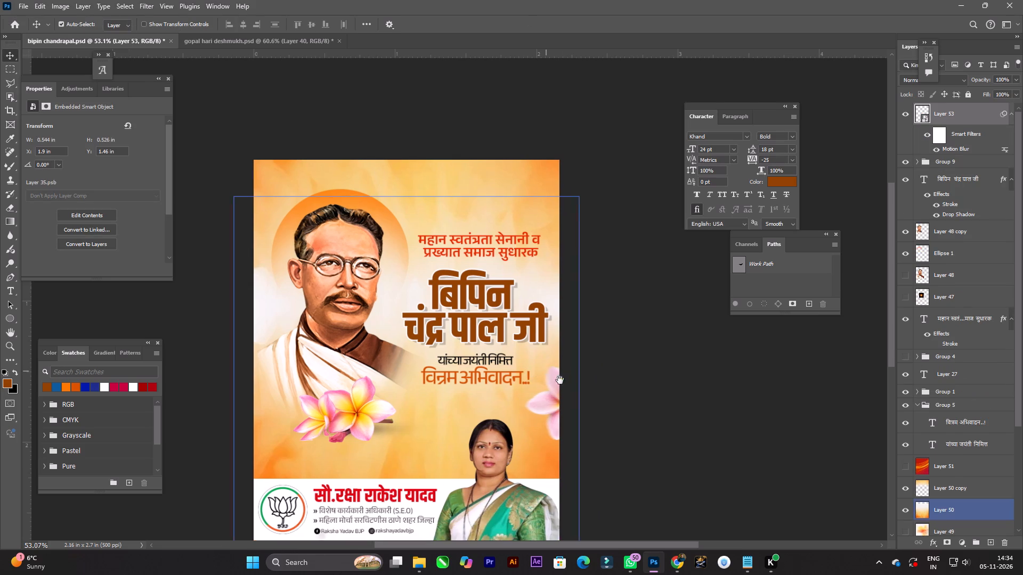
drag(560, 380, 583, 392)
key(space)
key(space)
key(space)
key(space)
key(space)
key(space)
key(space)
key(space)
key(space)
key(space)
key(space)
key(space)
key(space)
key(space)
key(space)
key(space)
key(space)
key(space)
key(space)
key(space)
drag(582, 388, 576, 383)
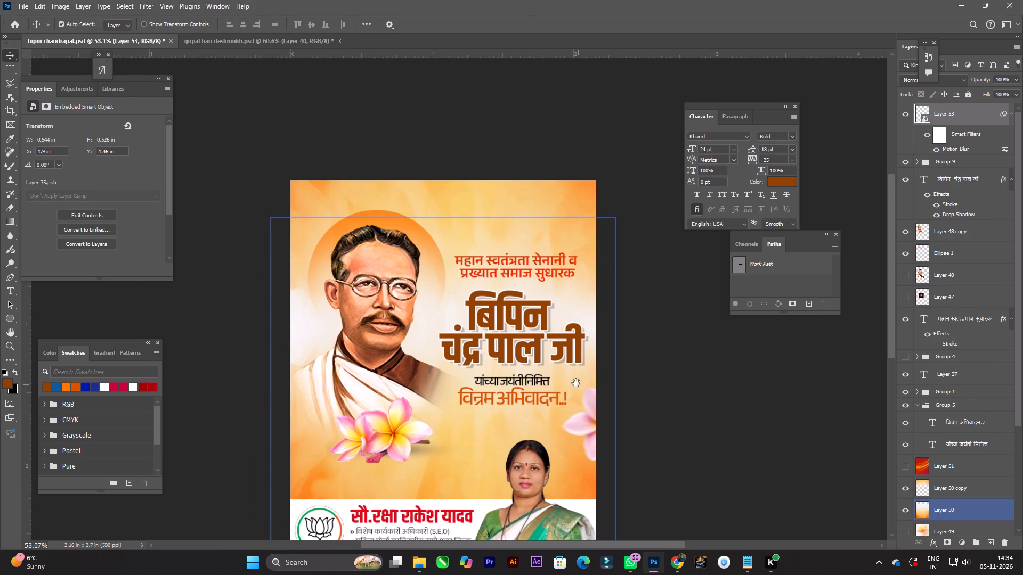
drag(576, 383, 574, 383)
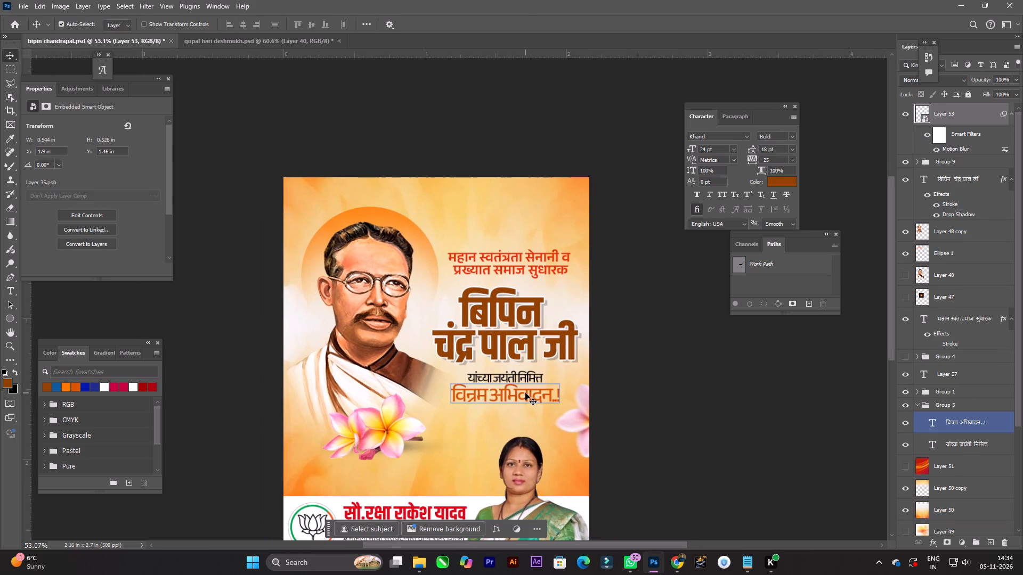
alt+scroll(483, 393, up, 2)
key(space)
key(space)
key(space)
key(space)
key(space)
key(space)
key(space)
key(space)
key(space)
key(space)
key(space)
key(space)
key(space)
key(space)
key(space)
key(space)
key(space)
key(space)
key(space)
key(space)
drag(518, 384, 499, 384)
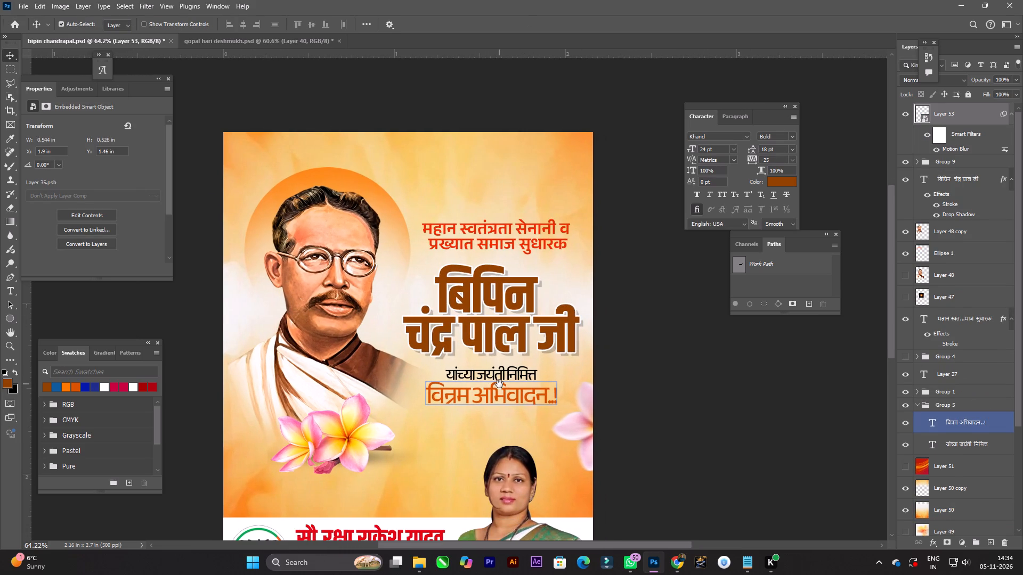
drag(499, 384, 493, 405)
scroll(502, 316, up, 2)
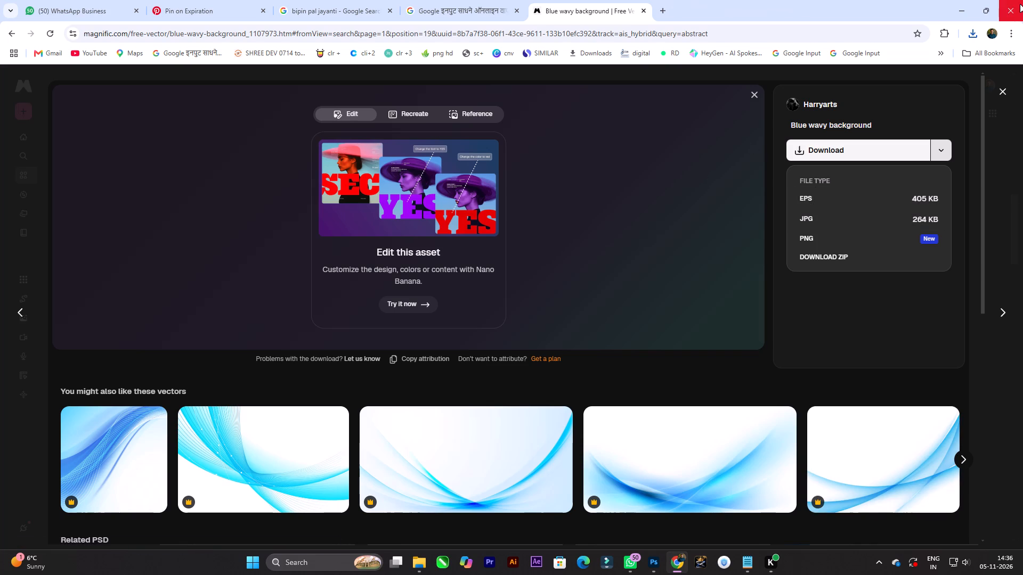
Open YouTube in a new tab, dismiss the WhatsApp notification and play the "Hijr-E-Muhabbat" mix from the home page.
click(667, 9)
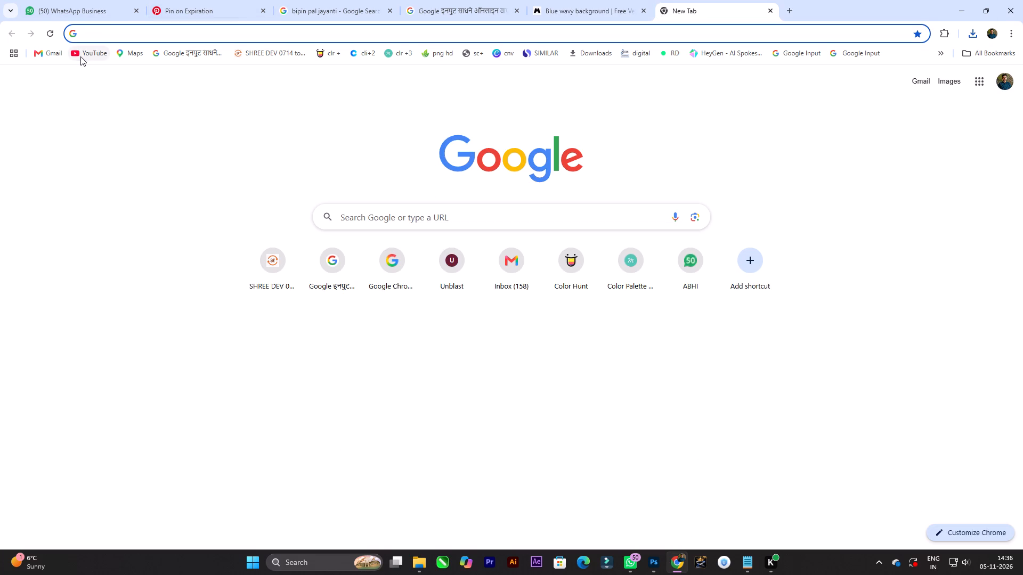
click(80, 56)
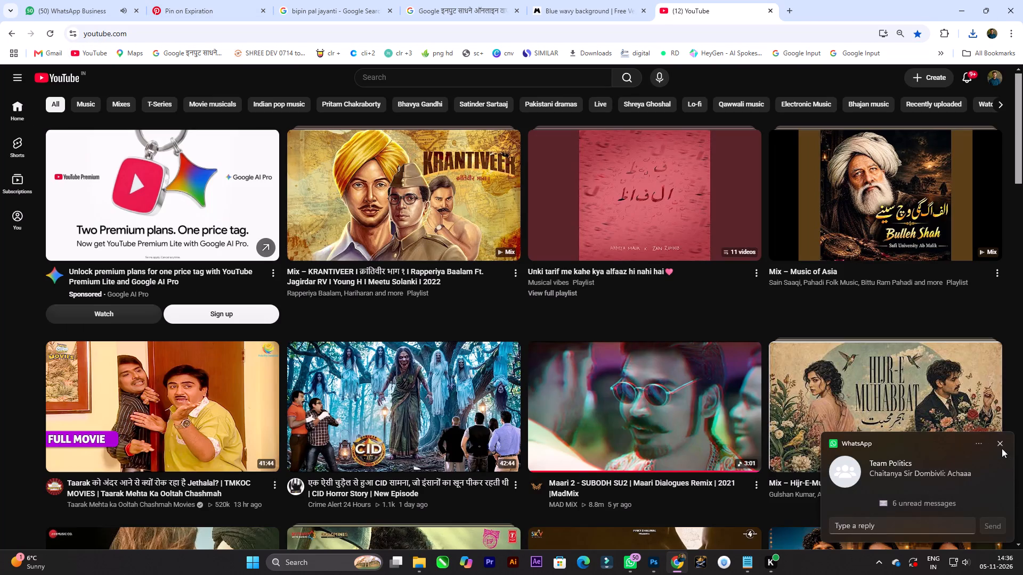
click(1000, 443)
click(921, 401)
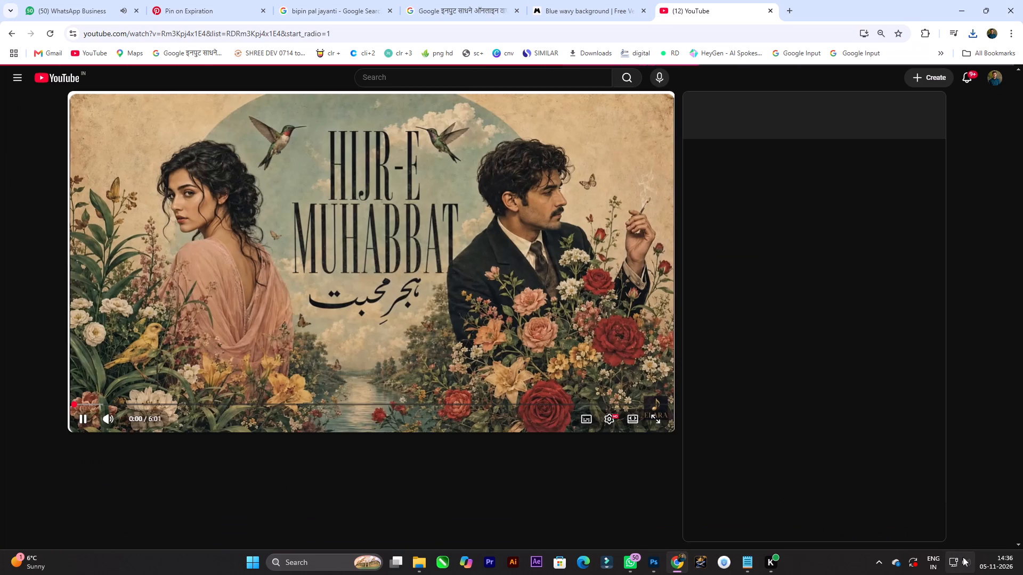
Set the Windows system volume to a low level, then close the quick settings.
click(964, 557)
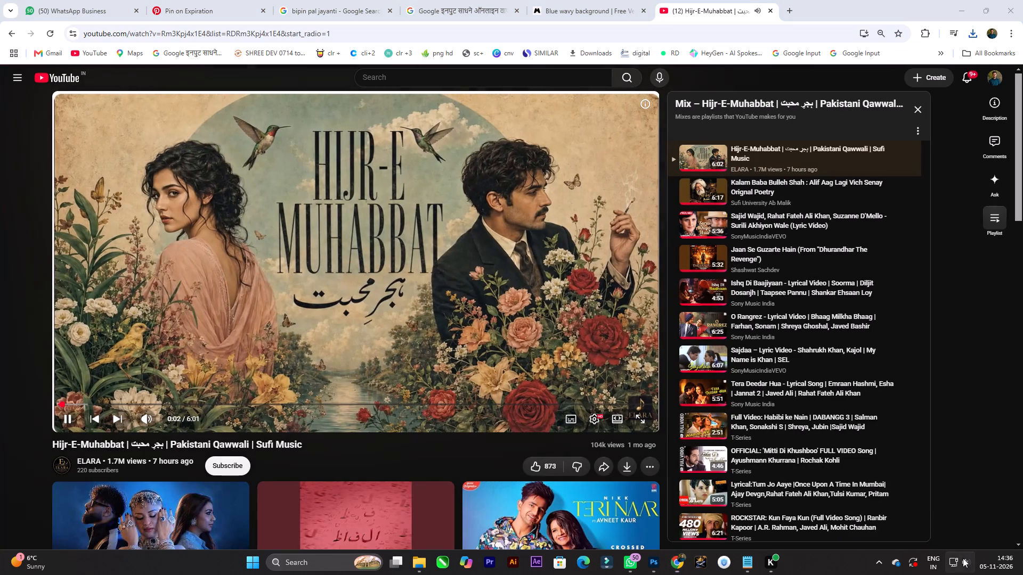
click(876, 499)
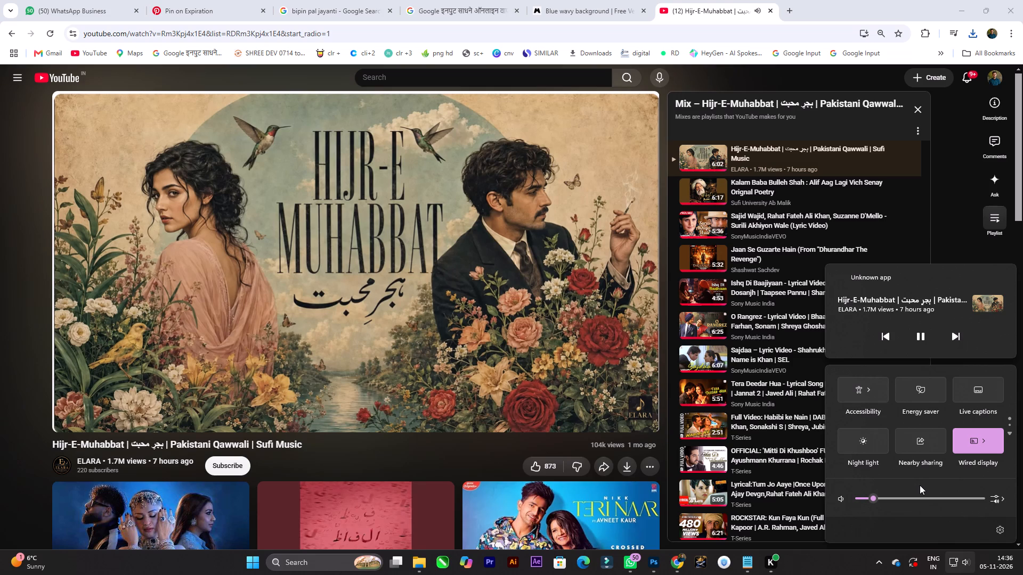
click(836, 0)
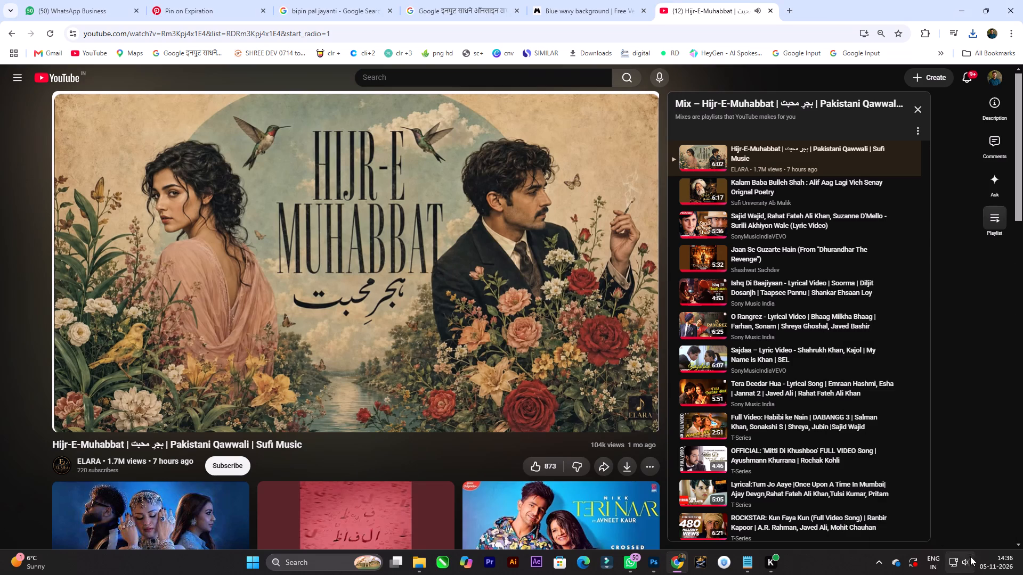
Set the system volume to 13 and skip the playing YouTube song ahead by 15 seconds.
click(968, 557)
click(876, 499)
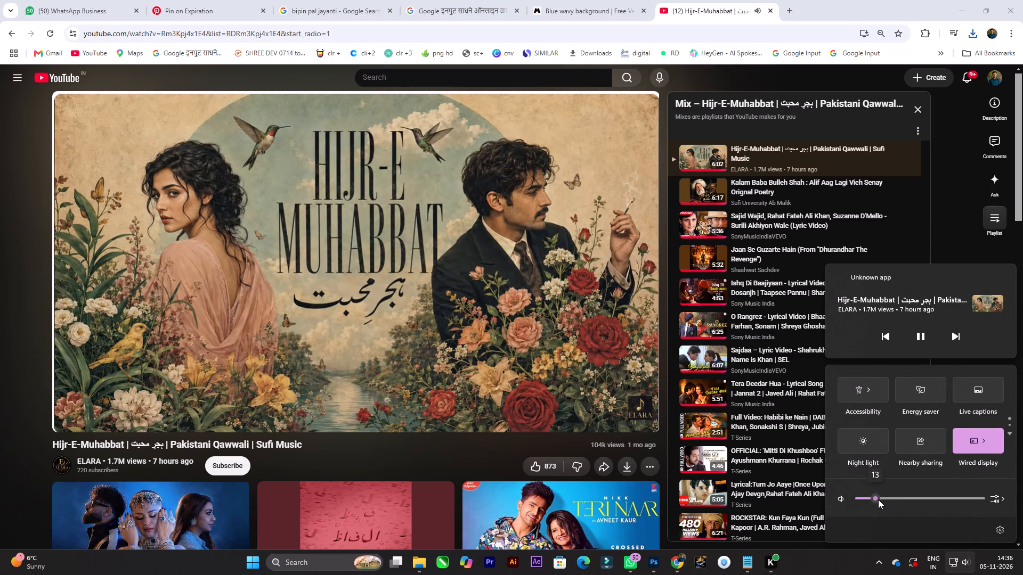
click(809, 0)
key(Right)
key(Right)
key(Right)
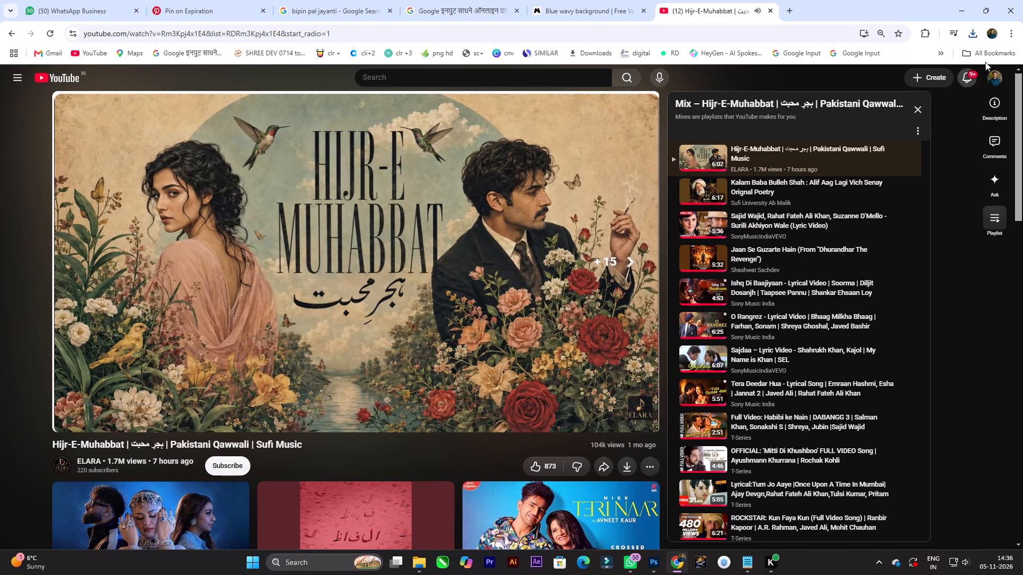
Open the downloaded file 1107973_7705.eps from the browser's recent download history.
click(975, 34)
click(881, 81)
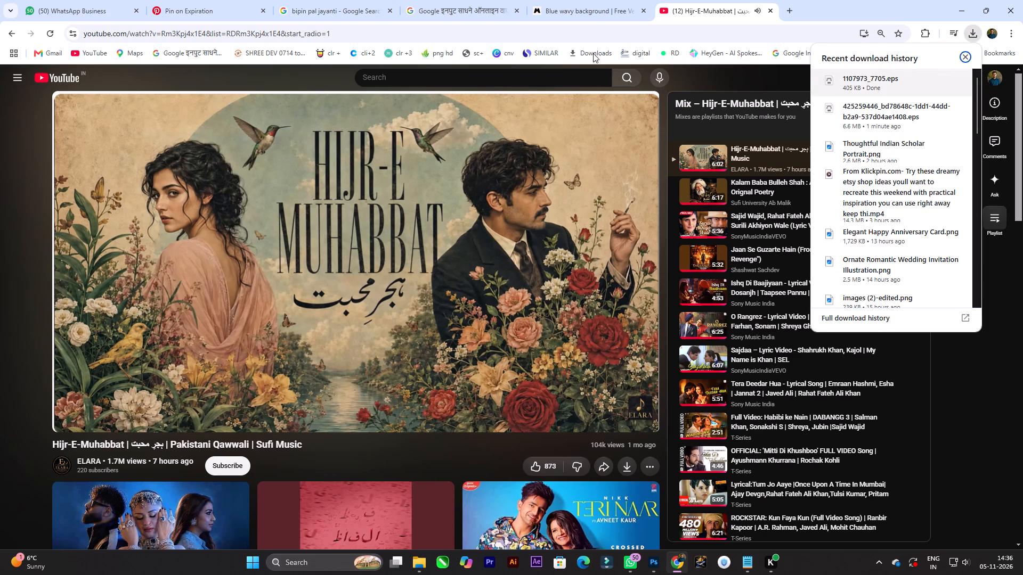
click(843, 0)
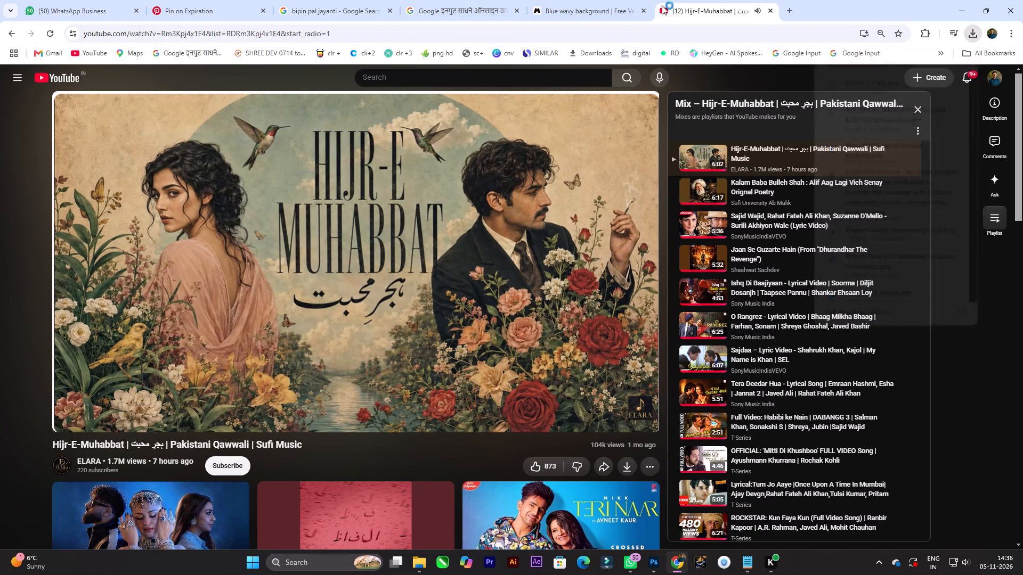
Switch to Photoshop, look over the bipin chandrapal poster and save it.
click(650, 565)
alt+scroll(492, 349, down, 1)
key(space)
key(space)
key(space)
key(space)
key(space)
key(space)
key(space)
key(space)
key(space)
key(space)
key(space)
key(space)
key(space)
key(space)
key(space)
key(space)
key(space)
key(space)
key(space)
key(space)
drag(526, 337, 535, 244)
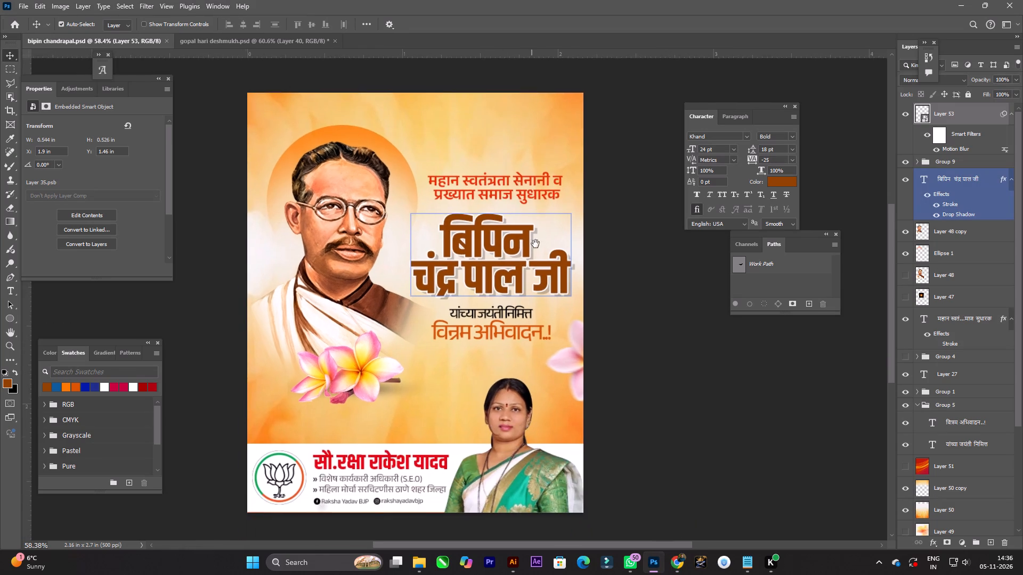
drag(535, 244, 561, 270)
alt+scroll(508, 363, down, 1)
key(space)
key(space)
key(space)
key(space)
key(space)
key(space)
key(space)
key(space)
drag(582, 364, 582, 368)
alt+scroll(468, 367, up, 1)
key(ctrl+s)
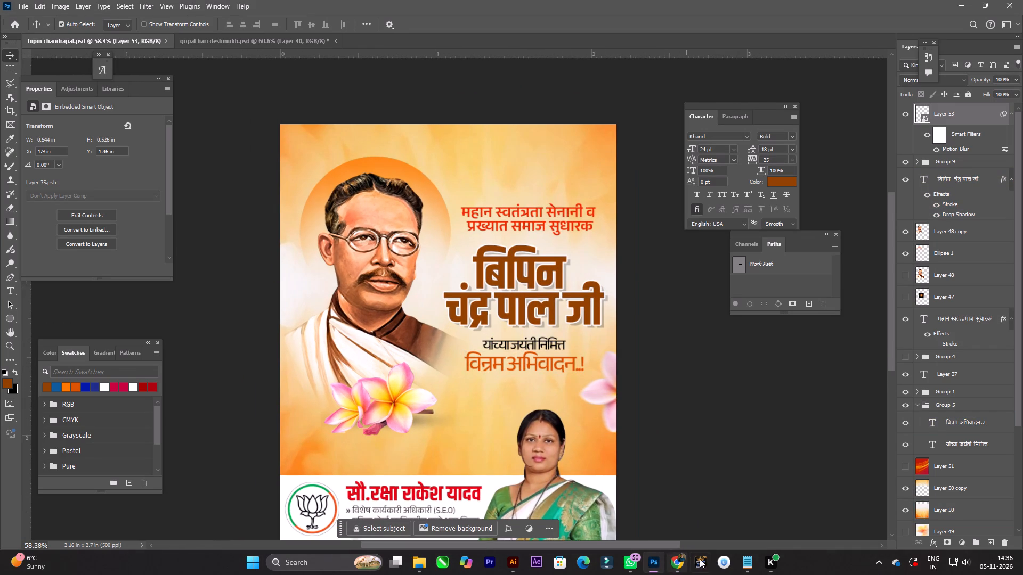
Switch to Illustrator and check the opened blue wavy background artwork.
click(521, 564)
key(space)
key(space)
click(749, 341)
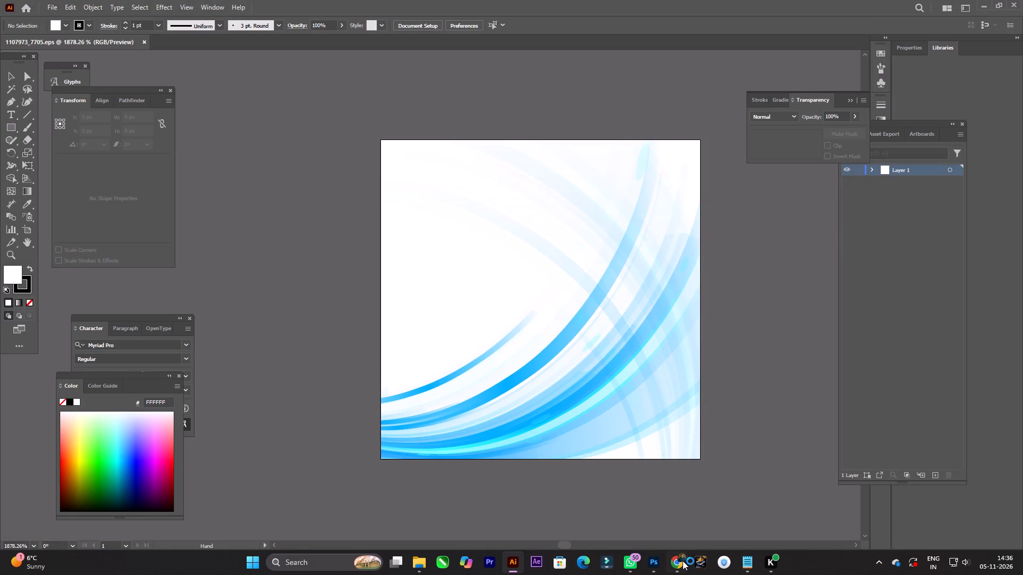
Switch to Chrome and open the downloaded halftone dotted background EPS, 425259446, from the recent download history.
click(681, 564)
click(978, 32)
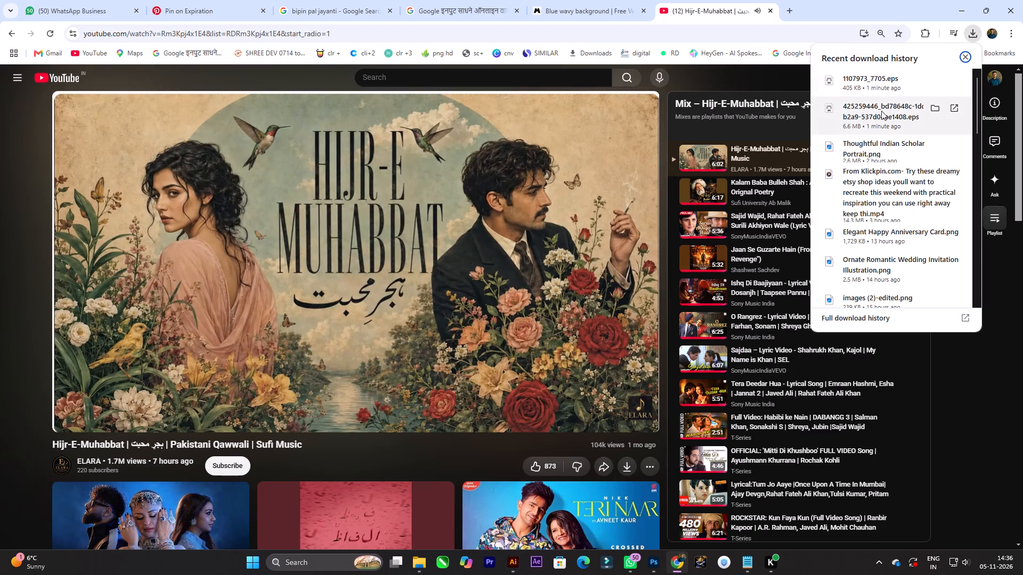
click(881, 111)
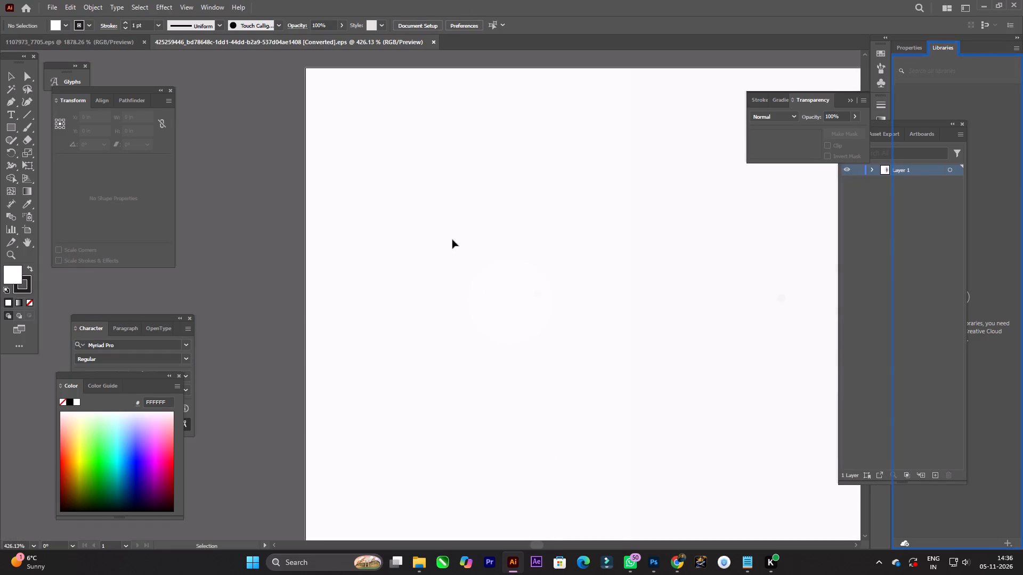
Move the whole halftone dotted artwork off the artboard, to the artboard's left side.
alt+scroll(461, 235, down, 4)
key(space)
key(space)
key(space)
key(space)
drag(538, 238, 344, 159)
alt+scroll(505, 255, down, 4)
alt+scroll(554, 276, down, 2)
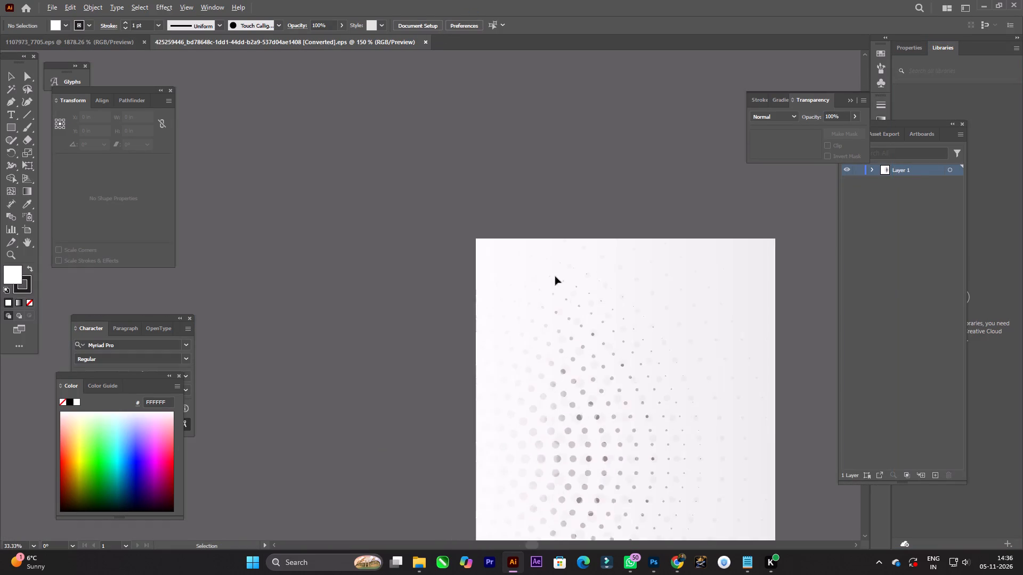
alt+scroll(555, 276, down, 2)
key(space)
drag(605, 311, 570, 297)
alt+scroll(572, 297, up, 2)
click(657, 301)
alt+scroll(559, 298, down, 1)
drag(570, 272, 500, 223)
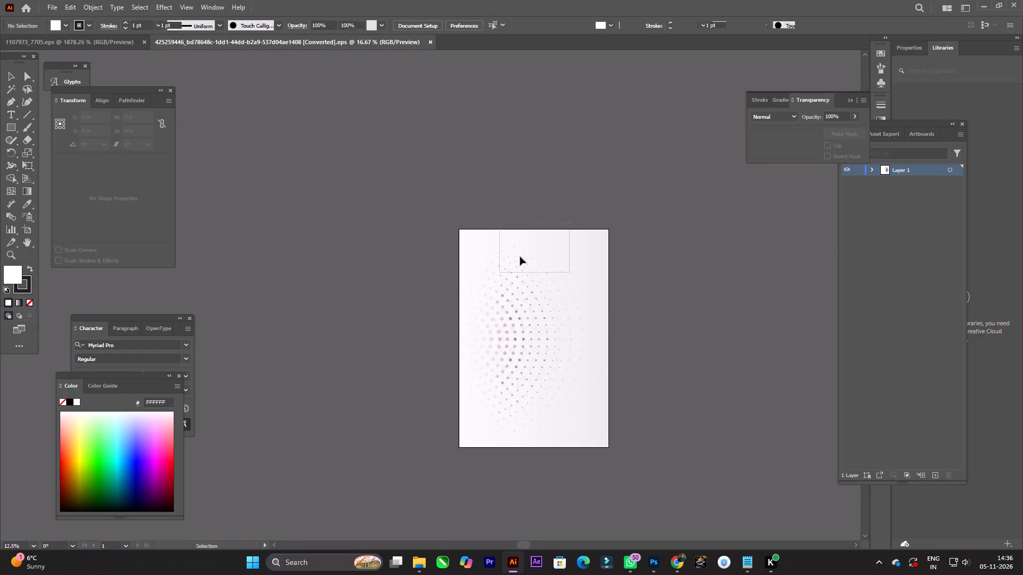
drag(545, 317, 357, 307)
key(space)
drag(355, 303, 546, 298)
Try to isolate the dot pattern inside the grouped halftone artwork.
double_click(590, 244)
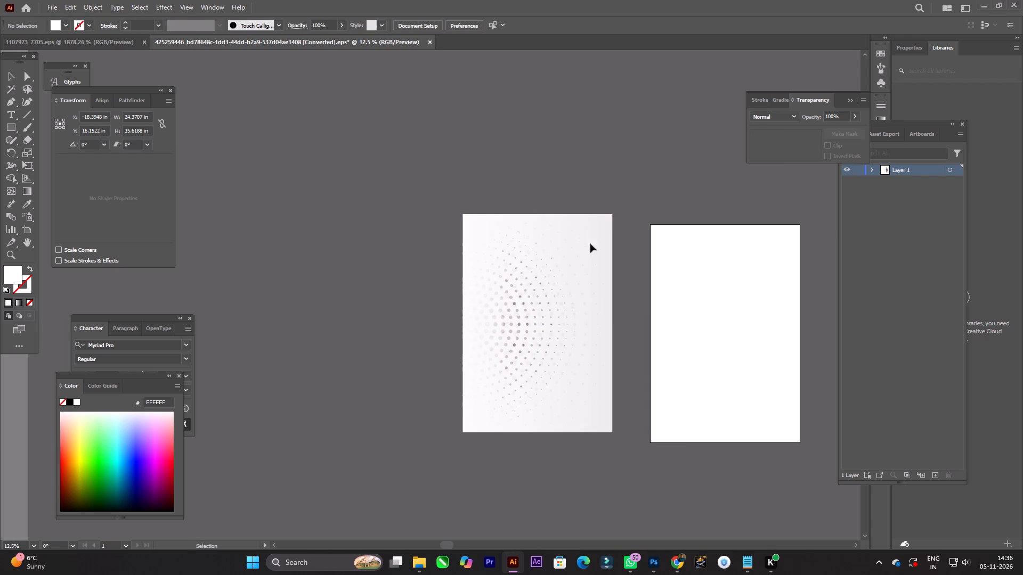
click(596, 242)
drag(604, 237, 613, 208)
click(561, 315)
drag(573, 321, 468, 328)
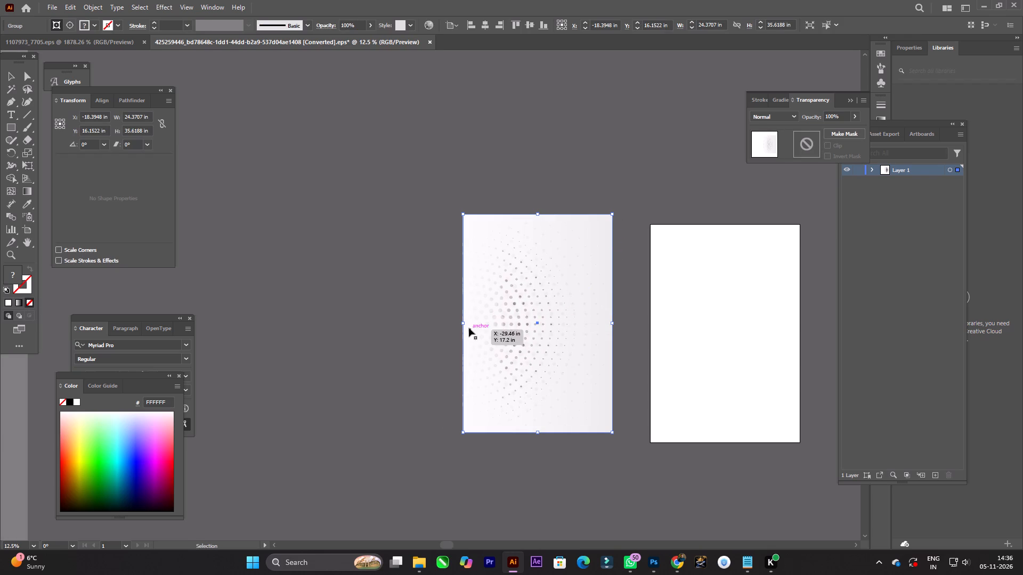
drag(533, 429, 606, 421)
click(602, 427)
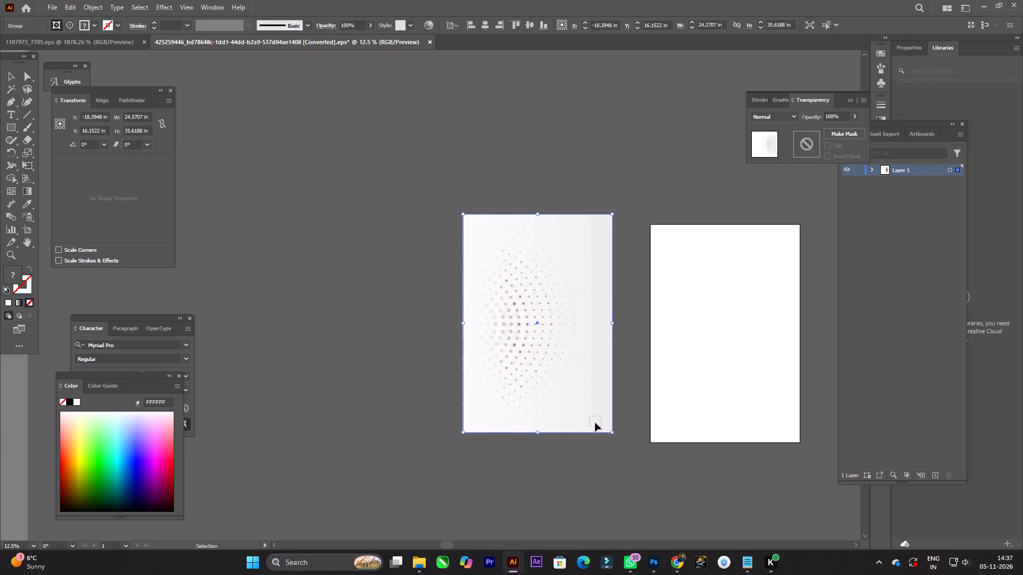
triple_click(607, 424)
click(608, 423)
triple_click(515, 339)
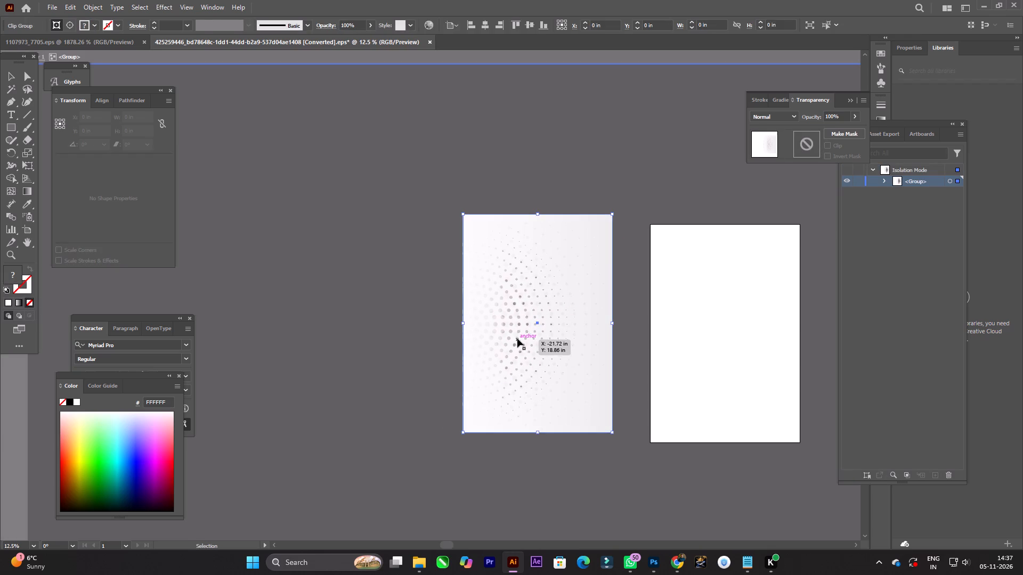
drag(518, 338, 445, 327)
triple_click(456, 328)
Move the grouped halftone artwork back so that it overlaps the left half of the artboard.
drag(441, 316, 488, 314)
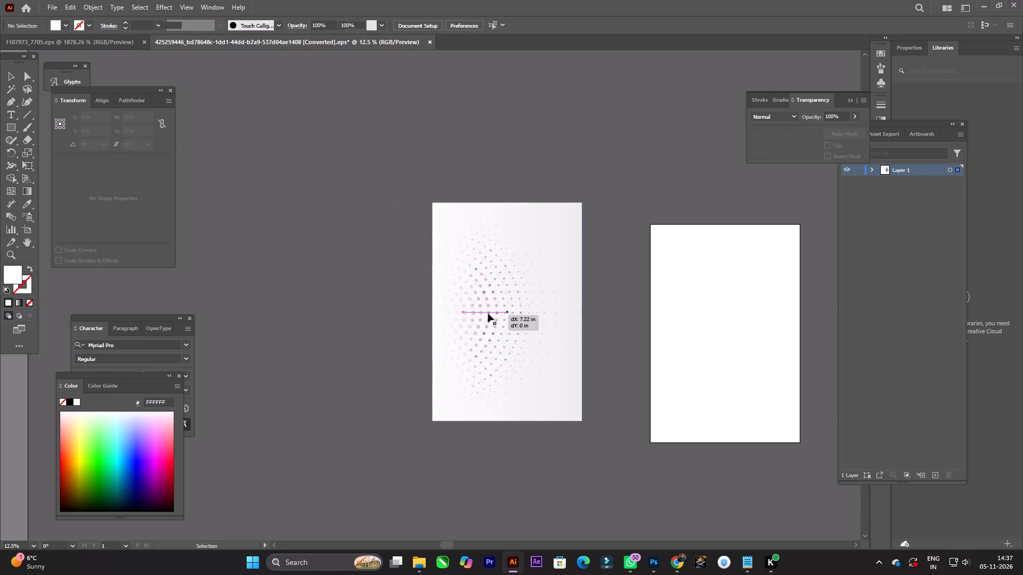
drag(487, 314, 637, 342)
key(space)
drag(648, 339, 588, 339)
Isolate the clip group nested inside the halftone artwork's group to reach its dot pattern.
double_click(580, 338)
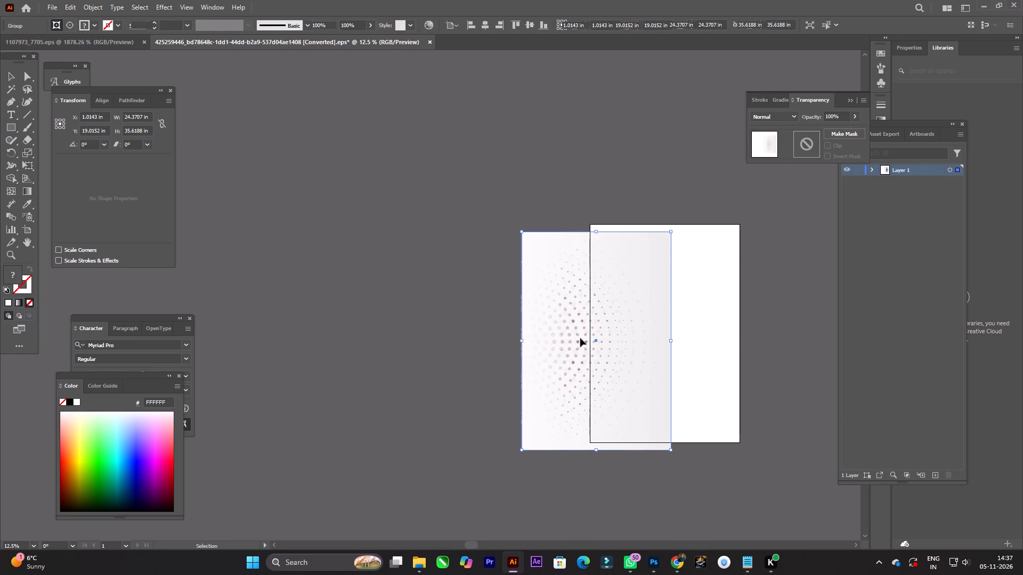
click(571, 335)
drag(571, 335, 580, 316)
double_click(580, 317)
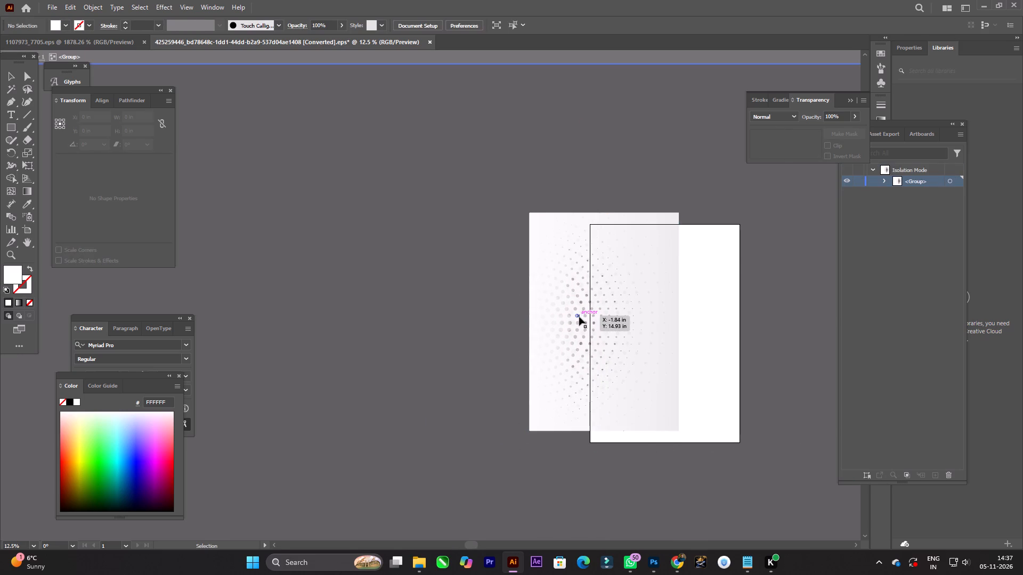
drag(579, 317, 547, 339)
click(547, 339)
drag(547, 339, 531, 310)
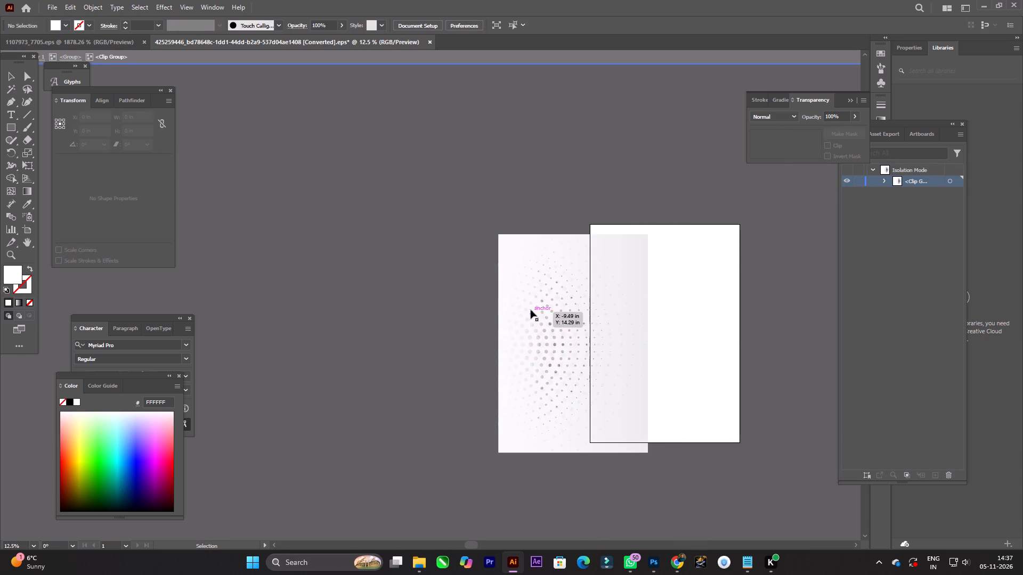
drag(531, 310, 530, 311)
Transfer the halftone dots from the isolated clip group into the bipin chandrapal poster in Photoshop, over the portrait.
drag(565, 304, 625, 498)
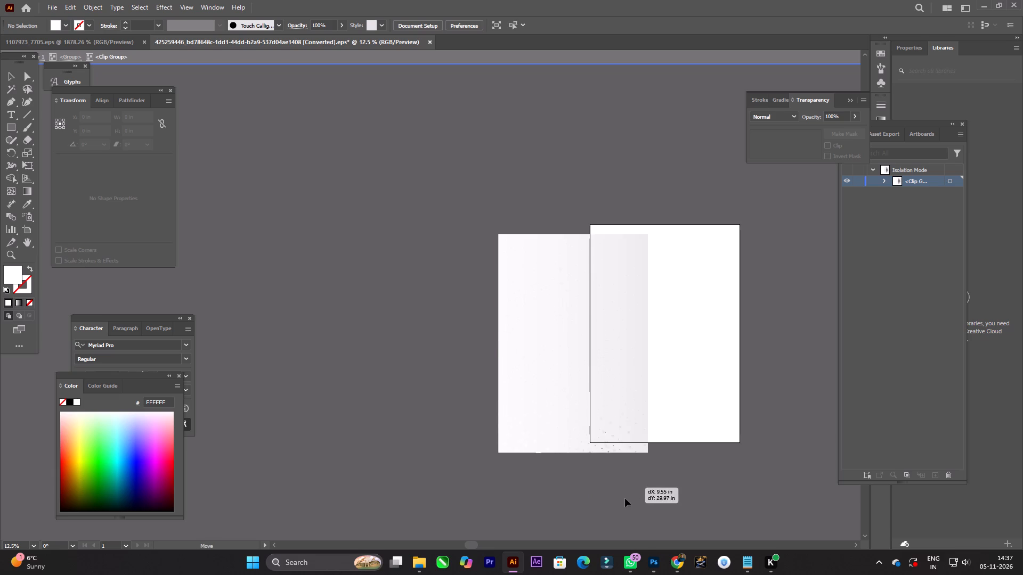
drag(625, 498, 419, 378)
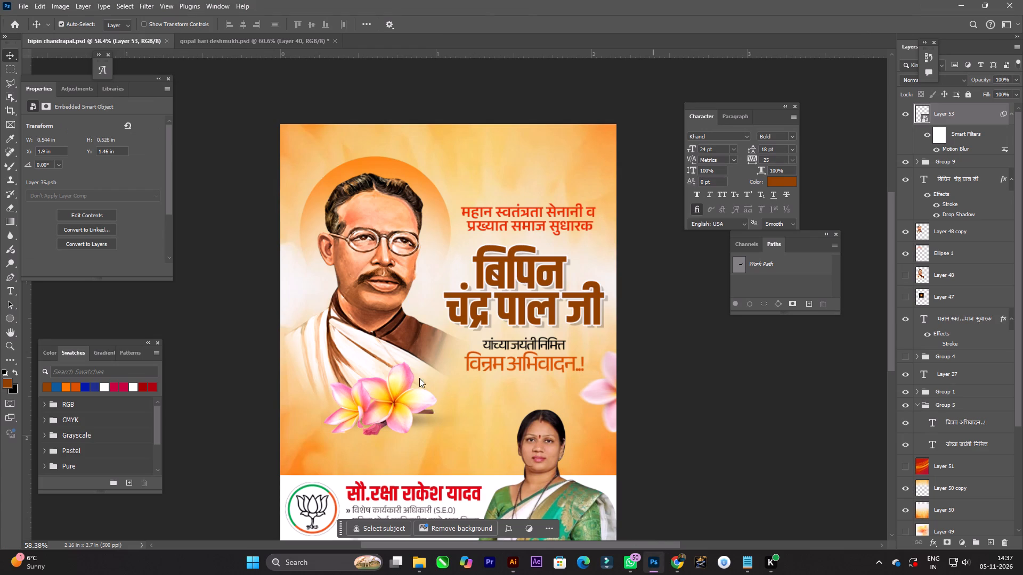
drag(419, 378, 383, 276)
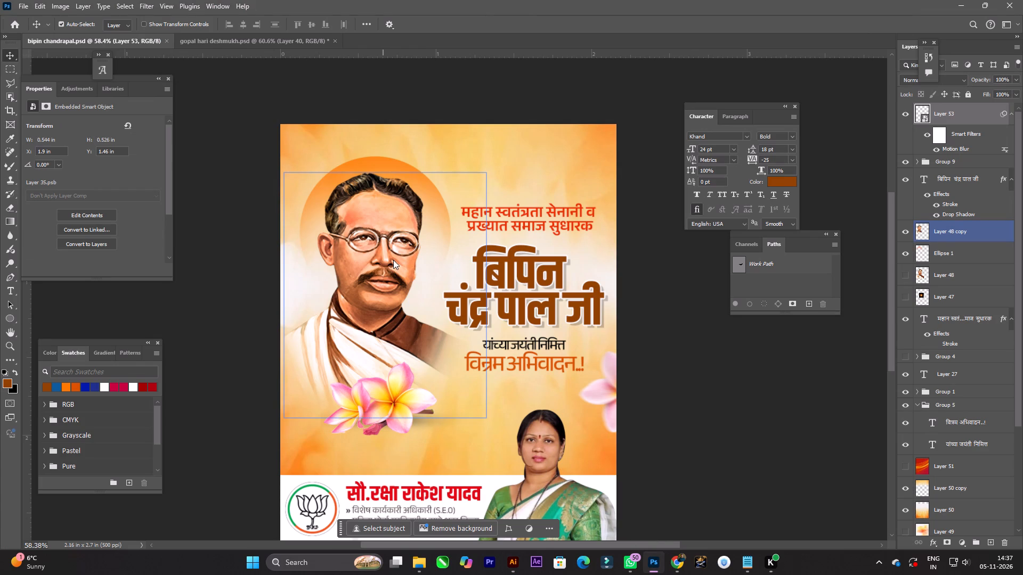
Place the halftone dots, then cut and re-paste them directly above Layer 50 copy, behind the portrait and text.
key(Return)
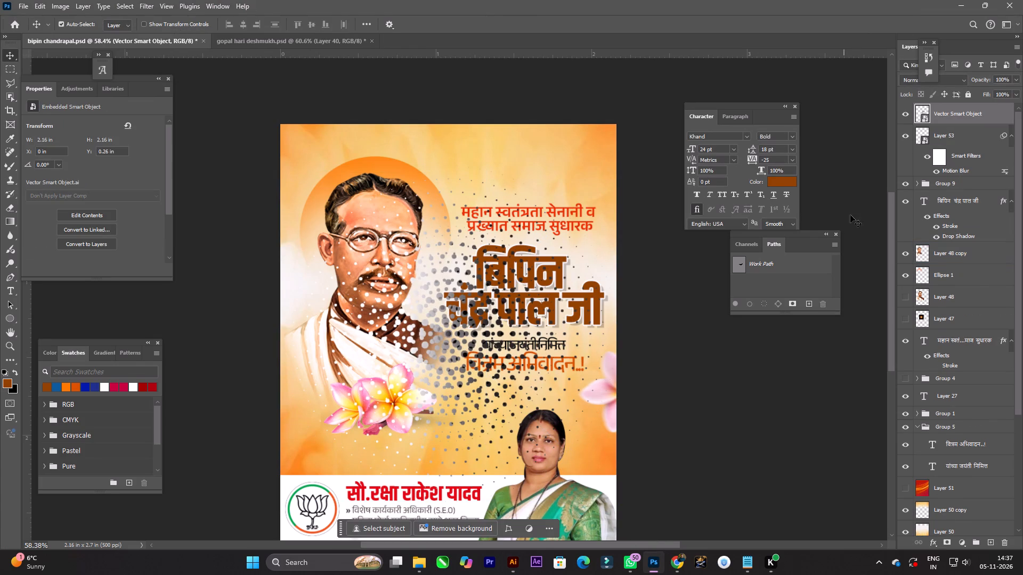
key(ctrl+c)
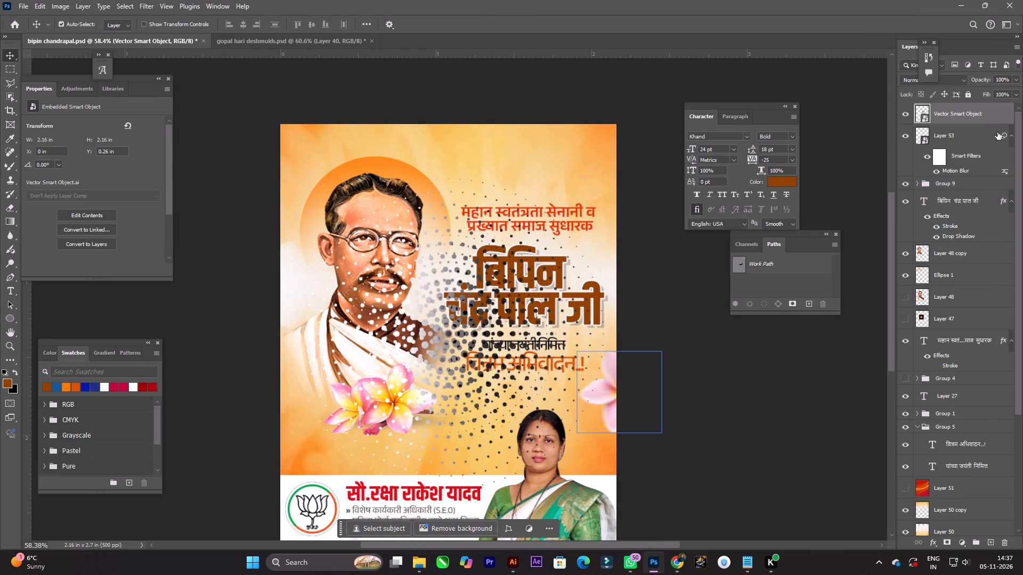
key(Delete)
click(558, 162)
key(ctrl+v)
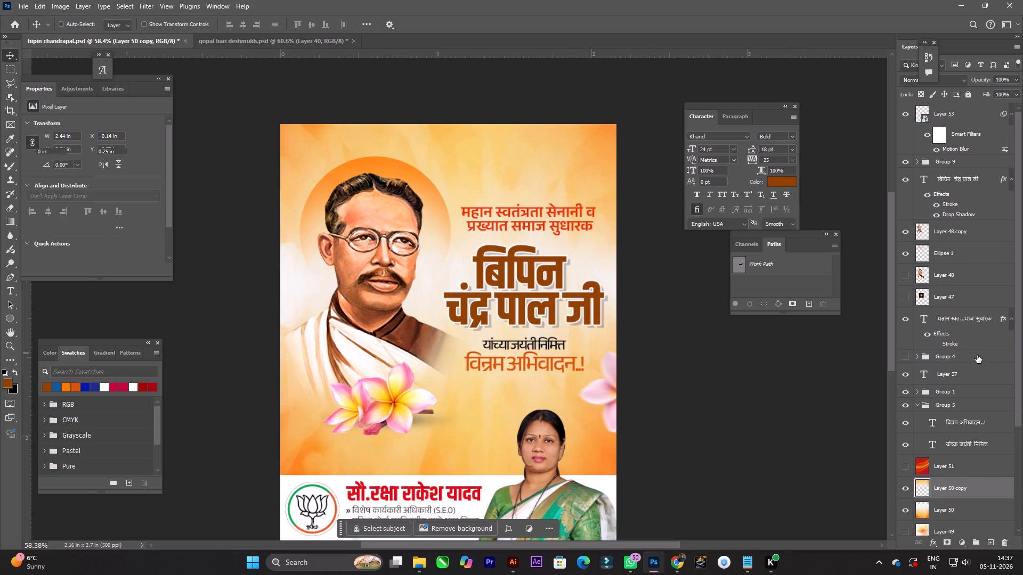
Scale the halftone dots down to about 1.21 in wide and move them over the poster's top-right corner.
key(ctrl+t)
alt+drag(618, 165, 529, 219)
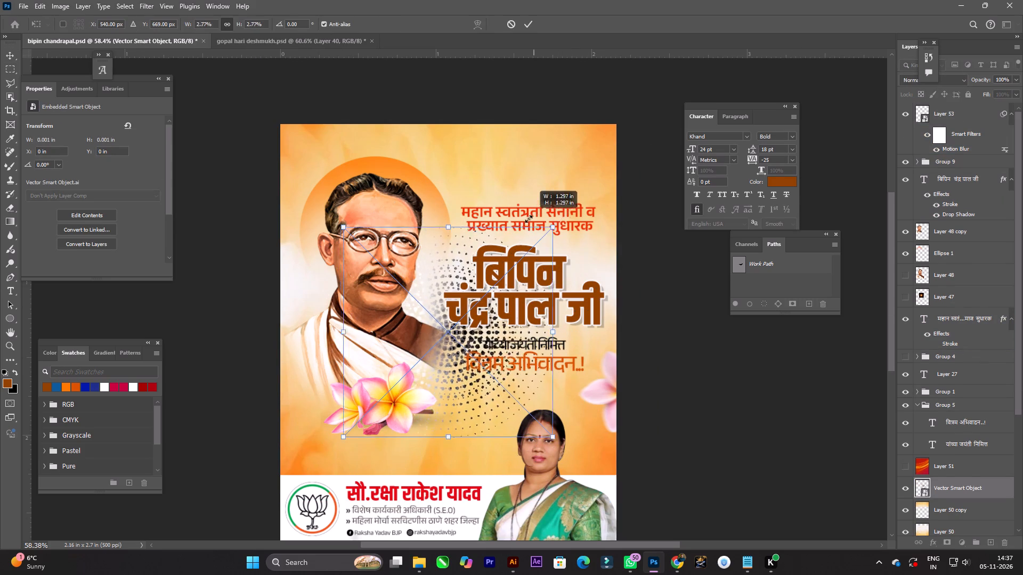
alt+drag(529, 219, 528, 223)
drag(506, 322, 624, 118)
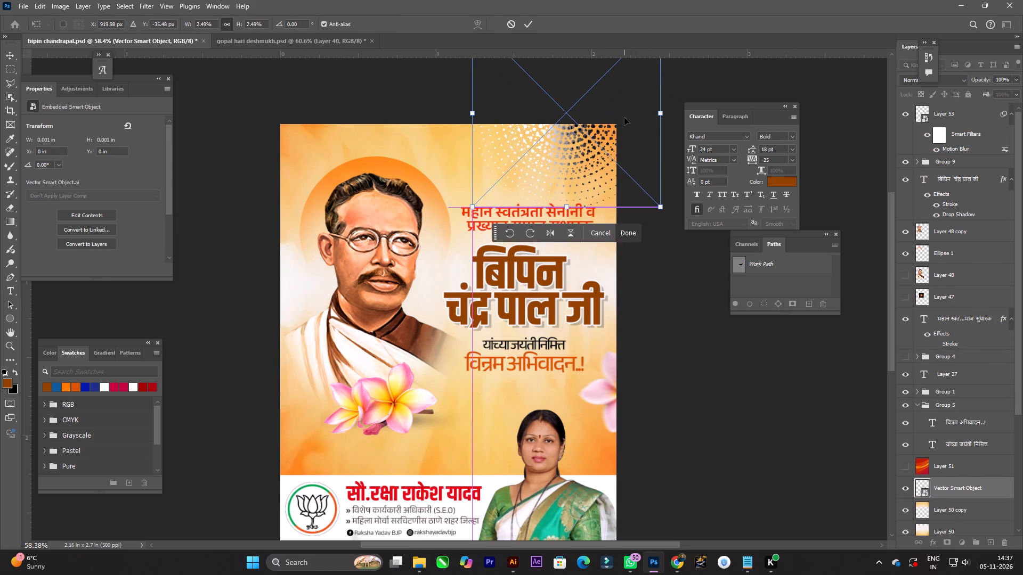
drag(624, 118, 624, 105)
double_click(603, 156)
Rasterize the halftone dots layer and turn its dots white by raising Lightness to the maximum in Hue/Saturation.
right_click(947, 484)
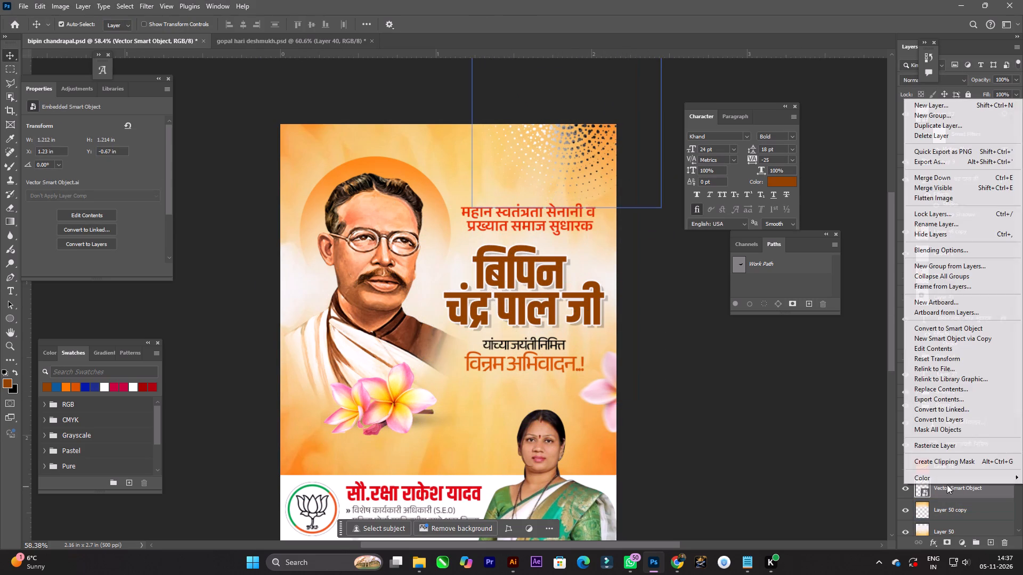
click(925, 443)
key(ctrl+u)
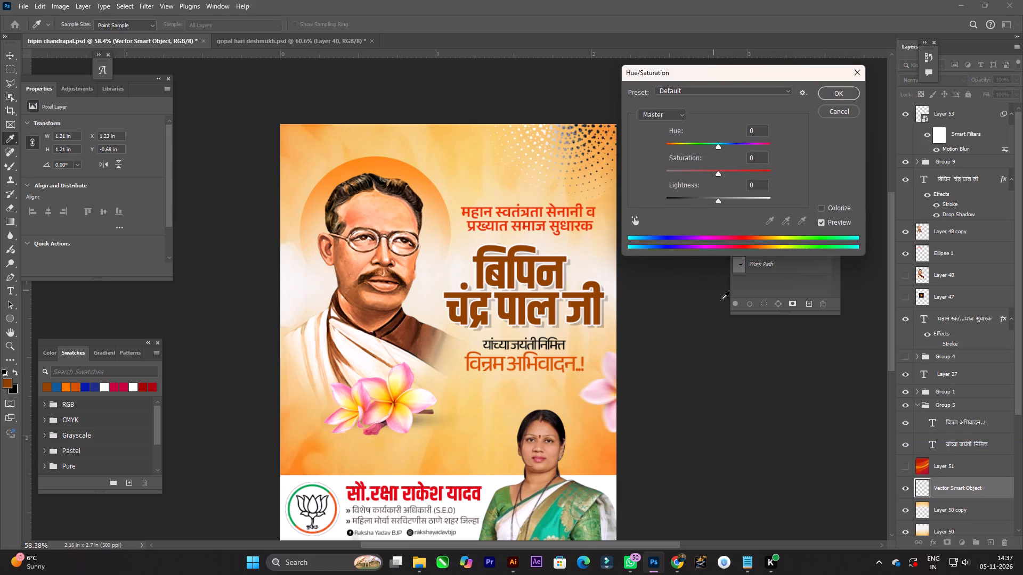
drag(717, 203, 793, 200)
key(Return)
Rotate the white dots about 13.4°, enlarge them to about 116%, and shift them further into the poster's top-right corner.
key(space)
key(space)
drag(644, 183, 554, 186)
key(ctrl+t)
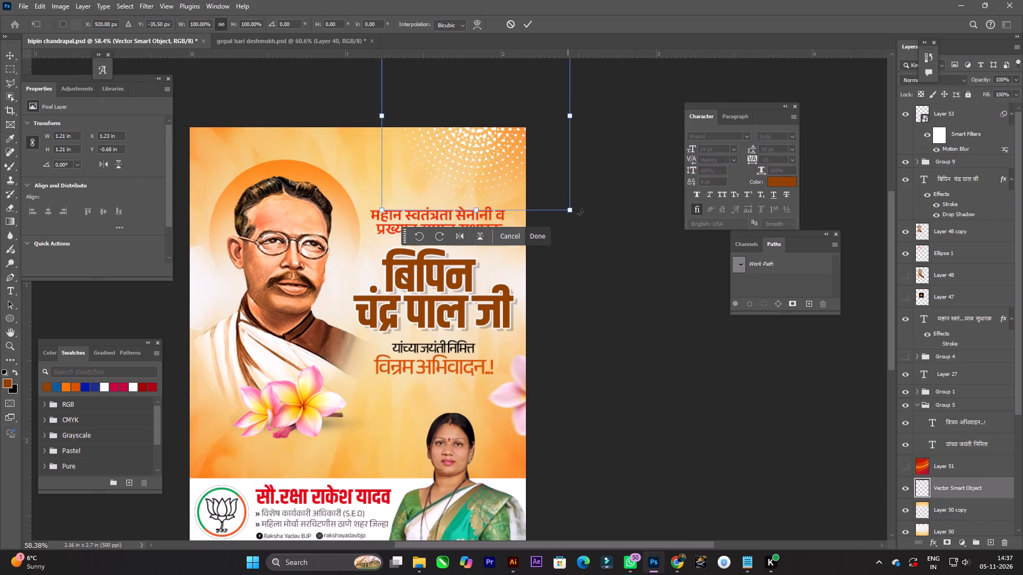
drag(621, 252, 636, 273)
drag(624, 260, 620, 330)
click(543, 226)
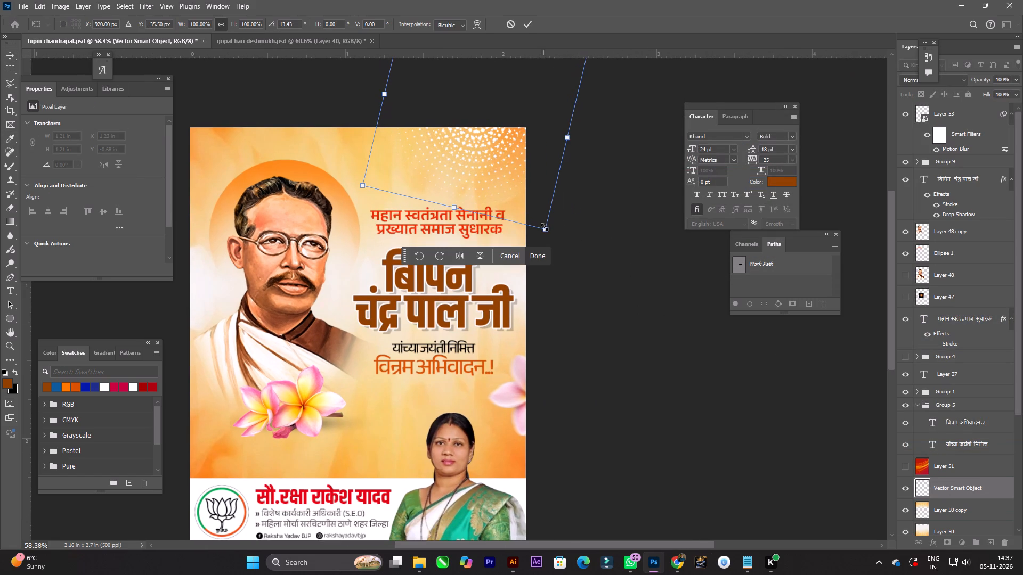
drag(547, 229, 592, 250)
drag(489, 169, 532, 127)
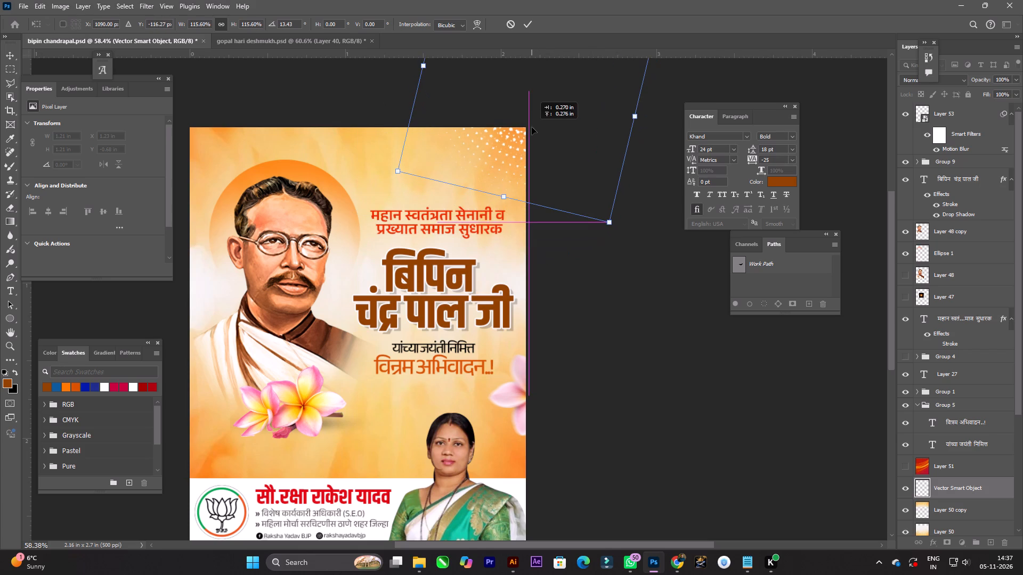
drag(532, 127, 527, 134)
double_click(519, 141)
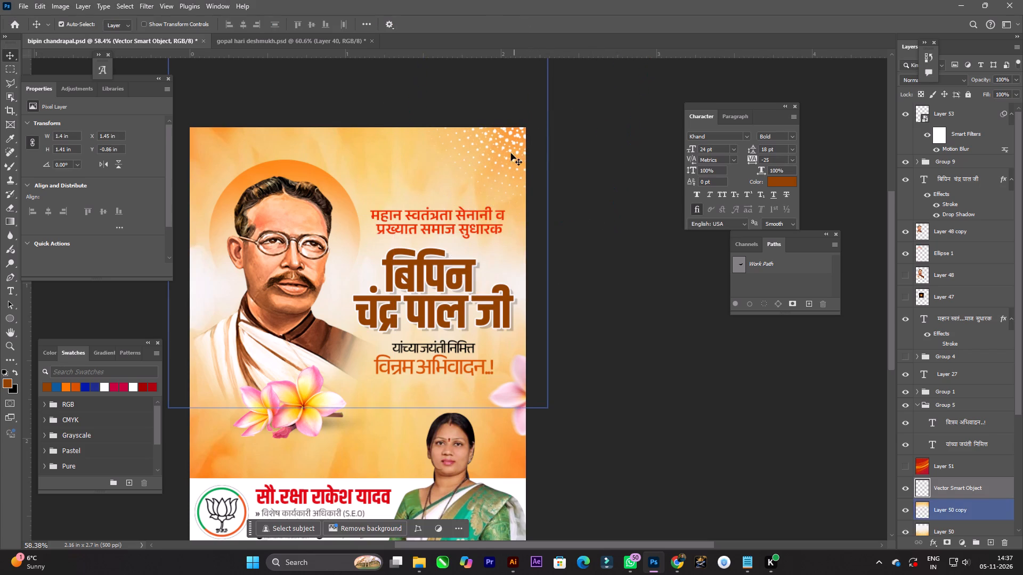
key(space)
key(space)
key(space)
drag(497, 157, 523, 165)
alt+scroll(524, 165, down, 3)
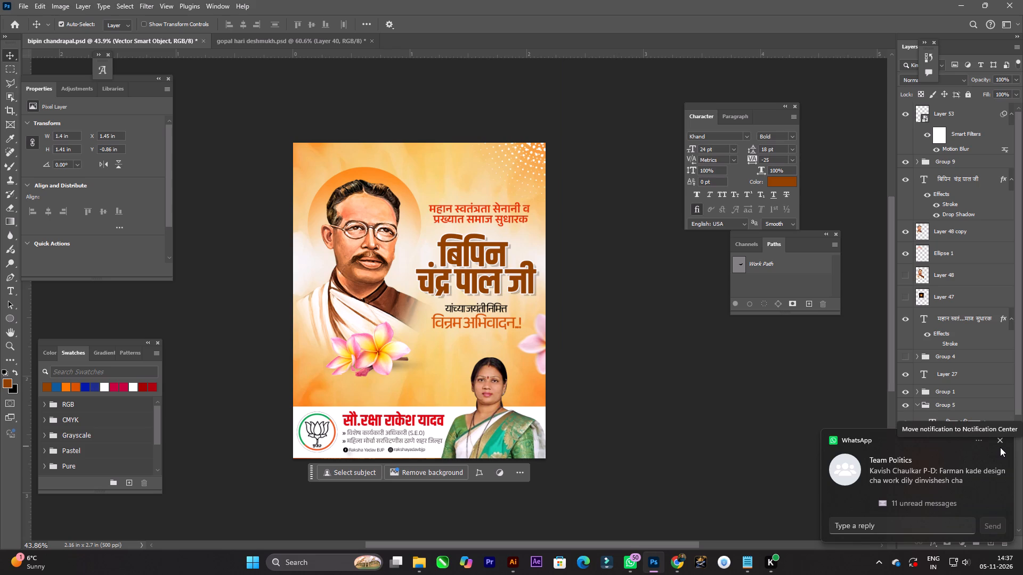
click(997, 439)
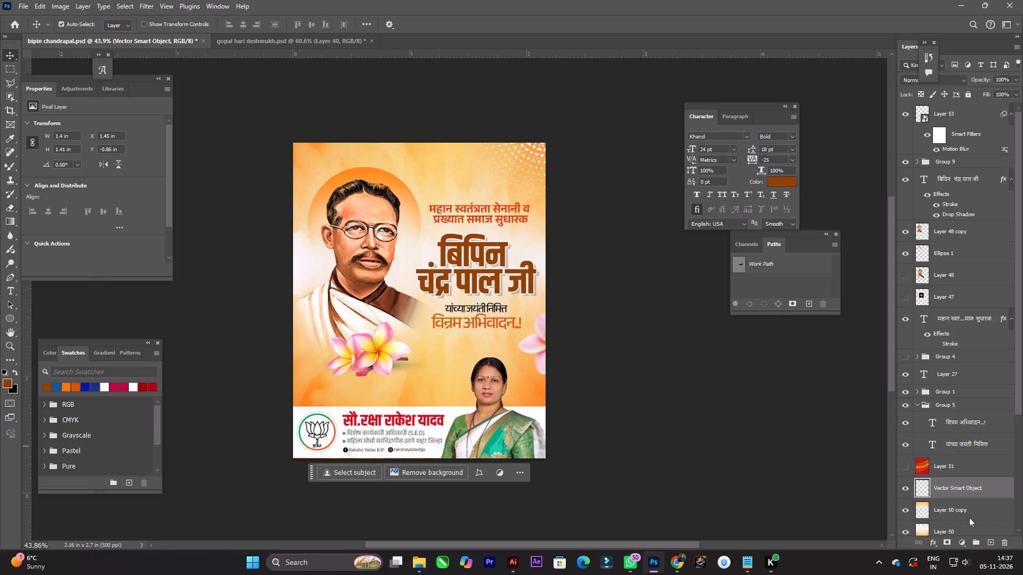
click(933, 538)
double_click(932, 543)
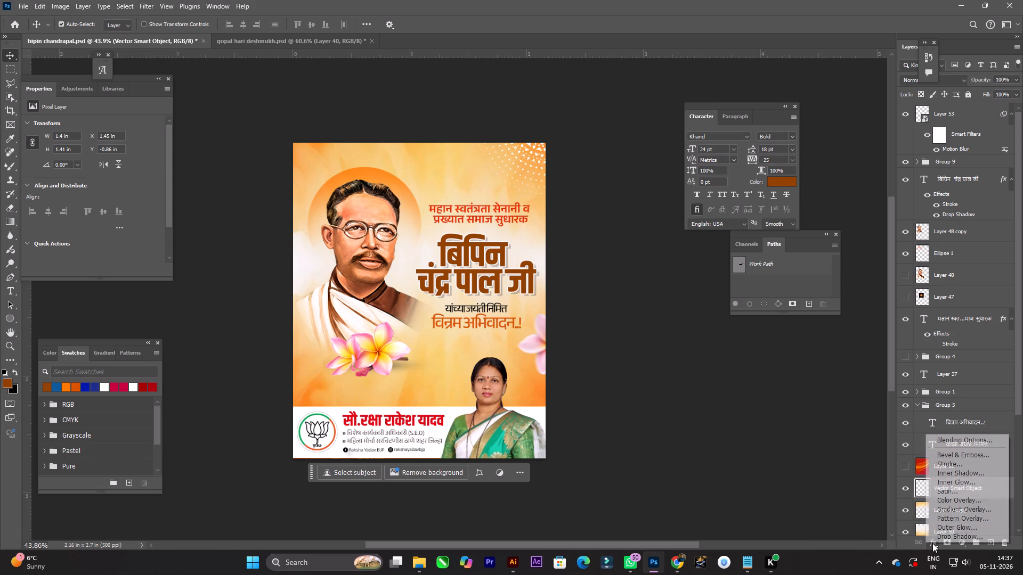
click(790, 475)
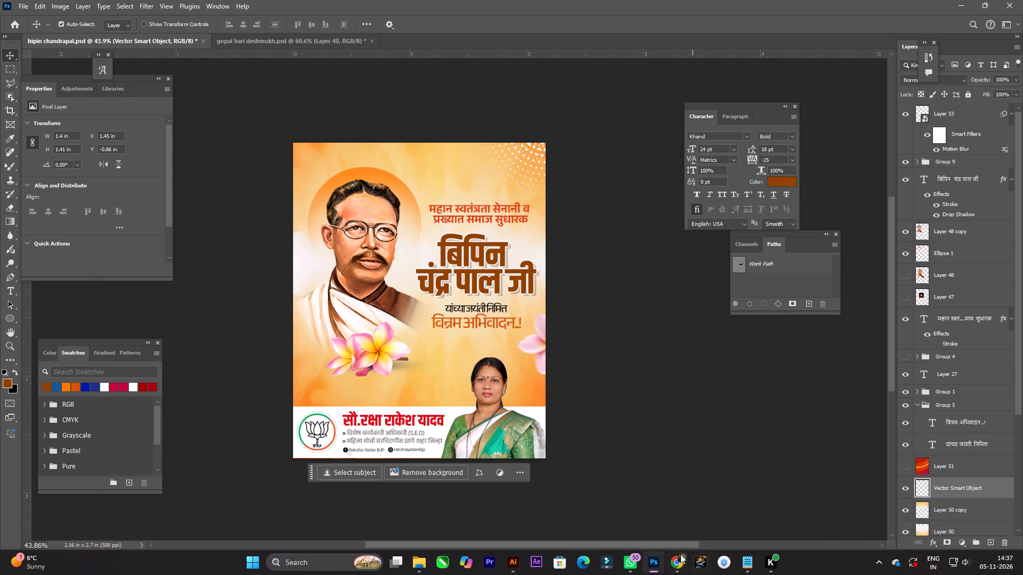
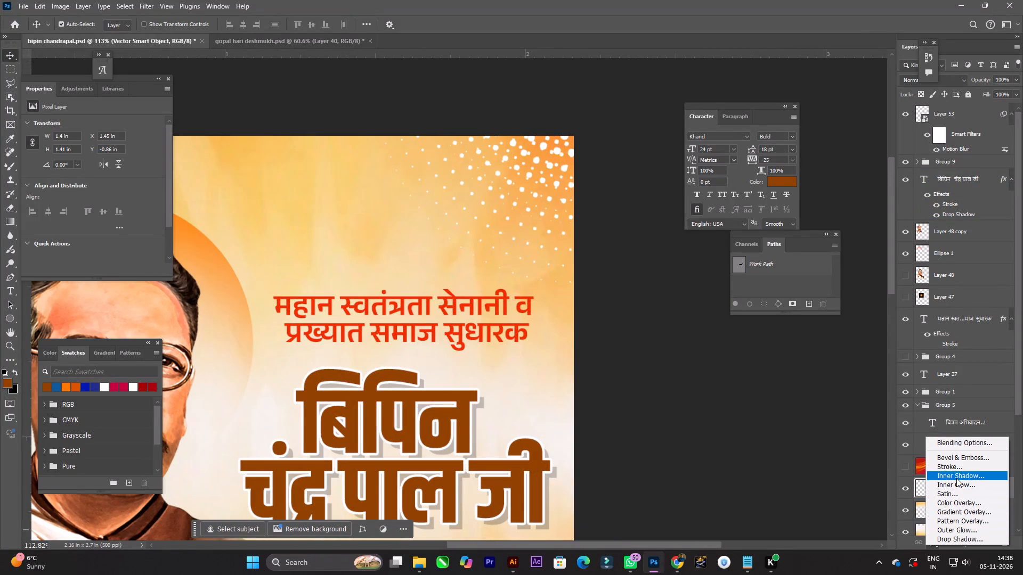
Recolour the halftone dots with a dark orange Color Overlay, #bf6809 at 100% opacity, with Gradient Overlay switched off.
click(962, 510)
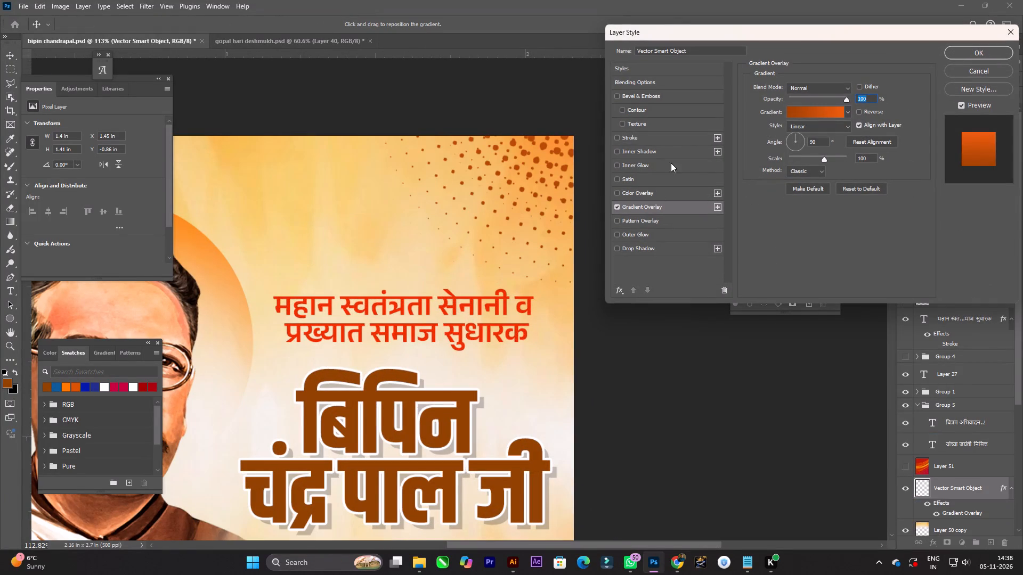
click(618, 206)
click(635, 192)
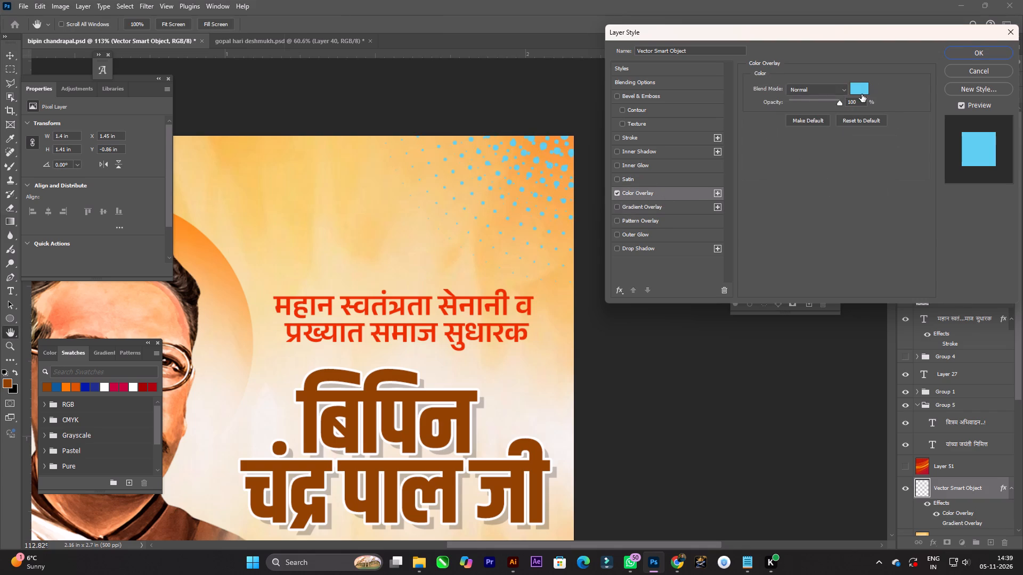
click(862, 94)
click(409, 218)
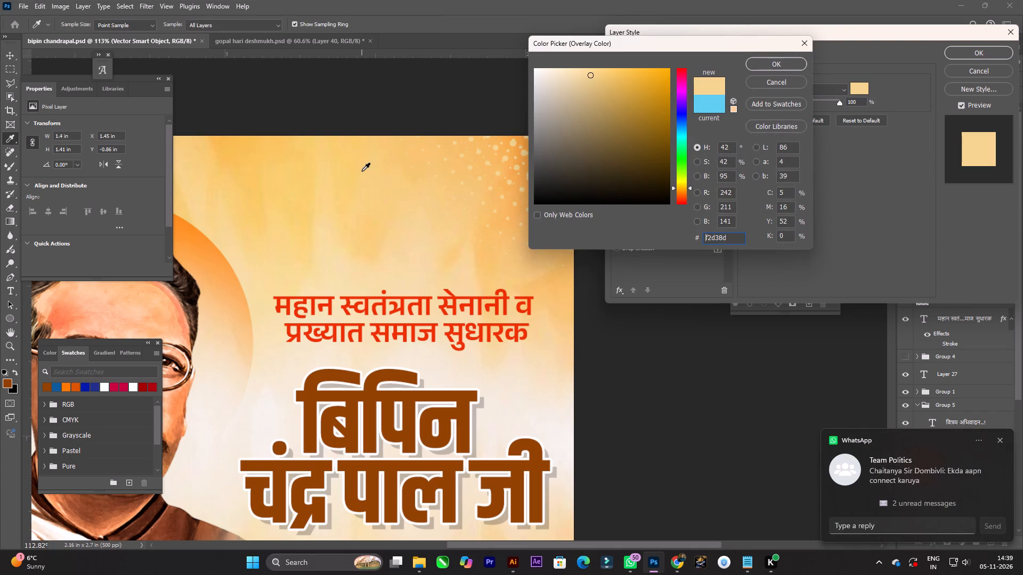
click(362, 171)
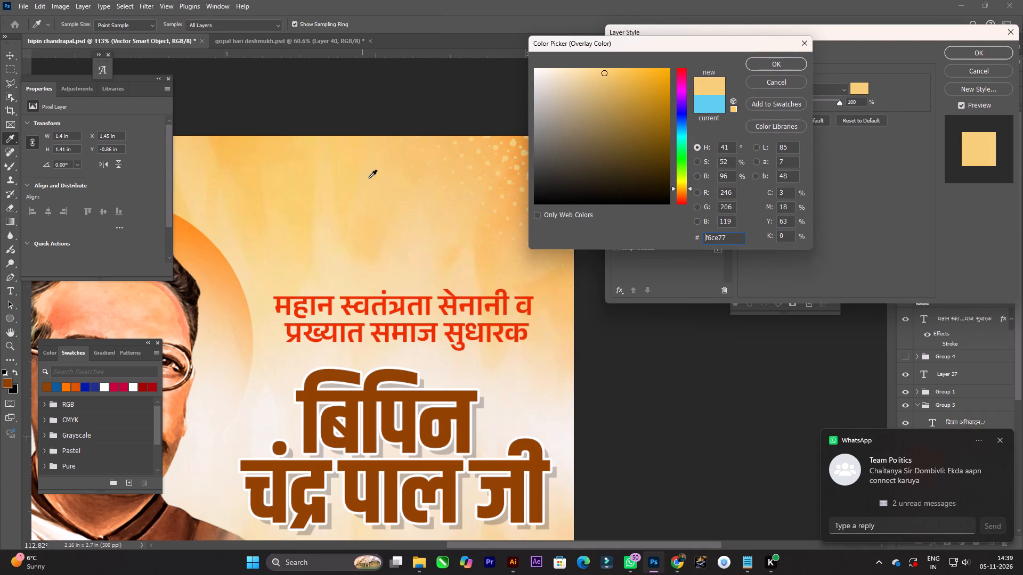
click(549, 272)
click(229, 274)
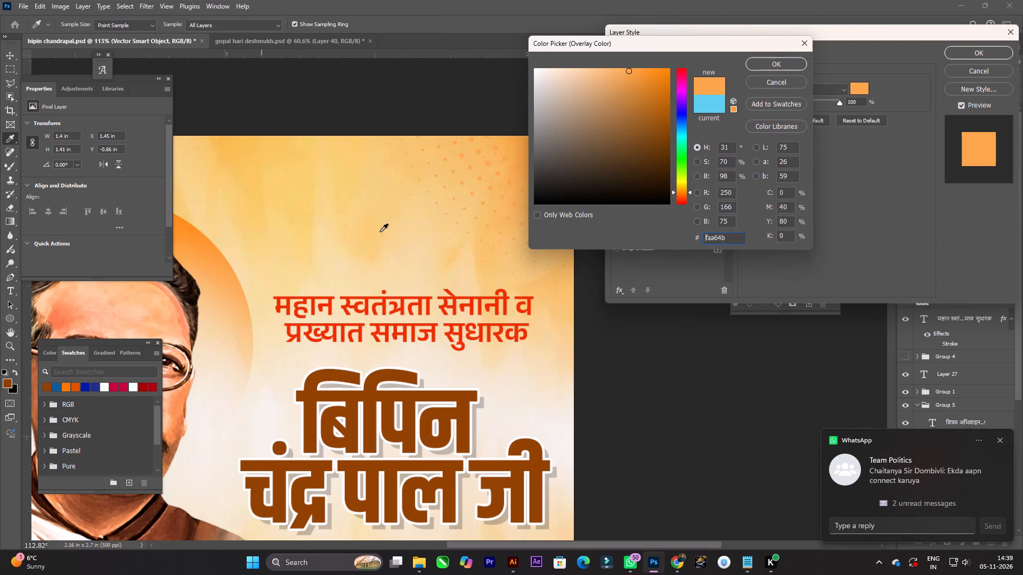
drag(651, 109, 665, 109)
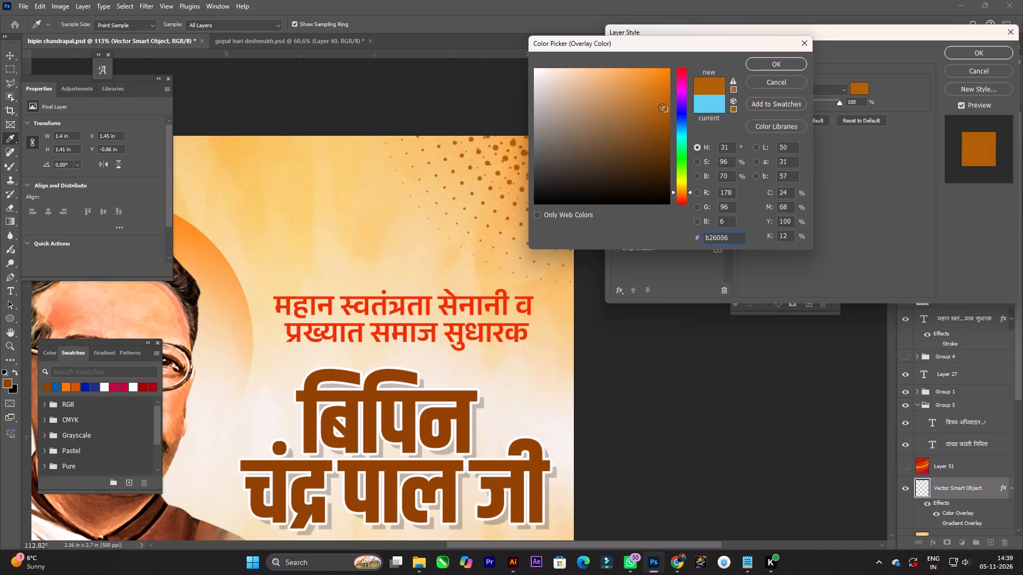
click(667, 117)
click(665, 107)
click(658, 103)
click(649, 100)
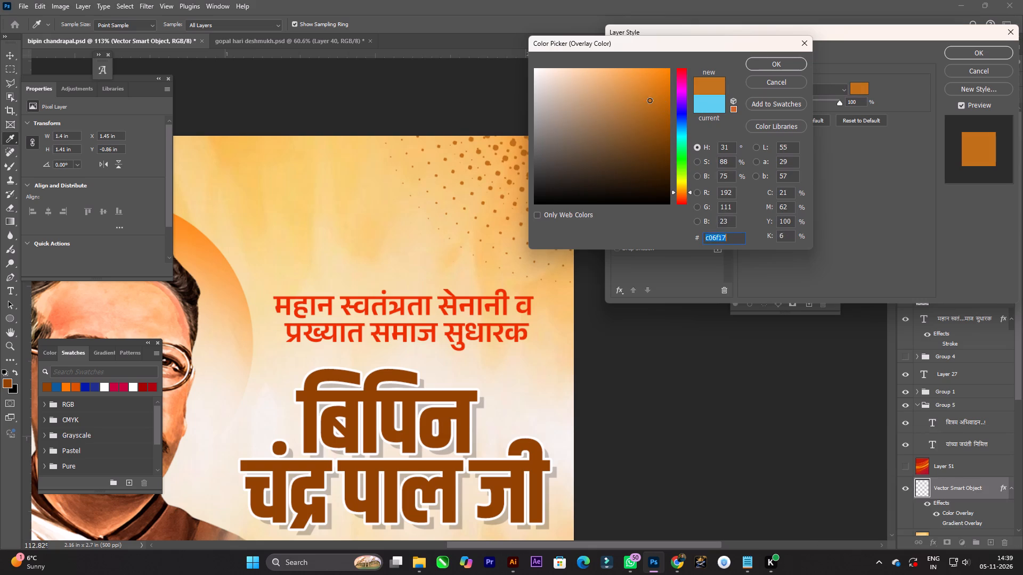
click(643, 98)
click(638, 111)
click(636, 102)
double_click(651, 111)
click(650, 116)
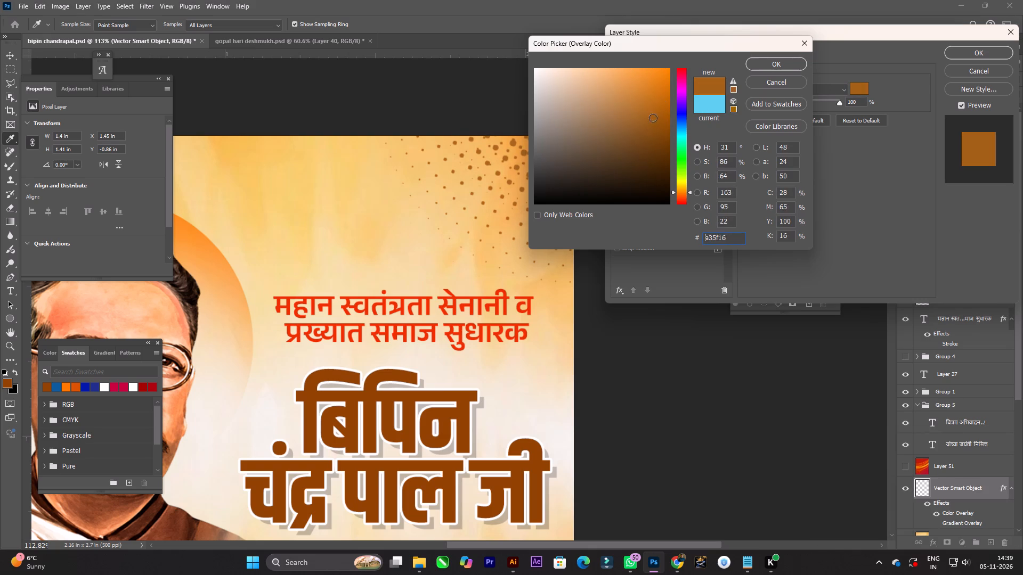
drag(654, 118, 659, 121)
click(661, 122)
double_click(663, 104)
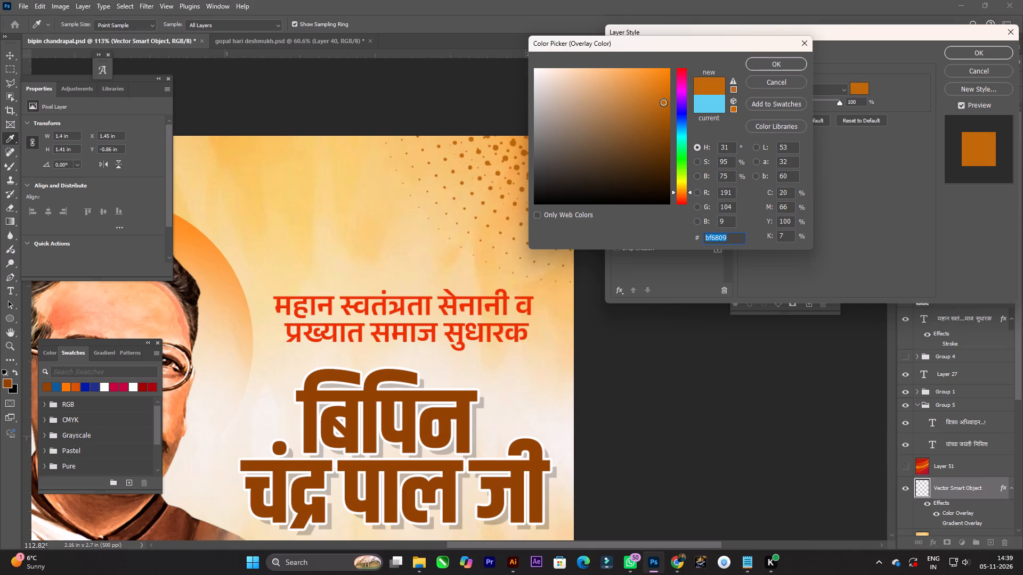
click(758, 67)
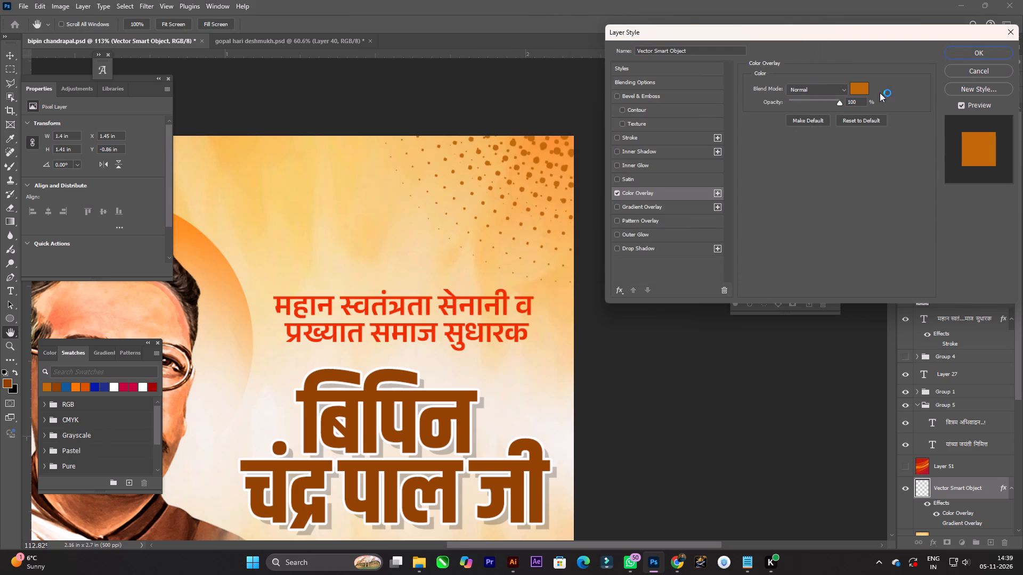
click(992, 56)
Set the opacity of the halftone dots layer to 50%.
click(1016, 76)
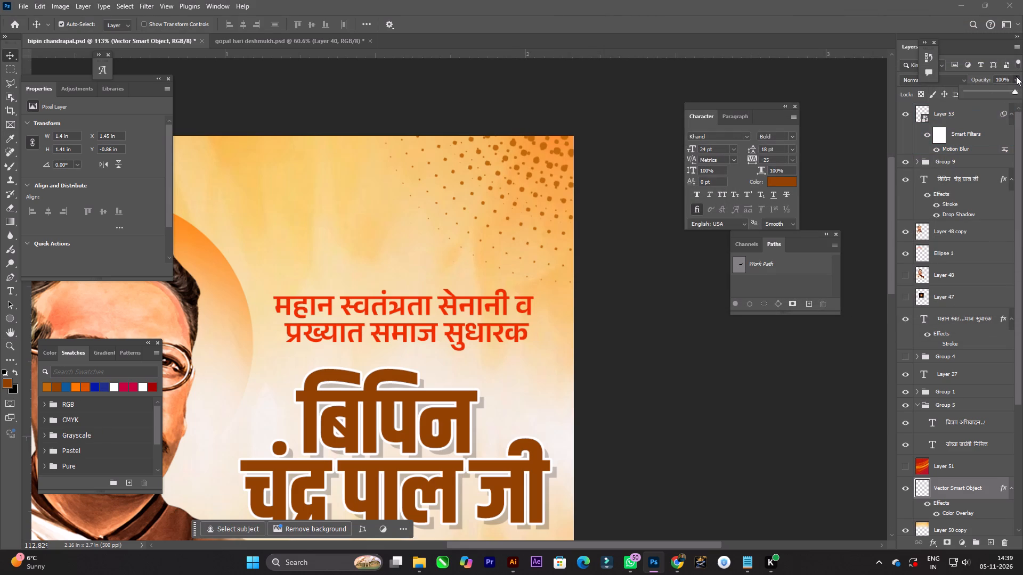
click(990, 89)
click(986, 91)
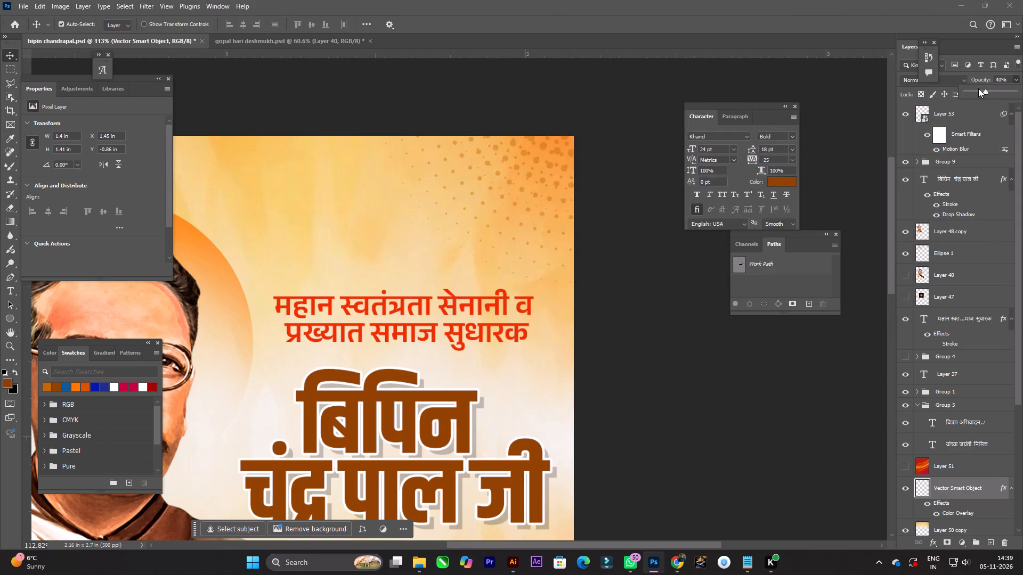
click(989, 92)
Duplicate the halftone dots and place the copy over the poster's lower-left area, at about X -0.73 in, Y 1.77 in.
alt+scroll(629, 149, down, 3)
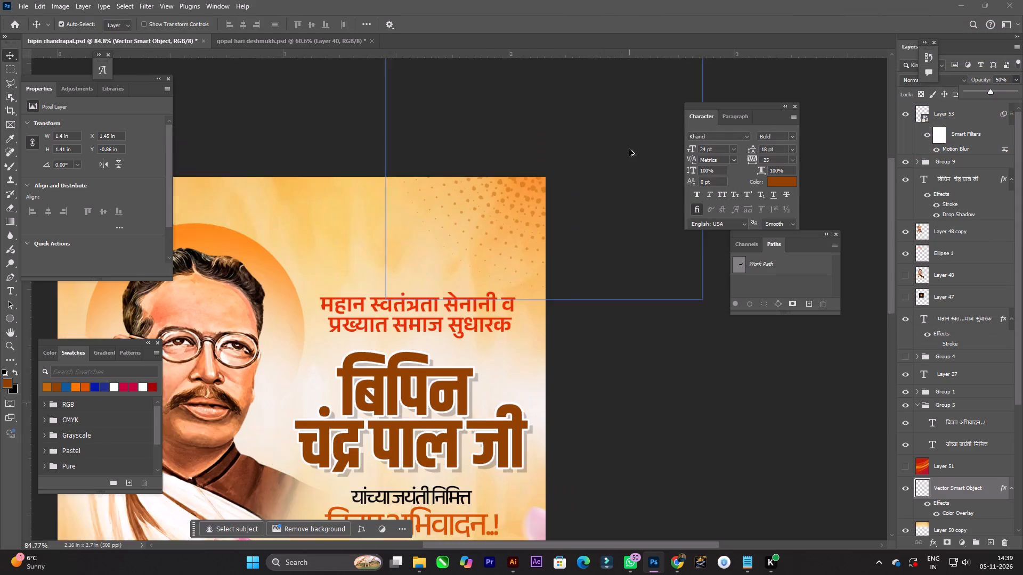
alt+scroll(629, 149, down, 9)
key(space)
key(space)
key(space)
key(space)
key(space)
key(space)
key(space)
key(space)
key(space)
key(space)
key(space)
key(space)
key(space)
key(space)
key(space)
key(space)
key(space)
key(space)
key(space)
key(space)
drag(509, 224, 559, 192)
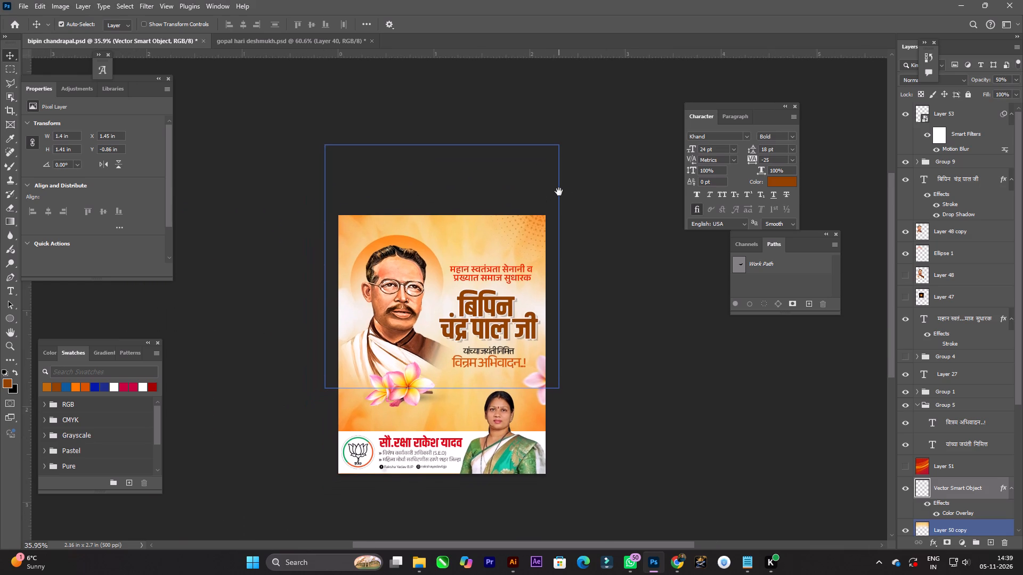
drag(559, 192, 567, 187)
key(ctrl+j)
key(ctrl+t)
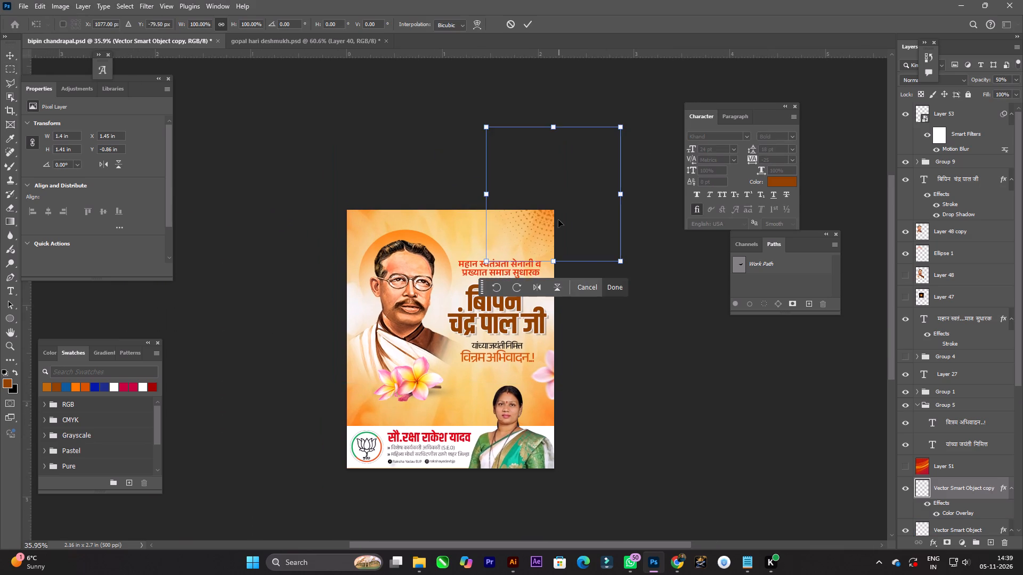
drag(569, 227, 465, 358)
drag(463, 354, 374, 397)
drag(379, 398, 345, 448)
drag(360, 401, 359, 410)
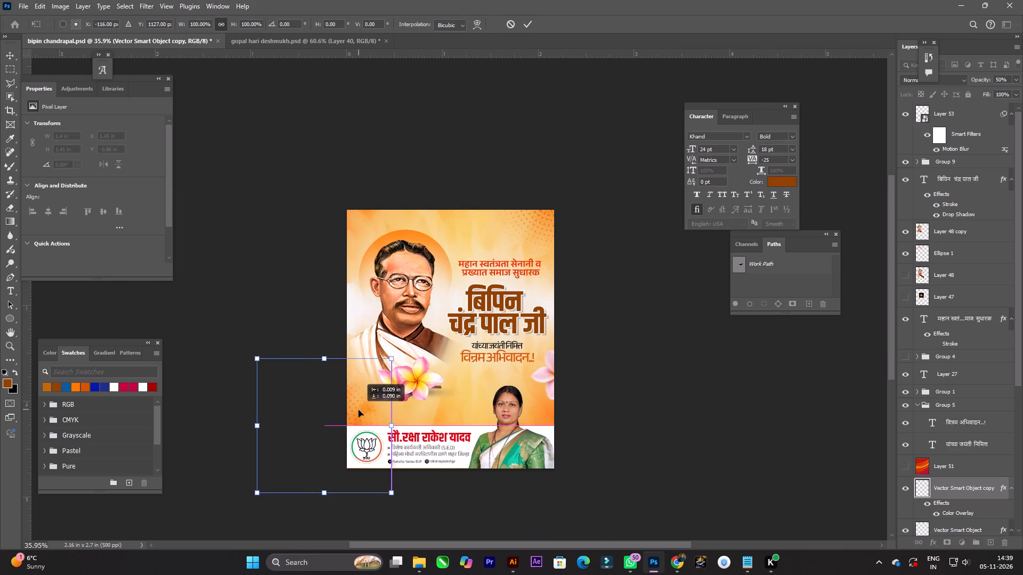
drag(359, 410, 378, 431)
key(Return)
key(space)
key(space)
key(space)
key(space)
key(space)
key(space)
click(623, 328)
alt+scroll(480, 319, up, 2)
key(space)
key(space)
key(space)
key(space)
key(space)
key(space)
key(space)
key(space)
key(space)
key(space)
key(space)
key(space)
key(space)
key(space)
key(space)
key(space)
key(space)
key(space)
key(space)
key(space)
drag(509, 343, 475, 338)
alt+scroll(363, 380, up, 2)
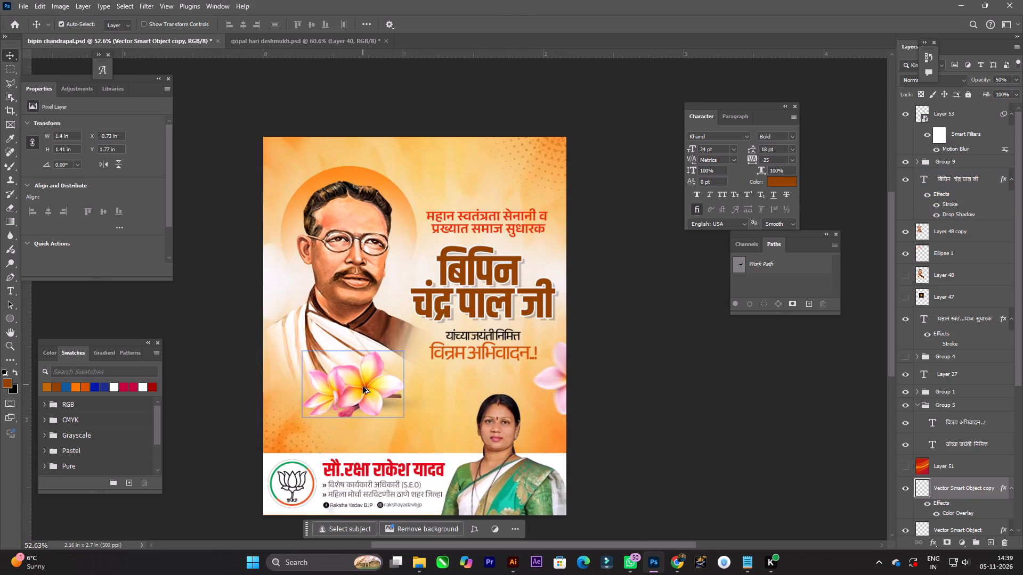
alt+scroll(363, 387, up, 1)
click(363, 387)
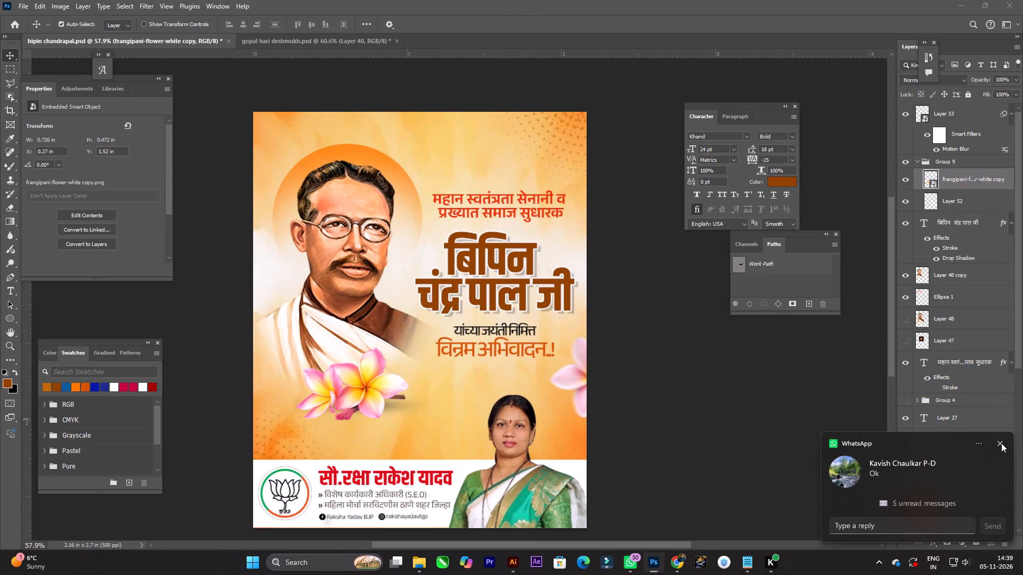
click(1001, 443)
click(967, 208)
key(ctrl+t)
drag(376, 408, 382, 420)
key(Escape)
Narrow the flower's shadow, Layer 52, to about 96% width and shift it to about X 0.33 in, Y 1.8 in.
click(965, 201)
key(ctrl+t)
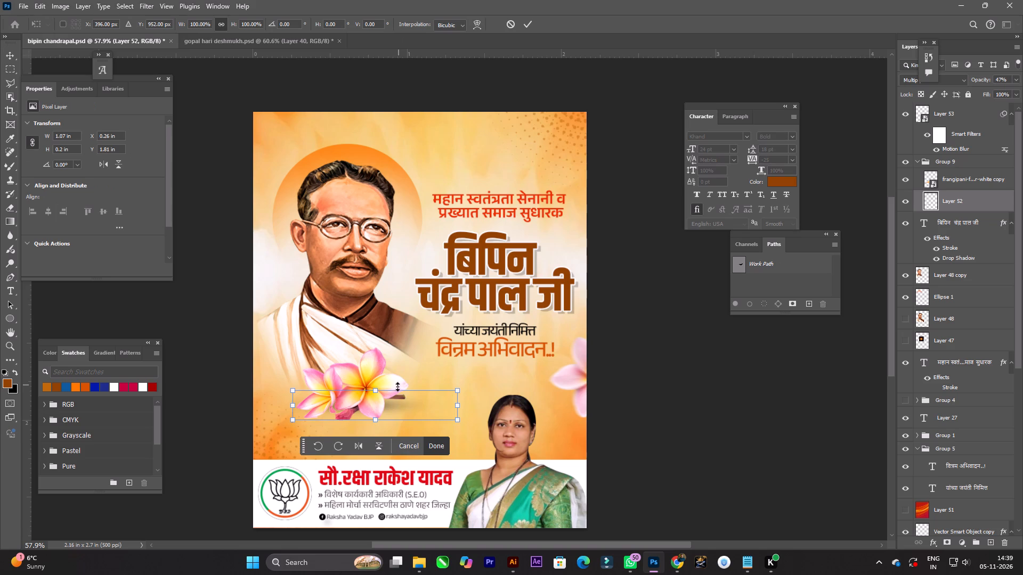
drag(414, 405, 413, 409)
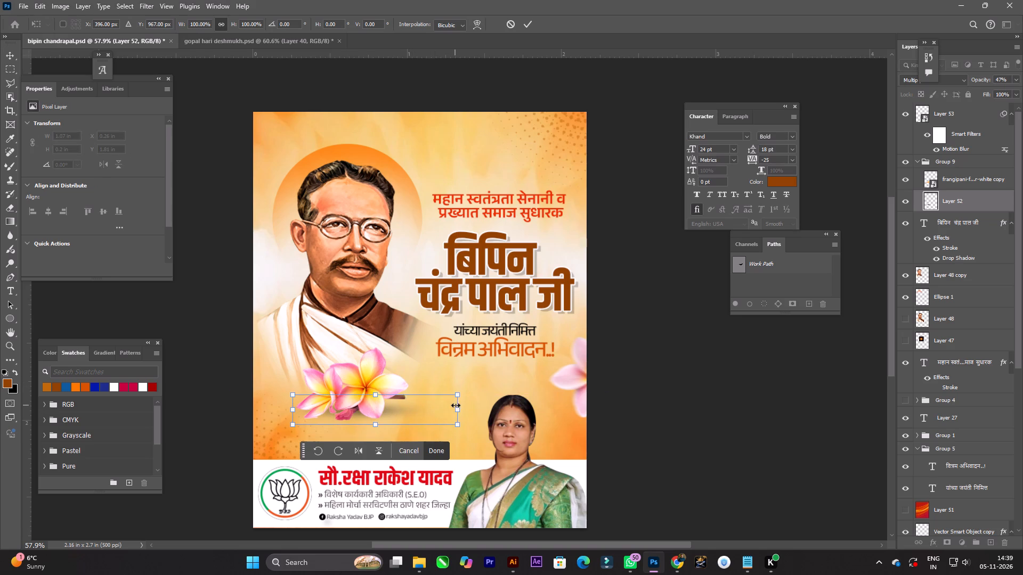
shift+drag(460, 409, 453, 409)
drag(421, 409, 434, 409)
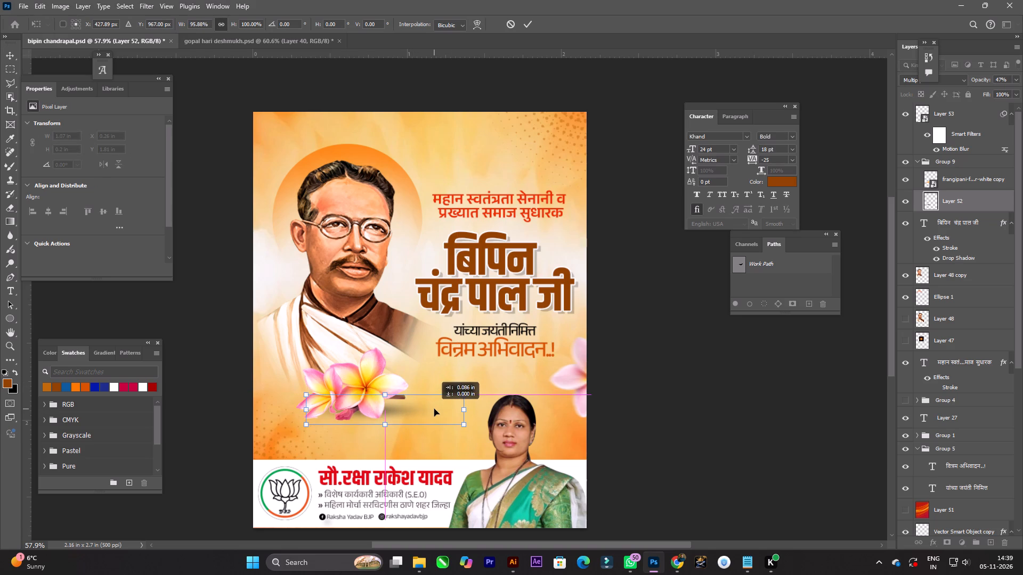
drag(434, 409, 434, 406)
key(Return)
key(Left)
key(Left)
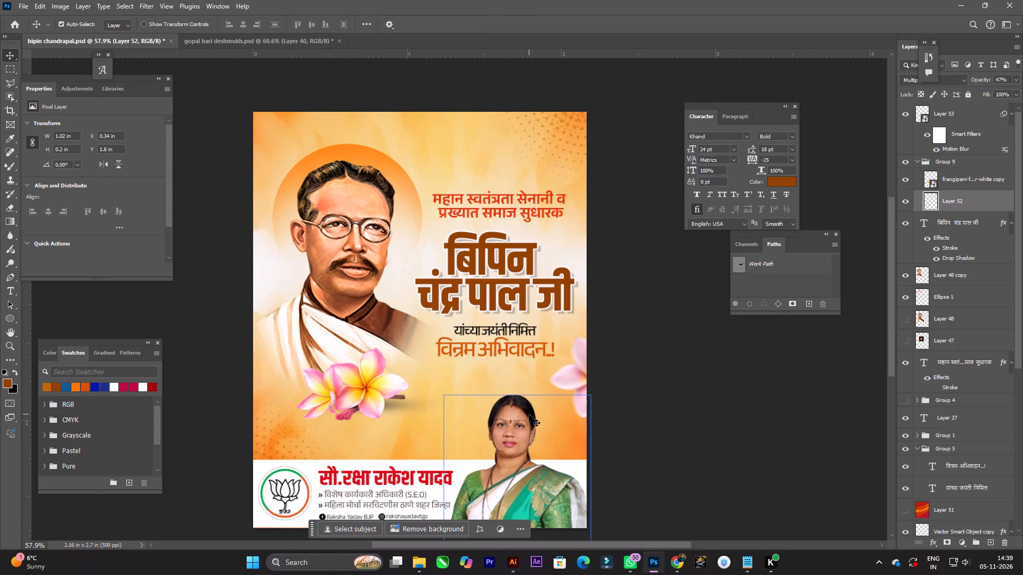
key(Up)
key(Up)
key(Left)
key(Down)
Move Group 9, the frangipani flowers with their shadow, slightly down below the portrait.
alt+scroll(486, 348, down, 5)
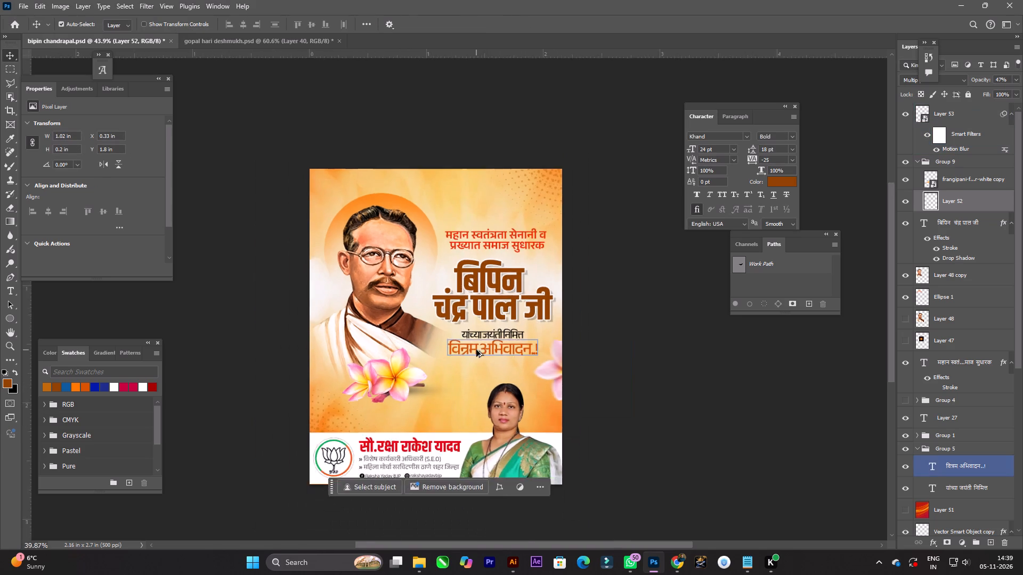
alt+scroll(476, 350, down, 1)
key(space)
key(space)
drag(339, 337, 354, 346)
scroll(468, 361, up, 5)
right_click(426, 384)
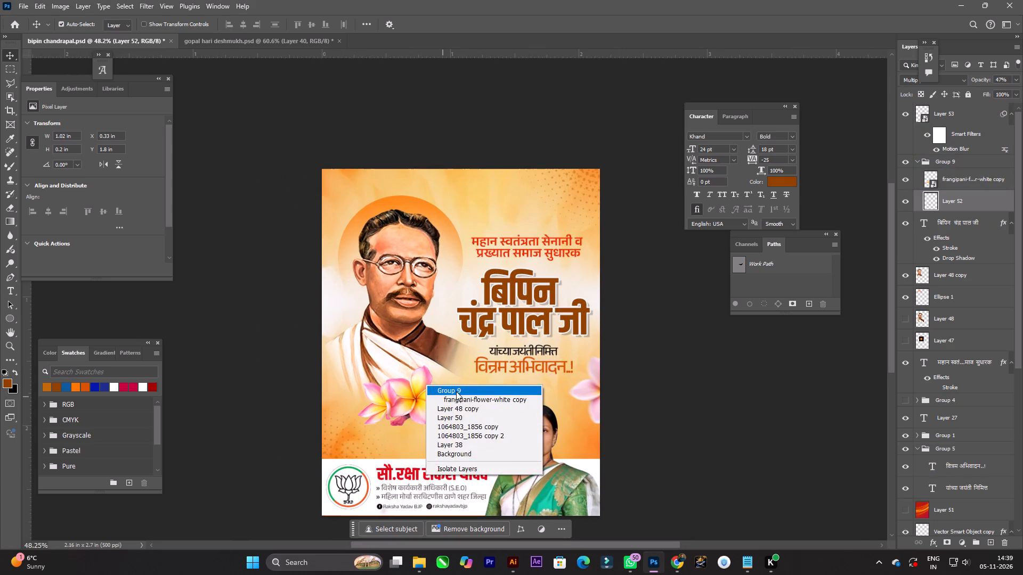
click(456, 391)
key(ctrl+t)
drag(418, 399, 419, 406)
key(Return)
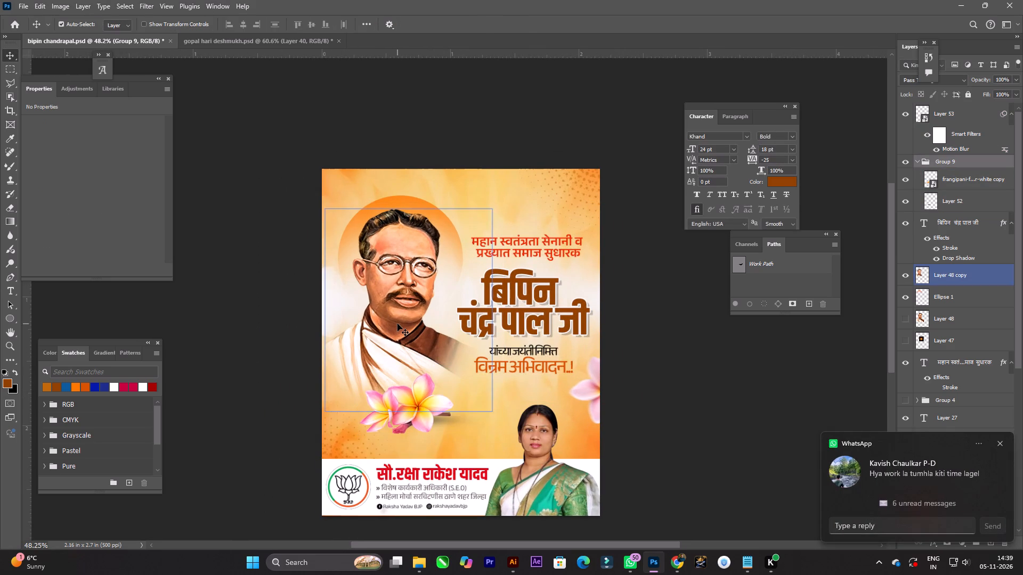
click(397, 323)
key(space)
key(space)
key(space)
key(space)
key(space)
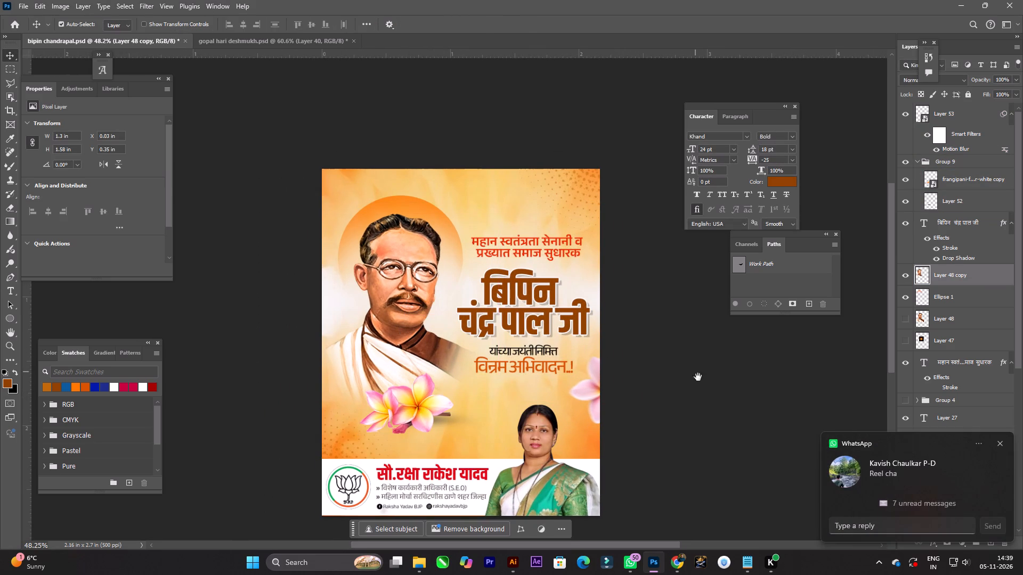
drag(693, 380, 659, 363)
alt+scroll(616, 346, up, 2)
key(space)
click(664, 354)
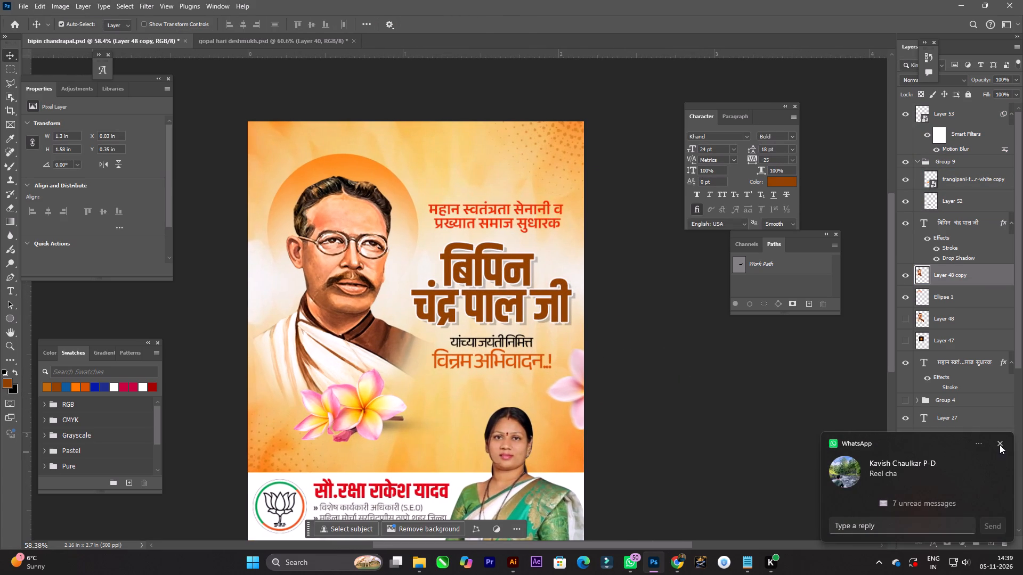
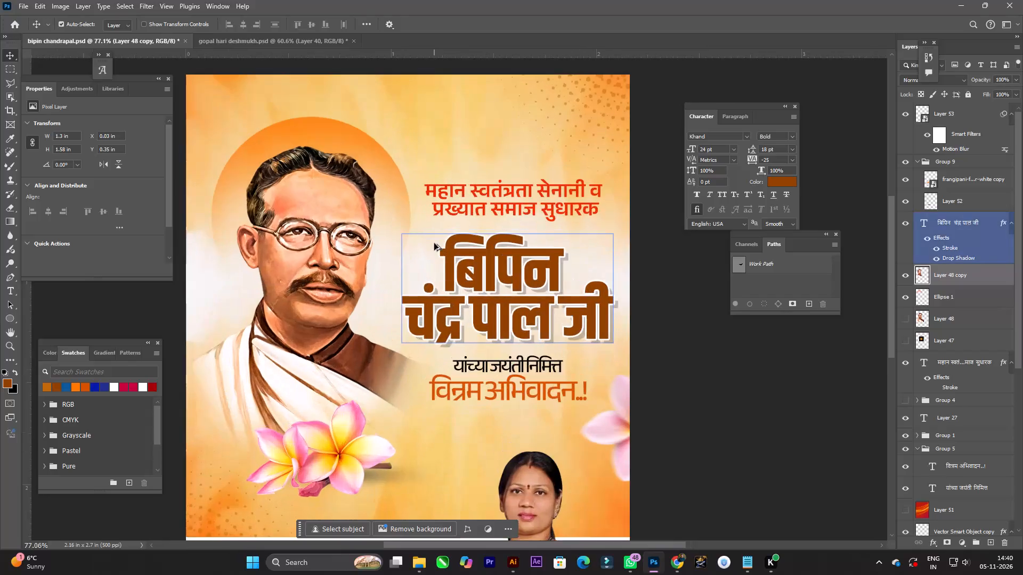
Save the Bipin Chandra Pal poster document with the adjusted flowers and halftone dots.
alt+scroll(434, 242, down, 3)
key(space)
drag(420, 228, 433, 232)
key(v)
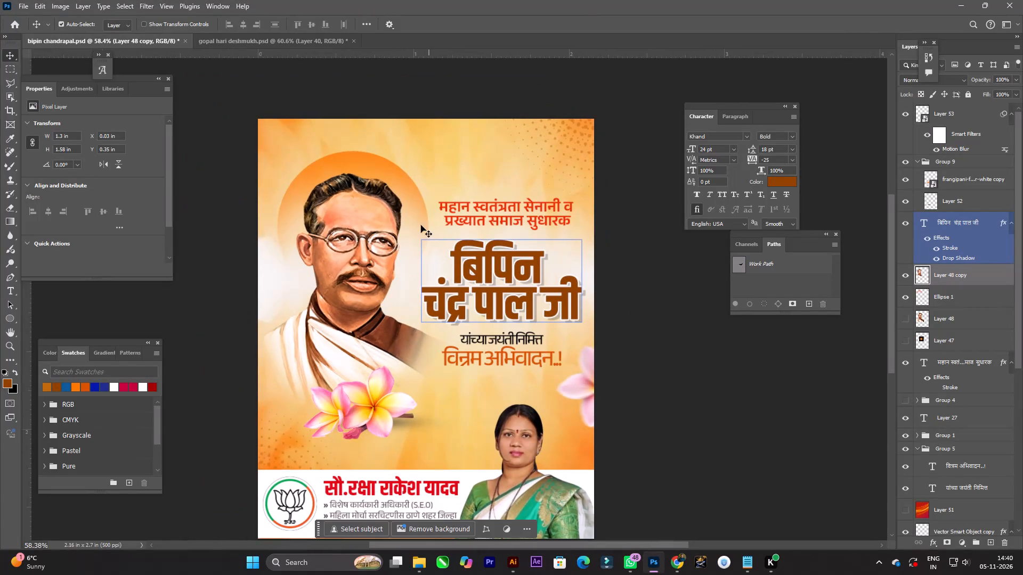
scroll(415, 220, up, 2)
alt+scroll(416, 225, down, 3)
key(space)
key(space)
key(space)
key(space)
key(space)
key(space)
key(space)
key(space)
key(space)
key(space)
key(space)
key(space)
key(space)
key(space)
key(space)
key(space)
key(space)
key(space)
key(space)
key(space)
drag(425, 229, 434, 225)
key(ctrl+s)
key(ctrl+s)
drag(435, 400, 450, 396)
key(ctrl+z)
Nudge the large brown title text बिपिन चंद्र पाल जी slightly upward on the poster.
key(space)
key(space)
key(space)
key(space)
key(space)
key(space)
key(space)
key(space)
key(space)
key(space)
key(space)
key(space)
key(space)
key(space)
key(space)
key(space)
key(space)
key(space)
key(space)
key(space)
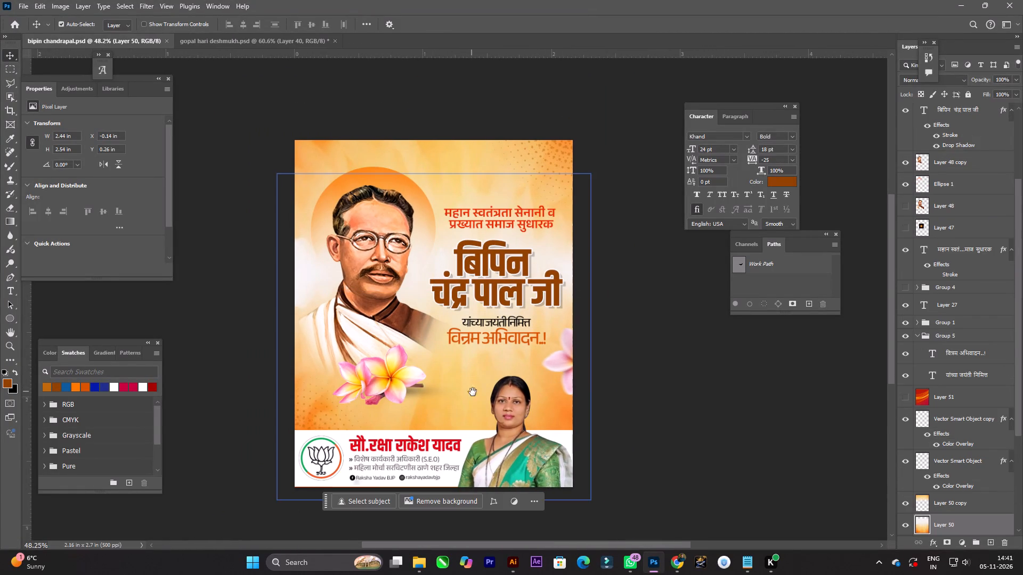
drag(470, 392, 486, 373)
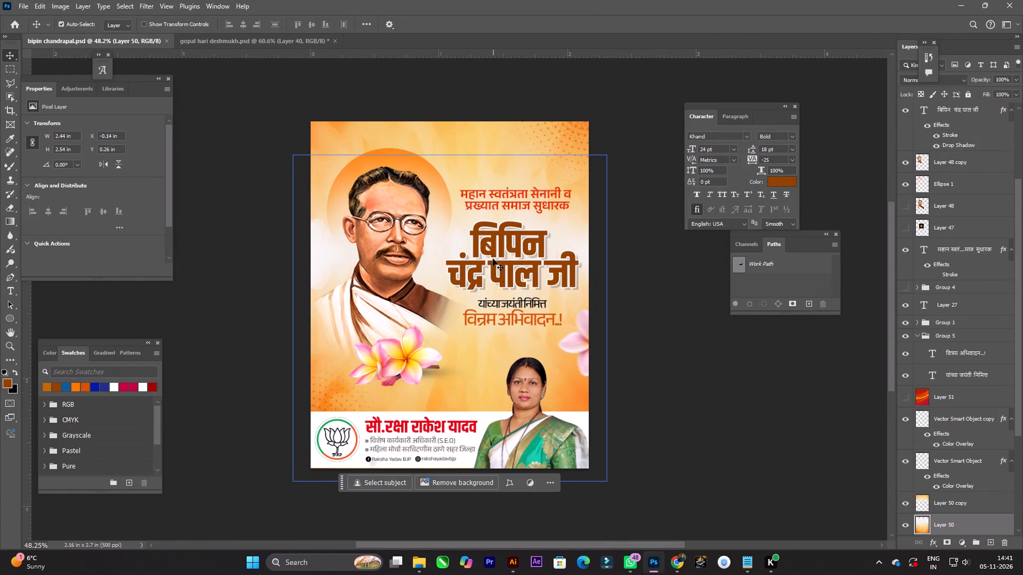
click(519, 237)
key(Up)
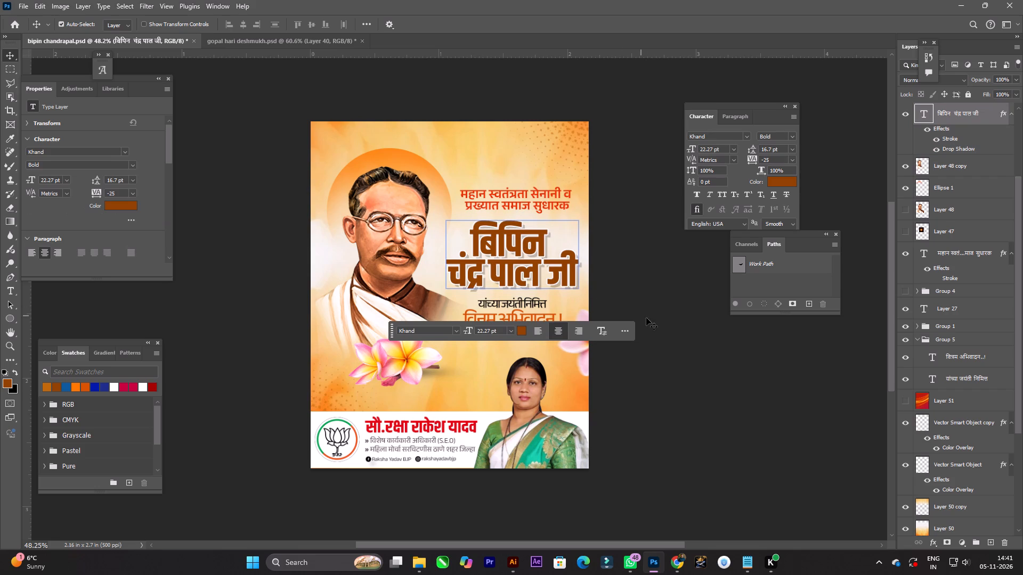
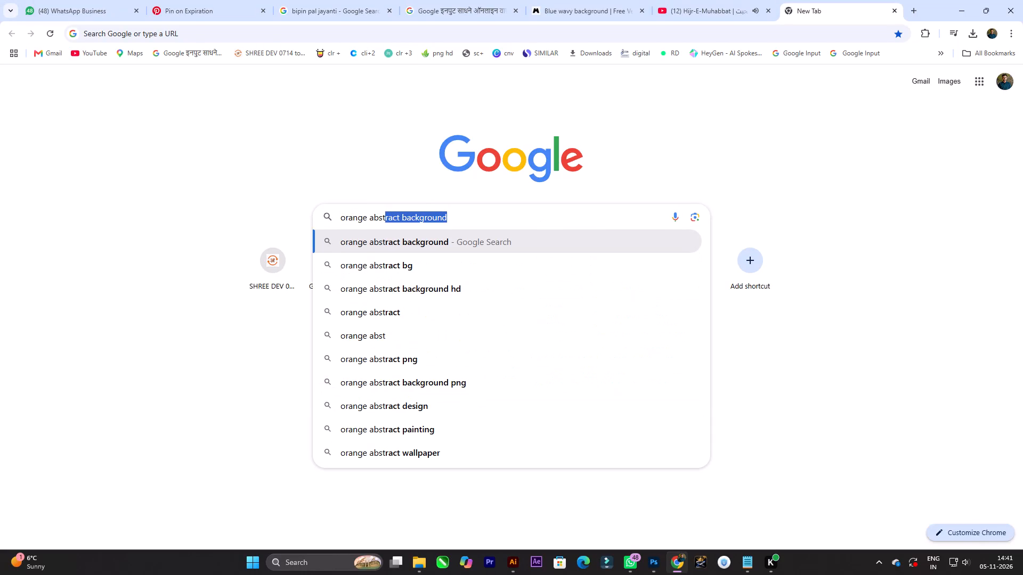
Search Google Images for orange abstract background and copy the white-and-orange wavy wallpaper image from the Pinterest result.
text(ra)
text(ct)
key(space)
key(Return)
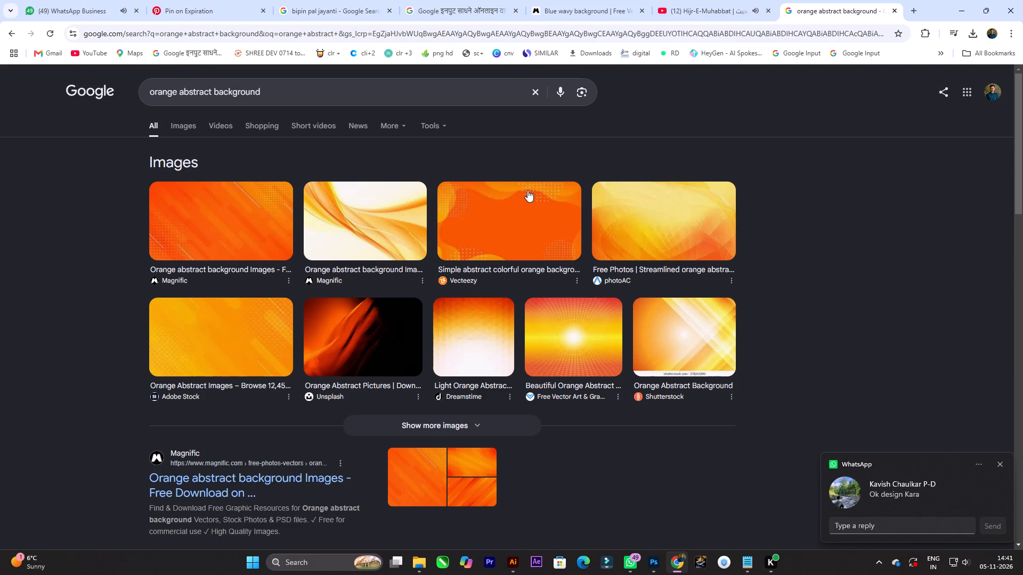
click(188, 121)
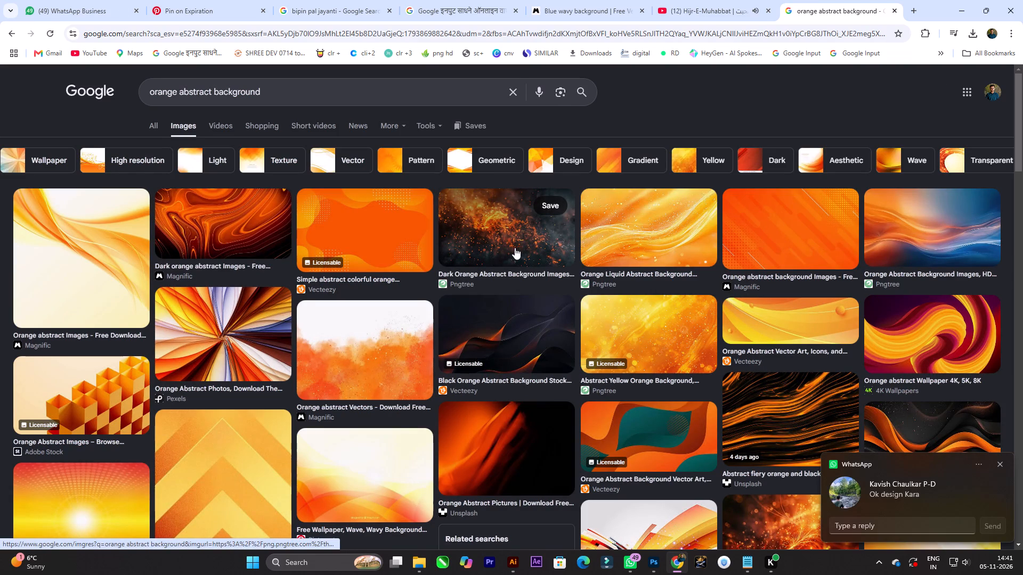
scroll(507, 243, down, 3)
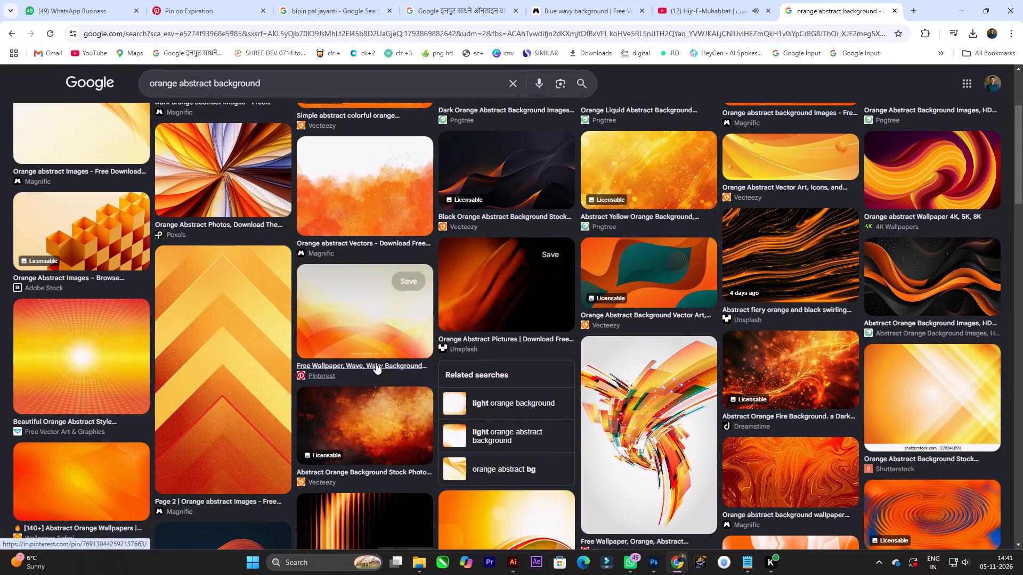
click(369, 309)
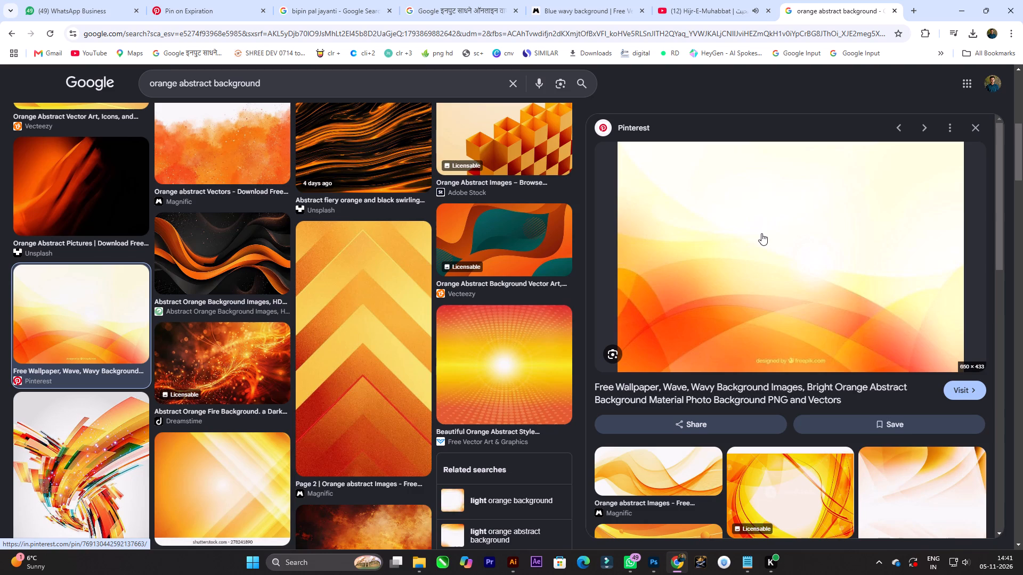
right_click(761, 233)
click(824, 409)
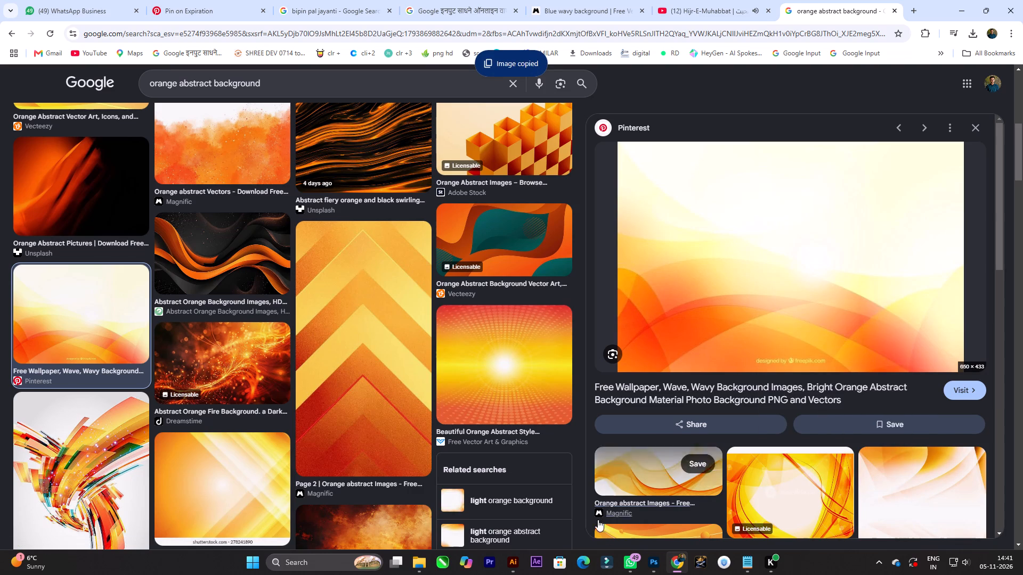
Paste the orange wave image above Layer 50 in the Photoshop poster, scale it to about 203%, and place it just above the white footer.
click(653, 566)
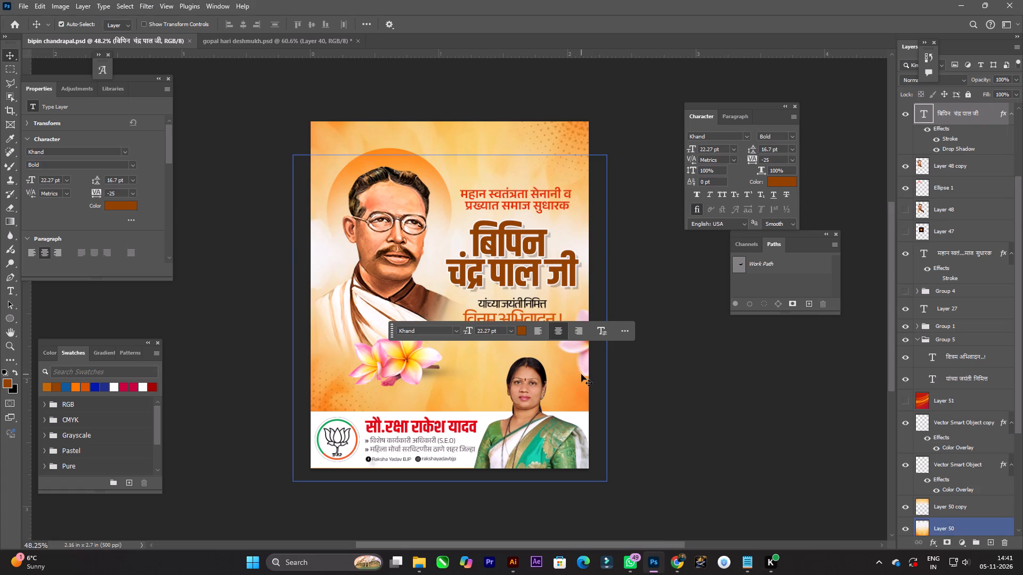
click(581, 374)
scroll(510, 172, down, 6)
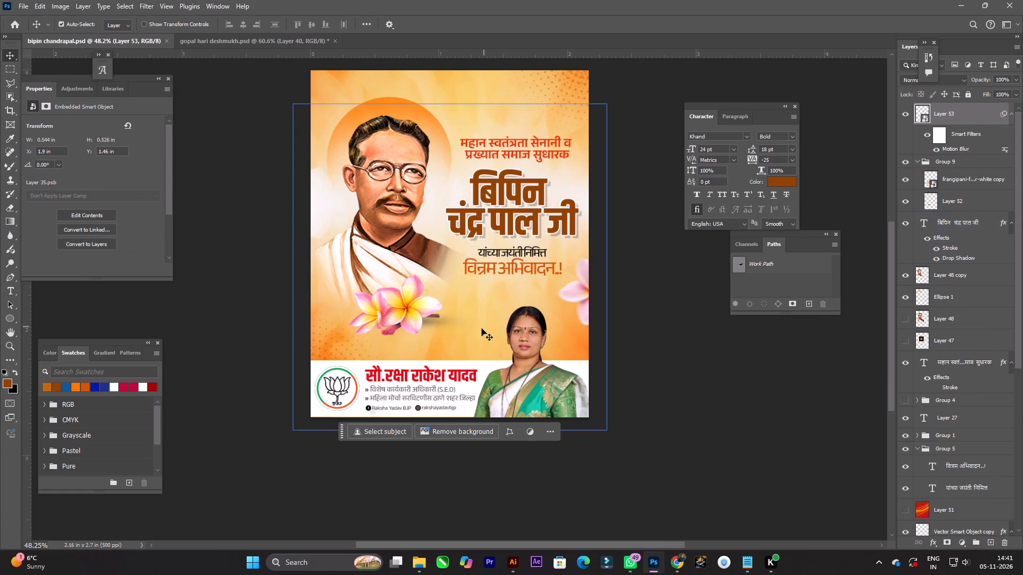
click(481, 329)
scroll(1013, 470, down, 4)
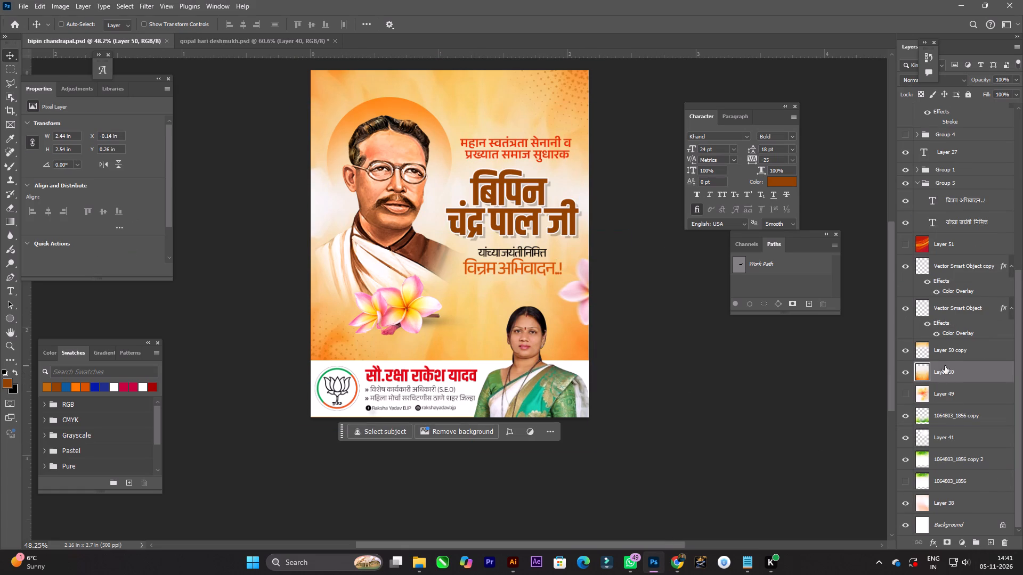
key(ctrl+v)
key(ctrl+t)
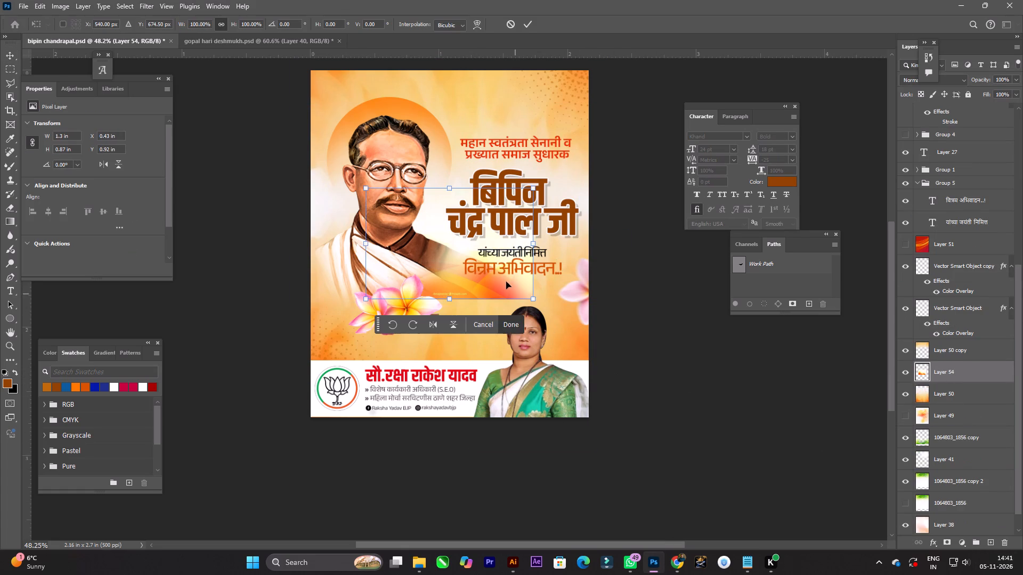
drag(505, 274, 513, 328)
alt+drag(544, 295, 629, 289)
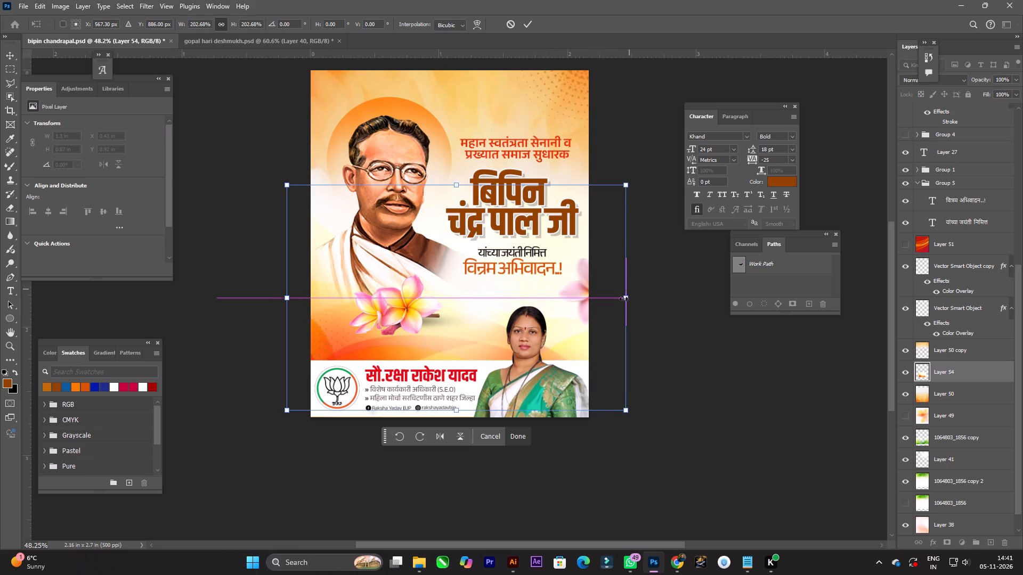
drag(588, 334, 590, 300)
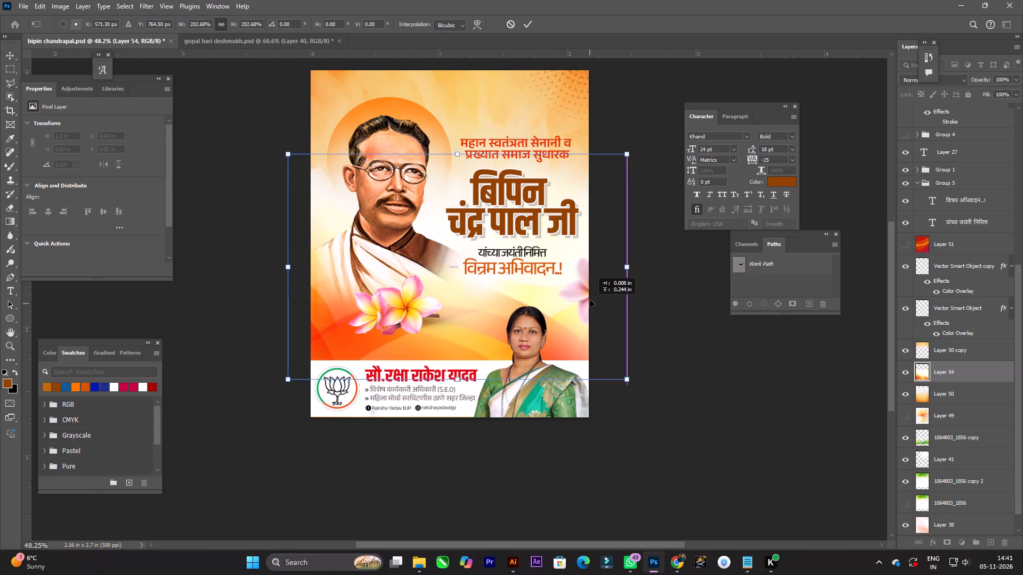
drag(590, 300, 588, 310)
double_click(576, 346)
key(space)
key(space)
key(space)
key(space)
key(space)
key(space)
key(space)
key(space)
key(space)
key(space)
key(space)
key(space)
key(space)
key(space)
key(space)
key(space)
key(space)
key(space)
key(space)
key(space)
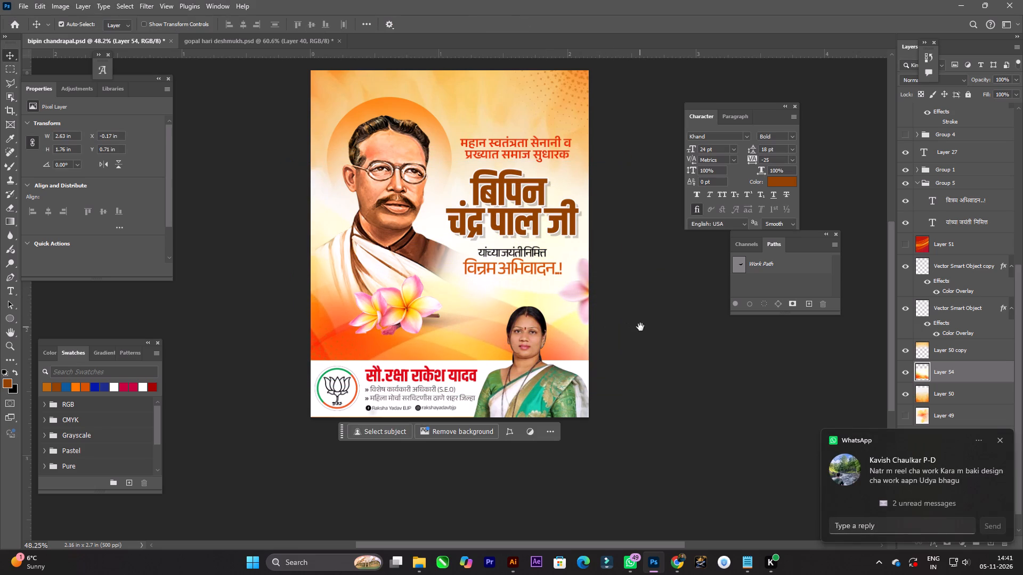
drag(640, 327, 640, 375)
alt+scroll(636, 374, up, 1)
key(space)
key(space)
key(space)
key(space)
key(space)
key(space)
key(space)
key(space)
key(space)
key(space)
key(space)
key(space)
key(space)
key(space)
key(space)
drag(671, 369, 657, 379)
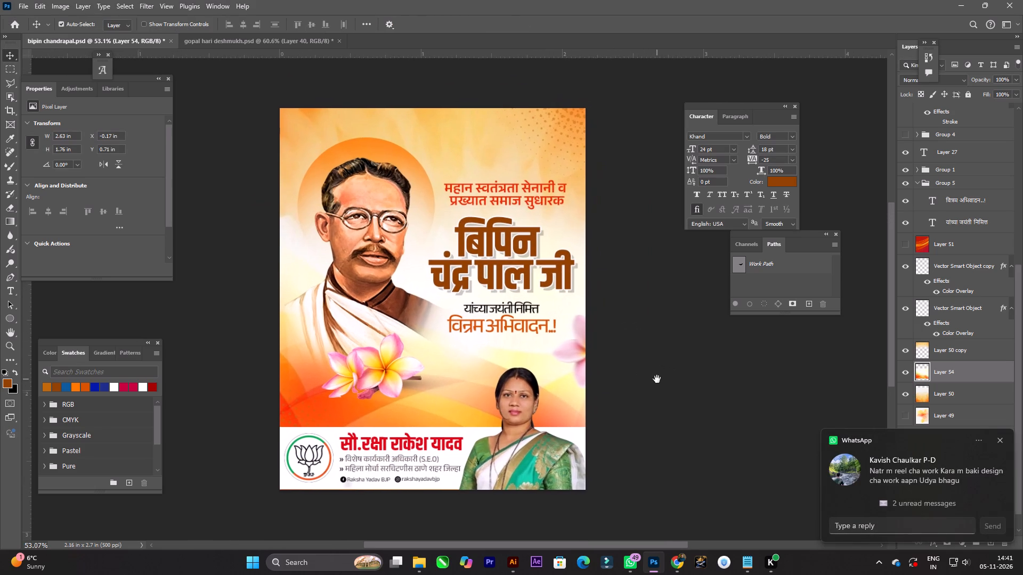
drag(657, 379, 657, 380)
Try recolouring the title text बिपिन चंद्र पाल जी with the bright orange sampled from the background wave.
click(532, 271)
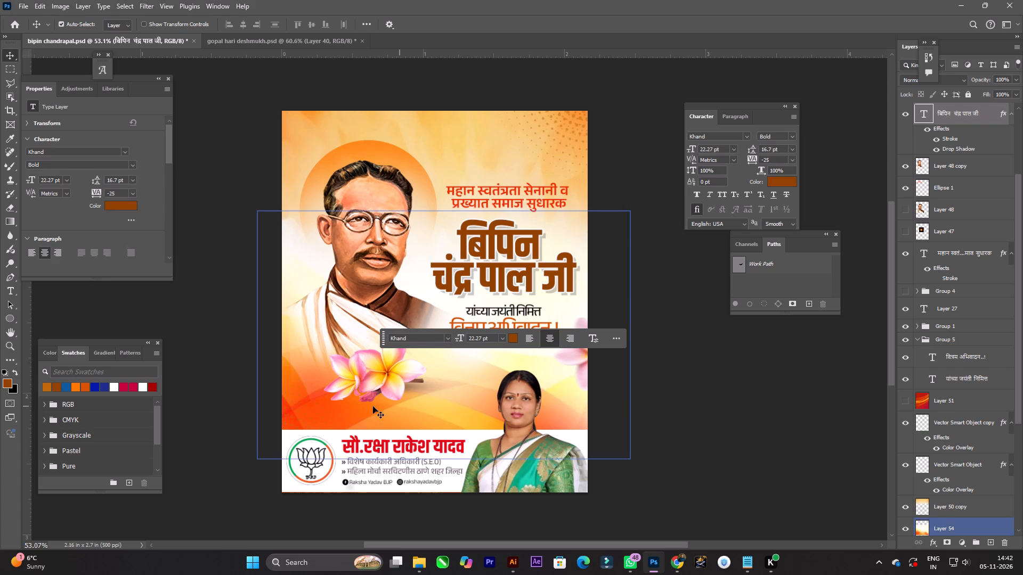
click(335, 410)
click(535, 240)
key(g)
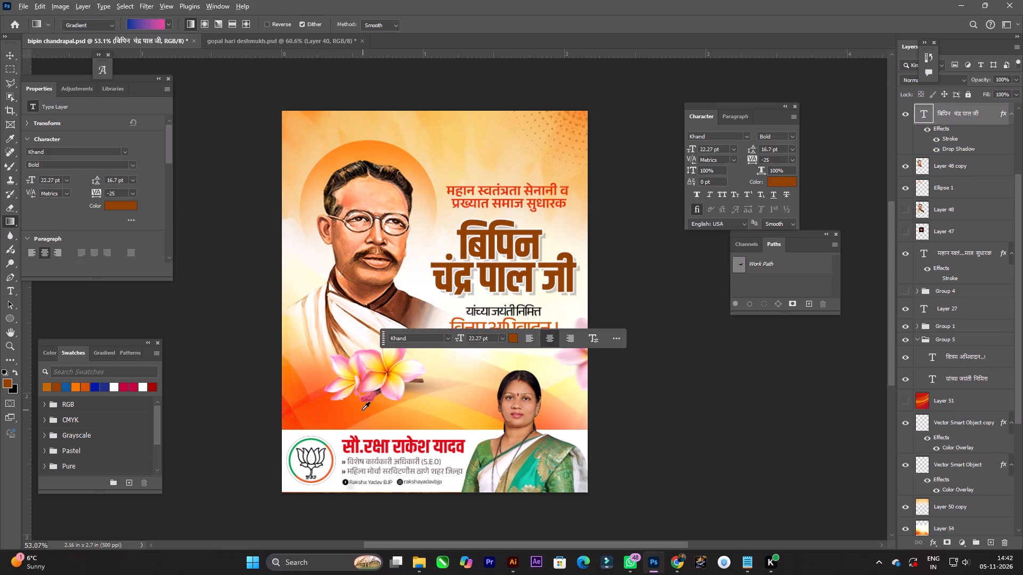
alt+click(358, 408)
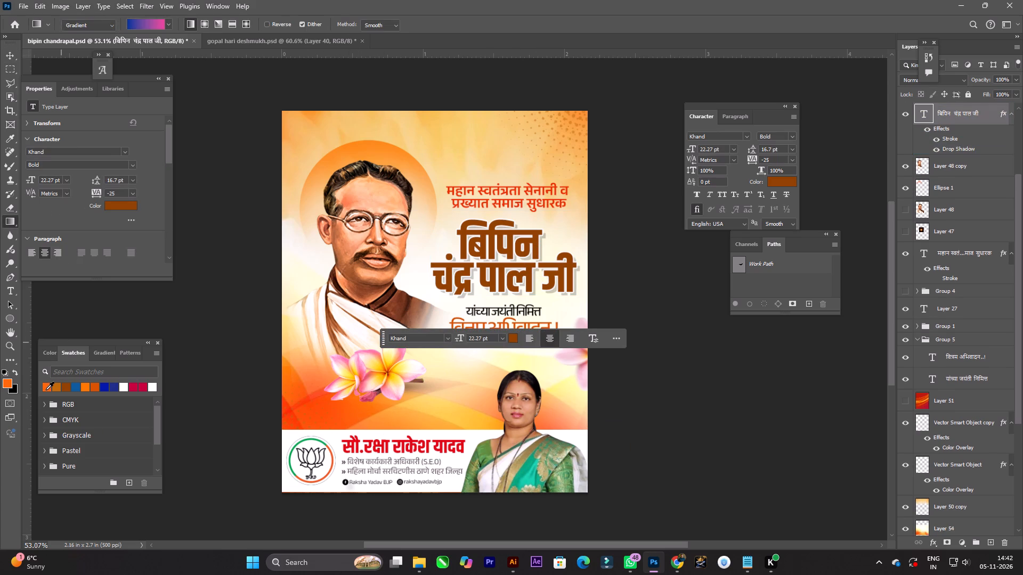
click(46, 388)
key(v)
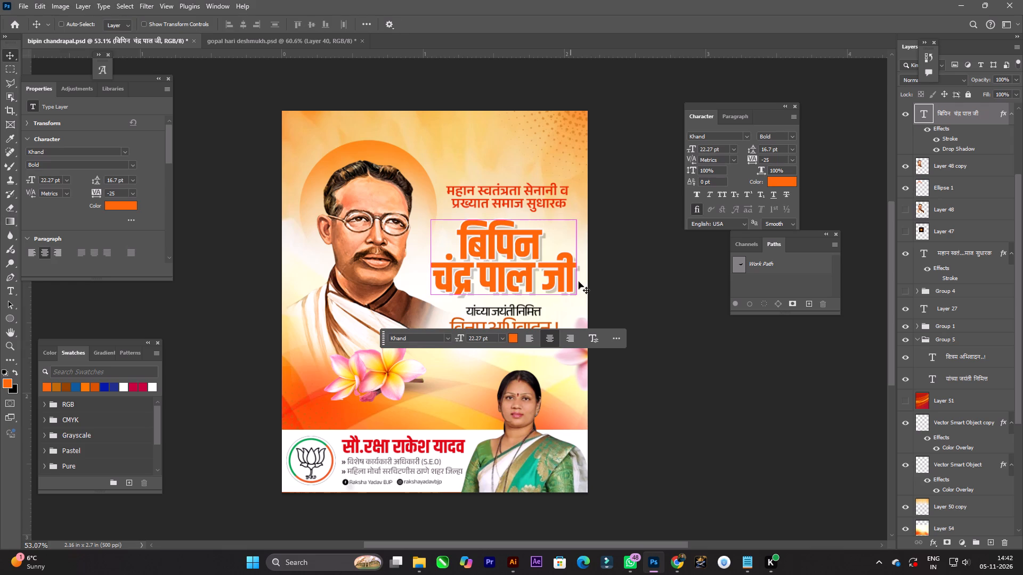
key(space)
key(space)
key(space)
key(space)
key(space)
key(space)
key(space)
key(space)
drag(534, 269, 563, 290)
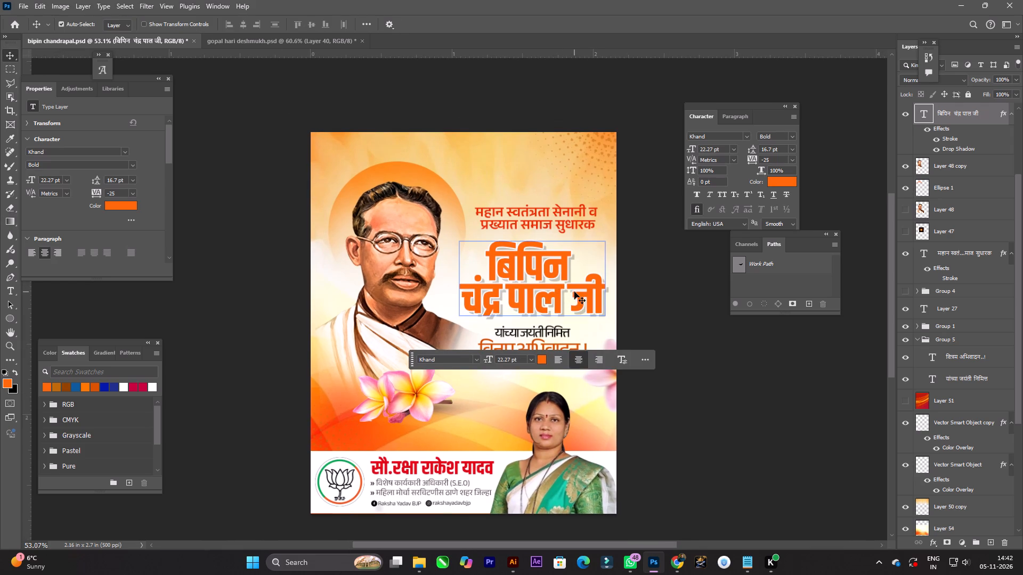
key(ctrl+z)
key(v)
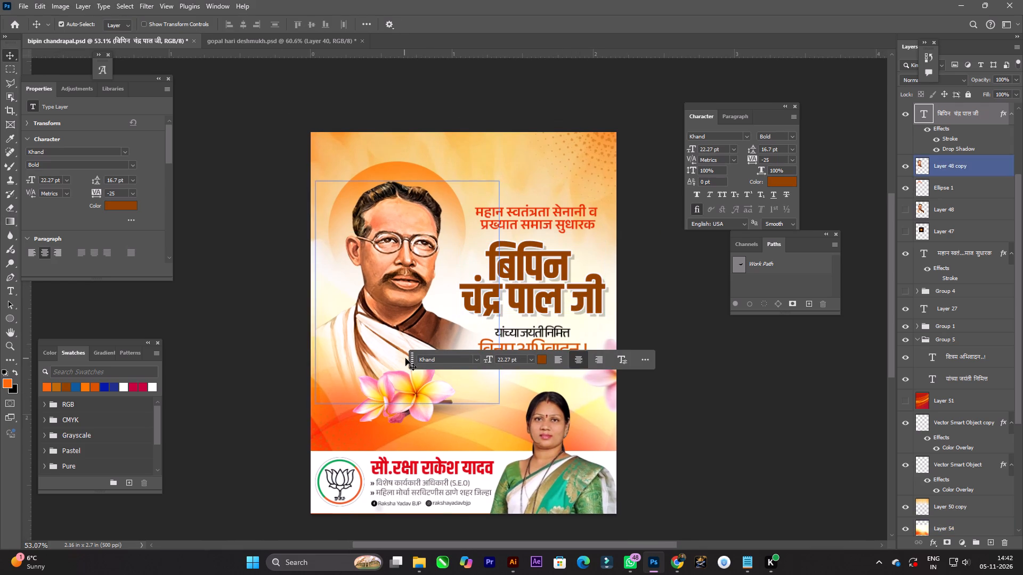
Move the floating contextual text bar off the poster artwork.
drag(410, 357, 708, 352)
Save the Bipin Chandra Pal poster document with the new orange wave background.
alt+scroll(580, 309, down, 1)
key(space)
key(space)
key(space)
key(space)
key(space)
key(space)
key(space)
key(space)
key(space)
key(space)
key(space)
key(space)
key(space)
key(space)
key(space)
key(space)
drag(660, 305, 609, 286)
key(ctrl+s)
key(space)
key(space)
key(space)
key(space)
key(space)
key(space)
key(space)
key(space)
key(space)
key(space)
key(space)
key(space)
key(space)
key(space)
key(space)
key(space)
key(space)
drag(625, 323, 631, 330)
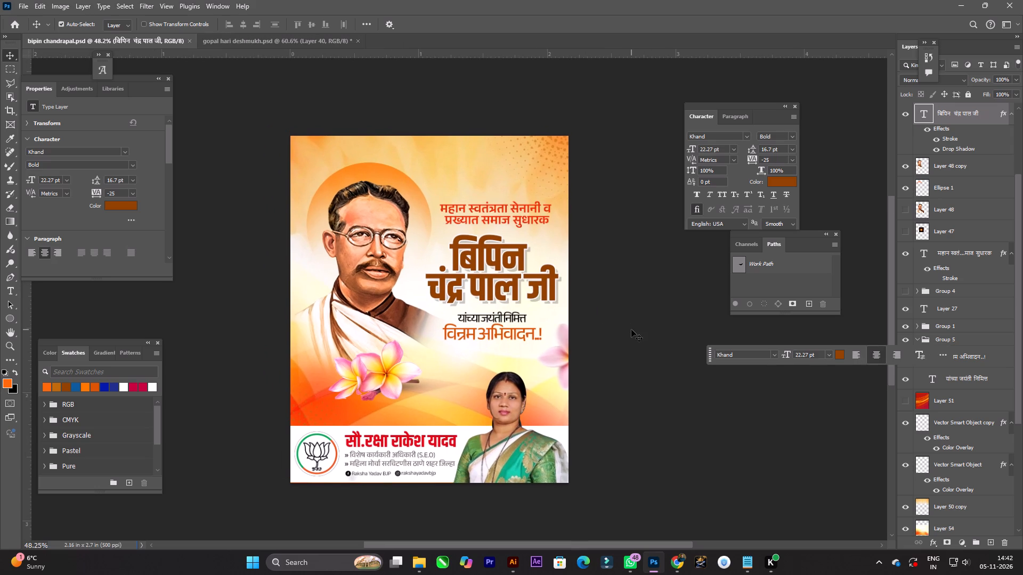
Bring up the gopal hari deshmukh.psd document, look over its poster, and close it.
click(276, 43)
alt+scroll(588, 319, down, 5)
key(alt+space)
key(alt+space)
drag(604, 321, 566, 327)
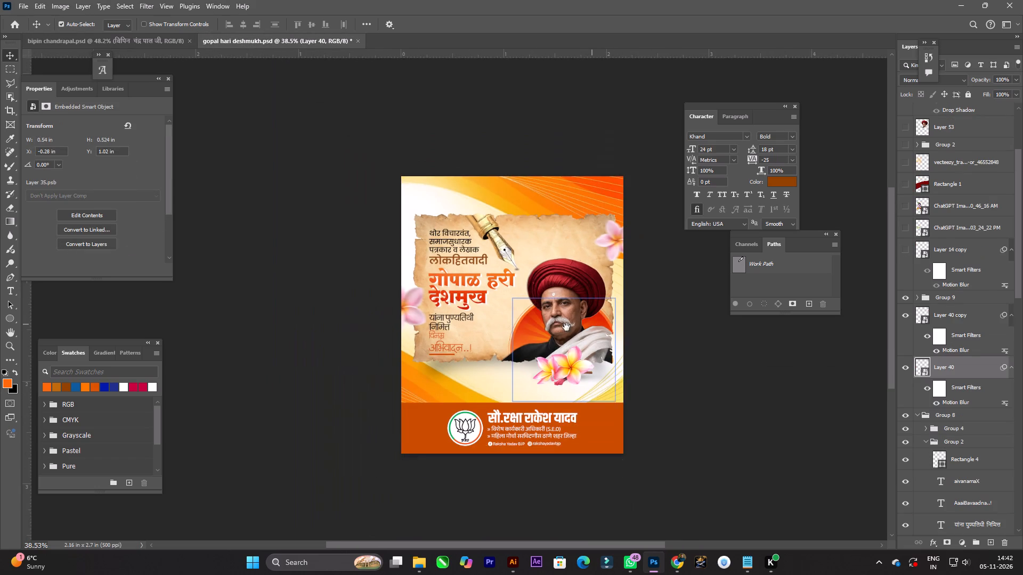
drag(566, 327, 563, 327)
key(ctrl+w)
click(509, 205)
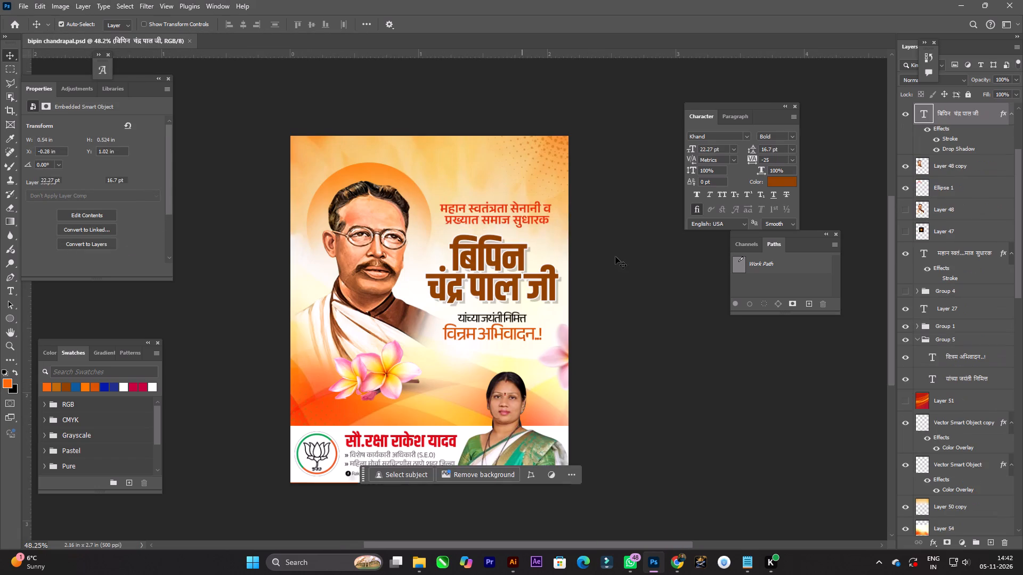
Stamp all visible poster layers into a new merged layer above Layer 53 at the top of the stack.
key(ctrl+shift+s)
key(Escape)
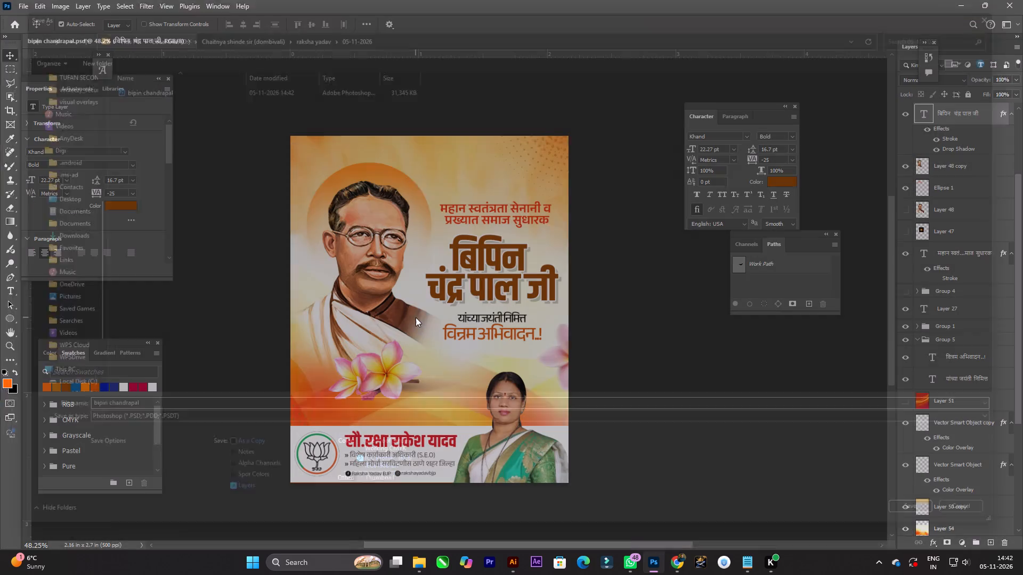
scroll(996, 229, up, 12)
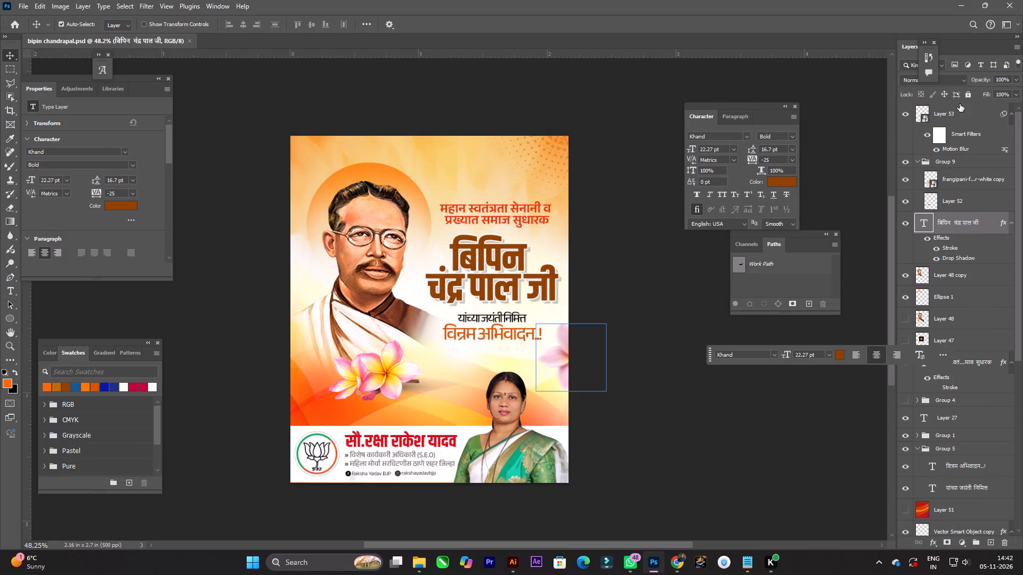
click(960, 104)
key(ctrl+alt+shift+e)
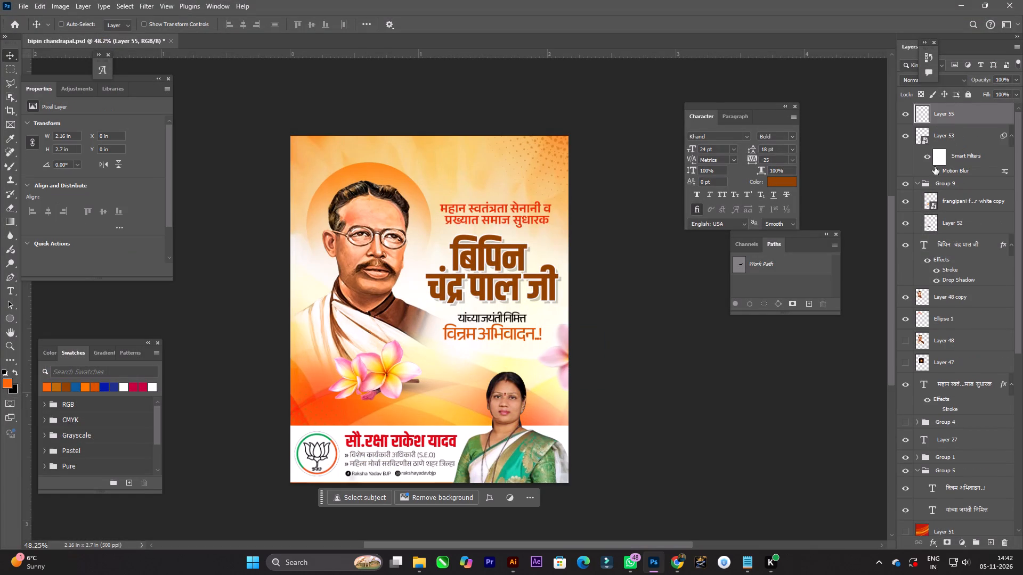
Set the merged layer's saturation to 10 with a Hue/Saturation adjustment.
key(ctrl+u)
drag(758, 157, 726, 157)
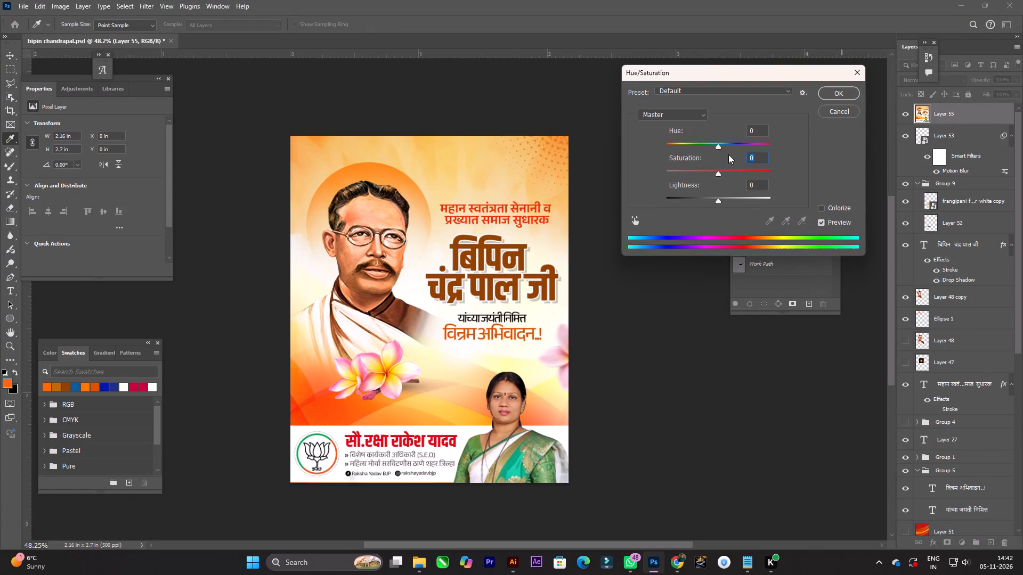
text(10)
key(Return)
key(Return)
Save a JPEG copy of the poster named bipin chandrapal in the 05-11-2026 folder.
key(ctrl+shift+s)
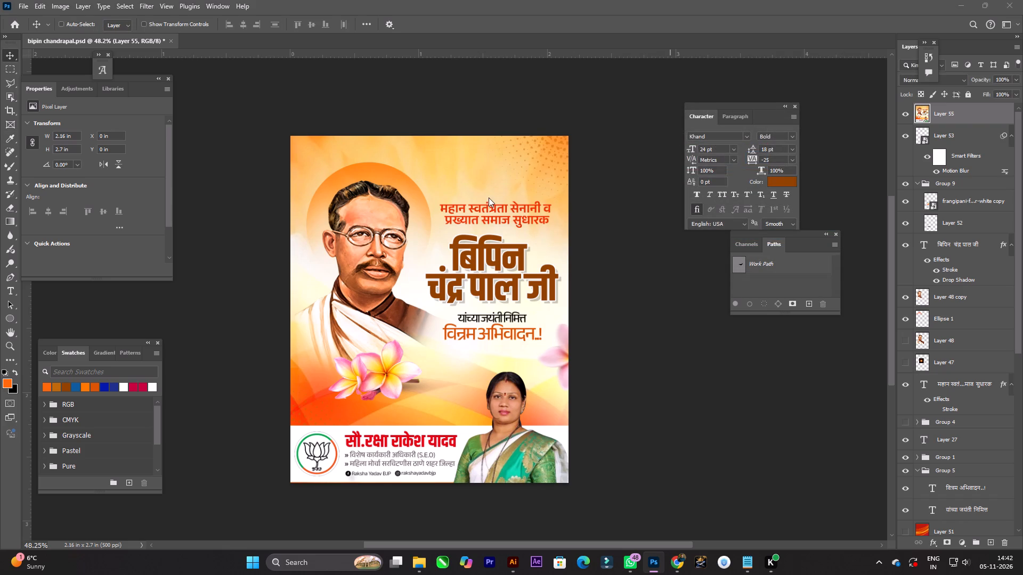
click(299, 424)
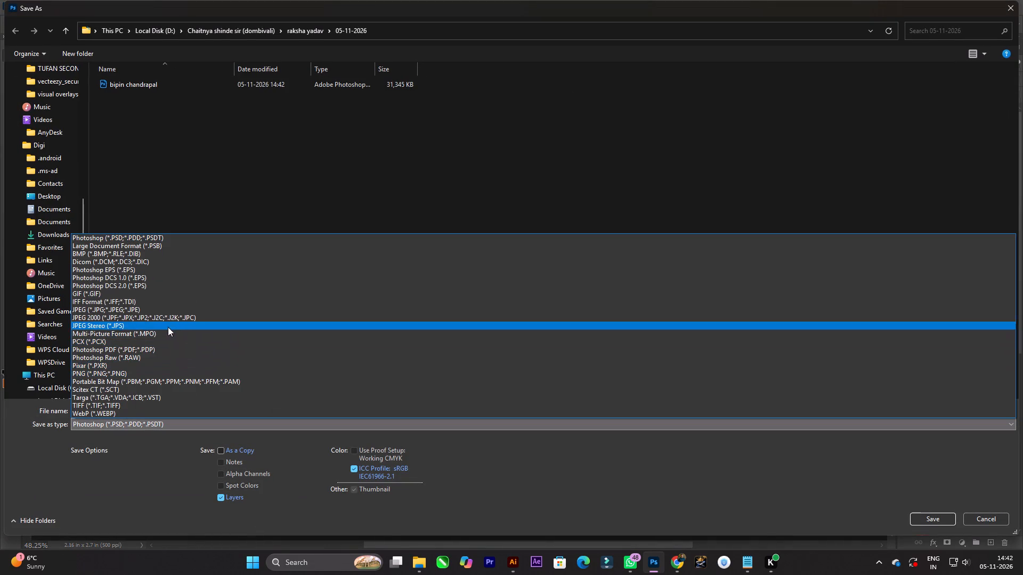
click(165, 310)
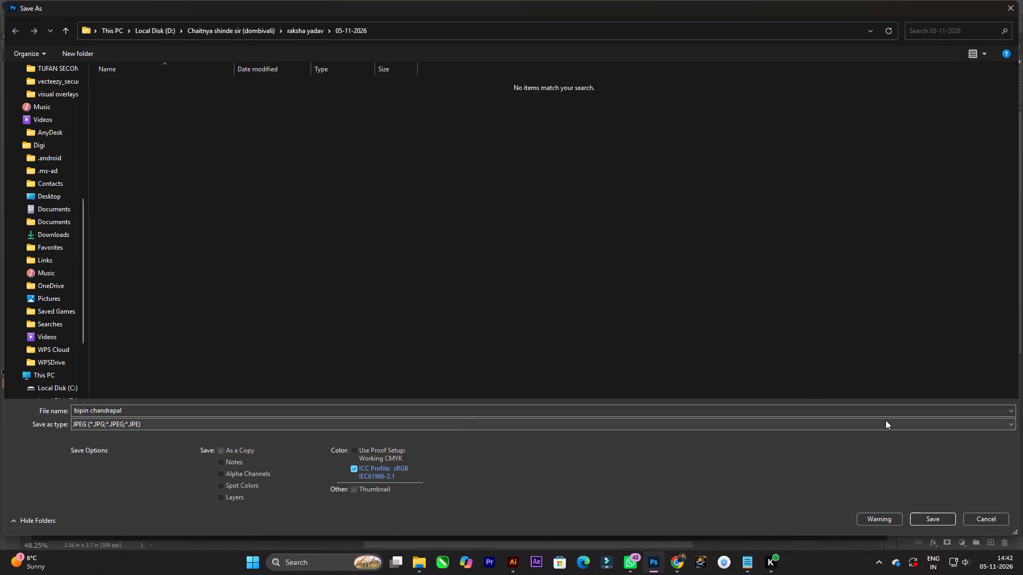
Complete the JPEG export of the bipin chandrapal poster at quality 12 (Maximum) with the Baseline ("Standard") format.
click(953, 518)
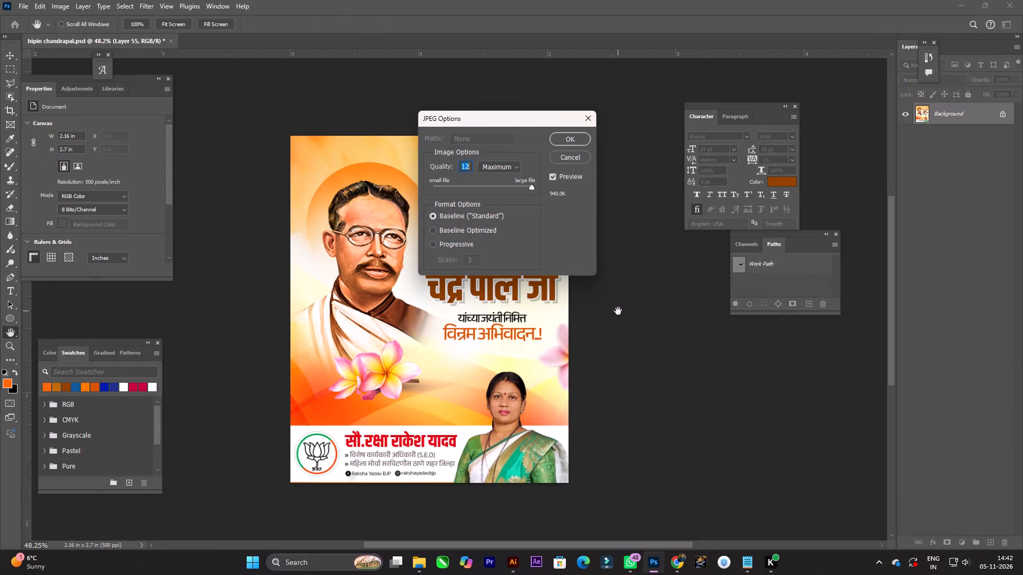
key(Return)
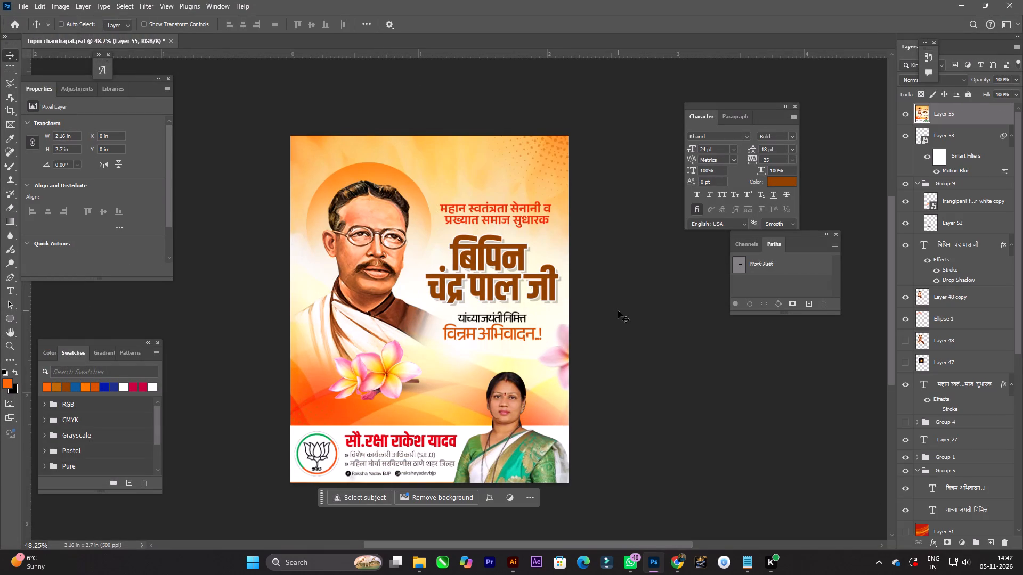
Save the changes to the bipin chandrapal.psd poster document and close it.
key(ctrl+s)
key(ctrl+w)
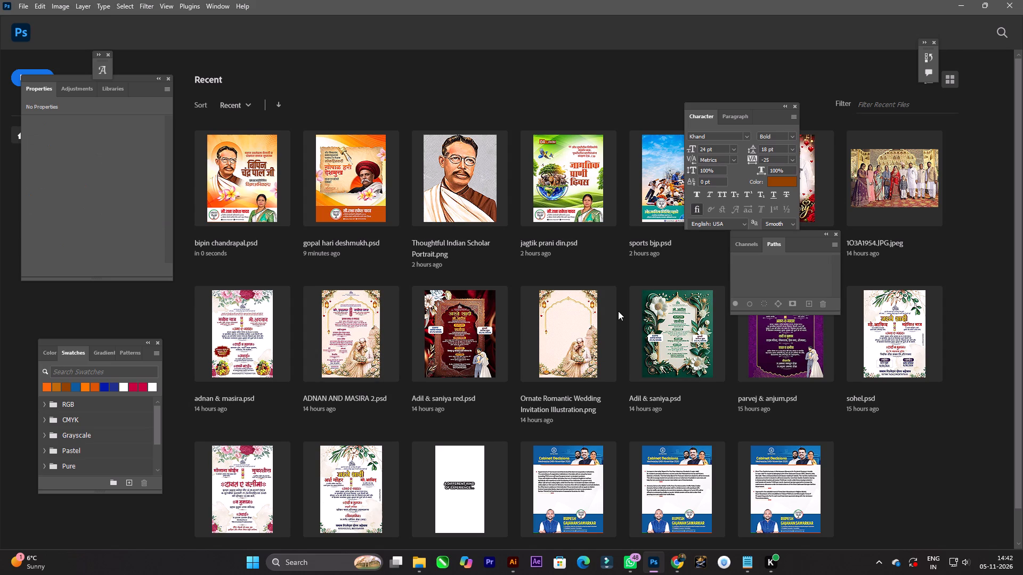
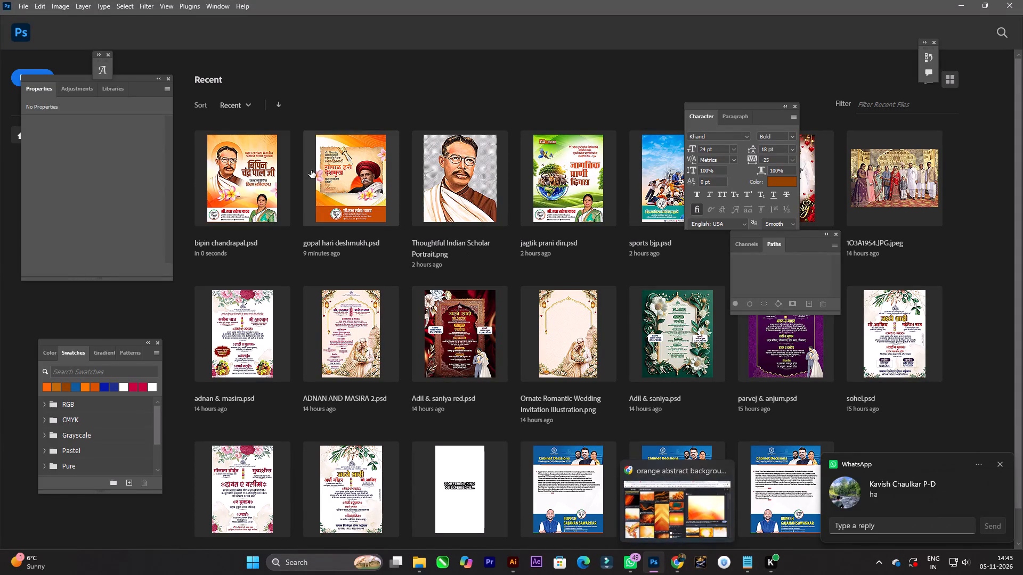
click(421, 563)
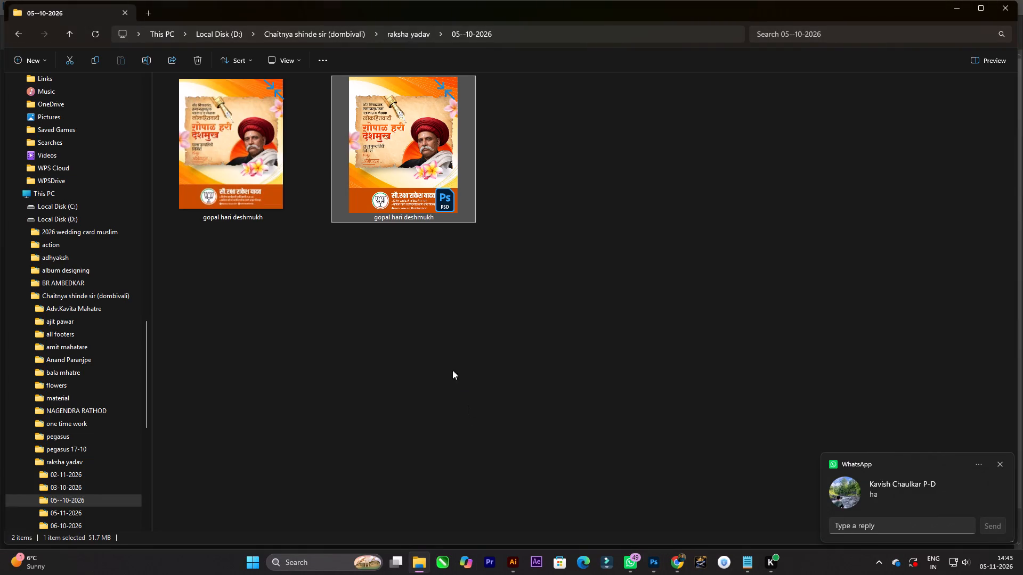
click(445, 360)
key(BackSpace)
key(BackSpace)
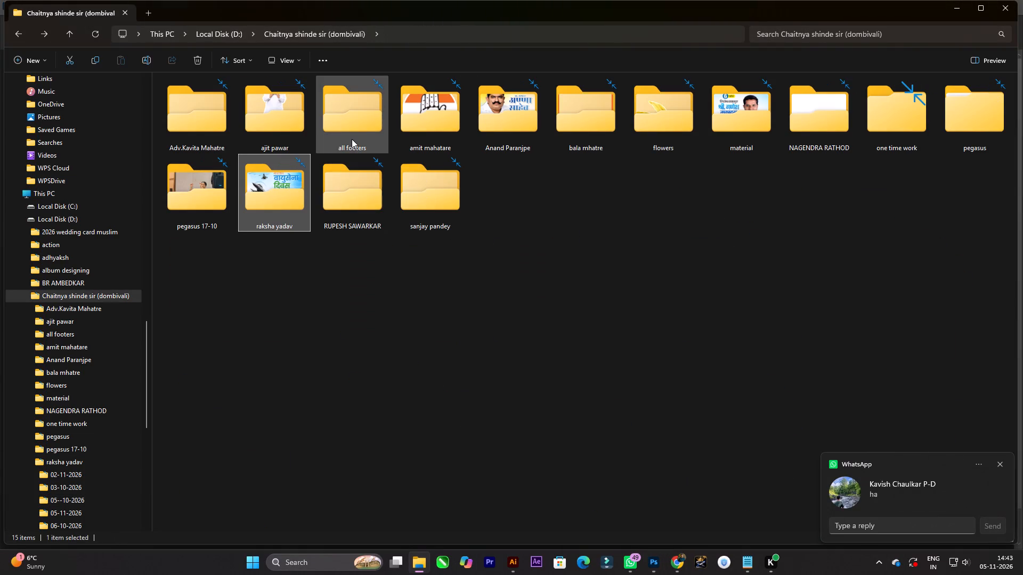
click(352, 136)
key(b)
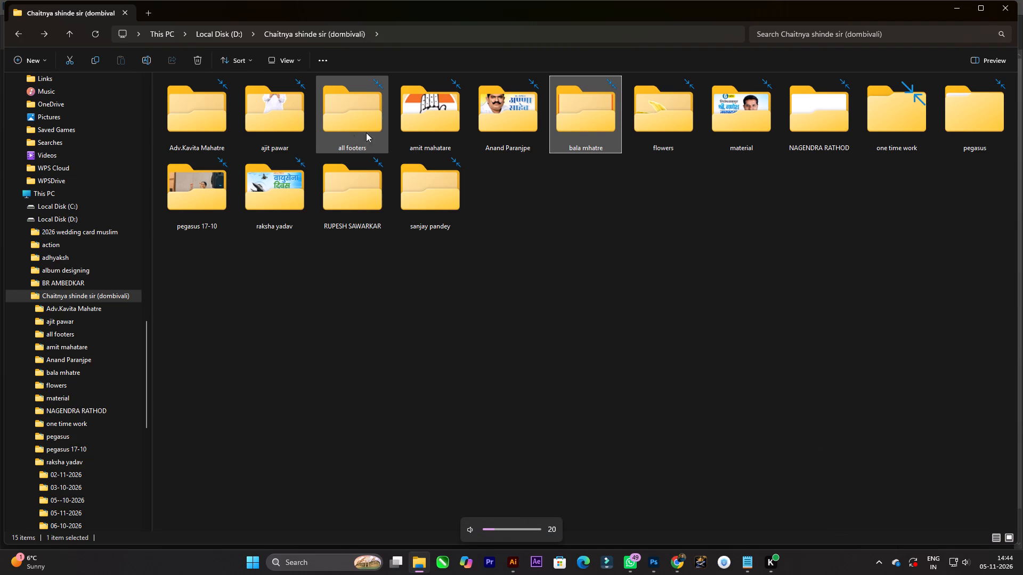
double_click(570, 114)
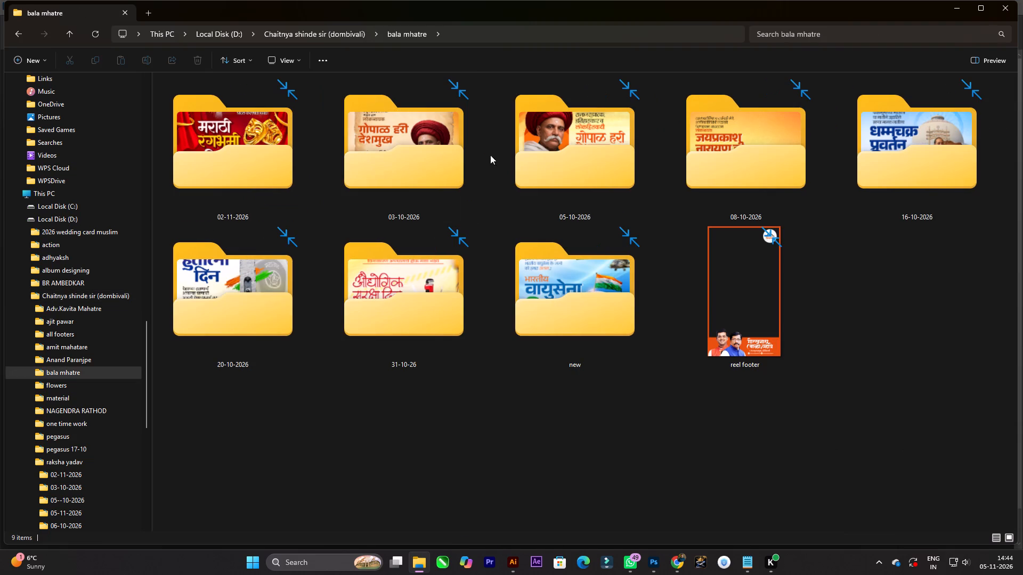
click(439, 170)
click(438, 170)
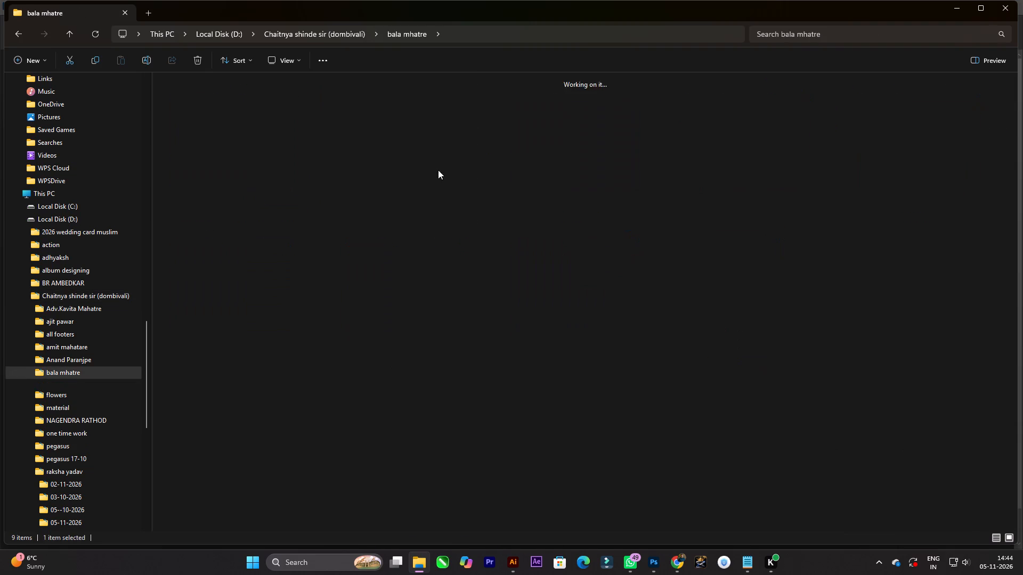
click(782, 179)
click(782, 179)
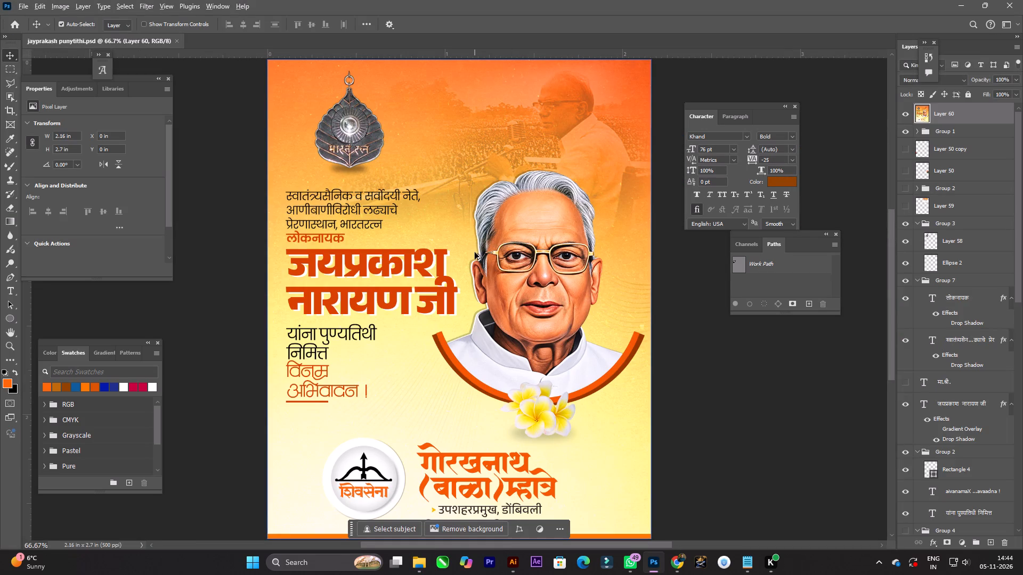
Examine the full layout of the Jayprakash Narayan tribute poster in jayprakash punytithi.psd.
alt+scroll(475, 253, down, 1)
key(space)
key(space)
key(space)
key(space)
key(space)
key(space)
key(space)
key(space)
key(space)
key(space)
key(space)
key(space)
key(space)
key(space)
drag(529, 251, 527, 246)
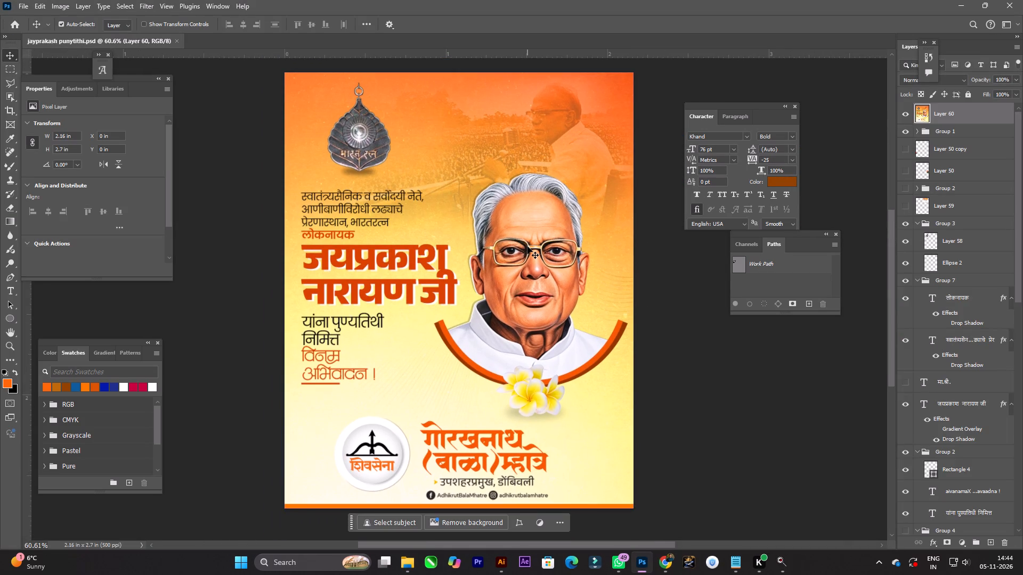
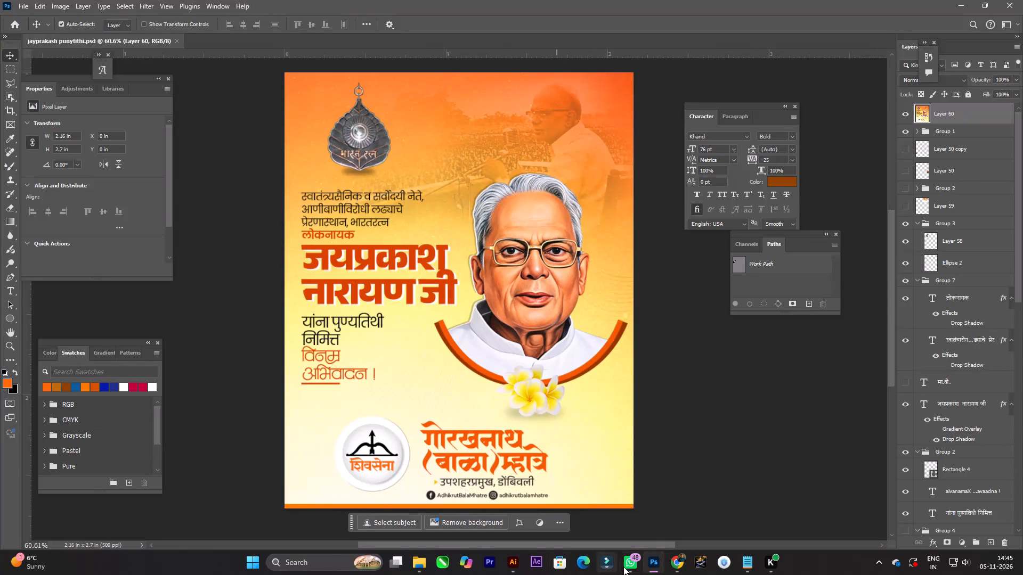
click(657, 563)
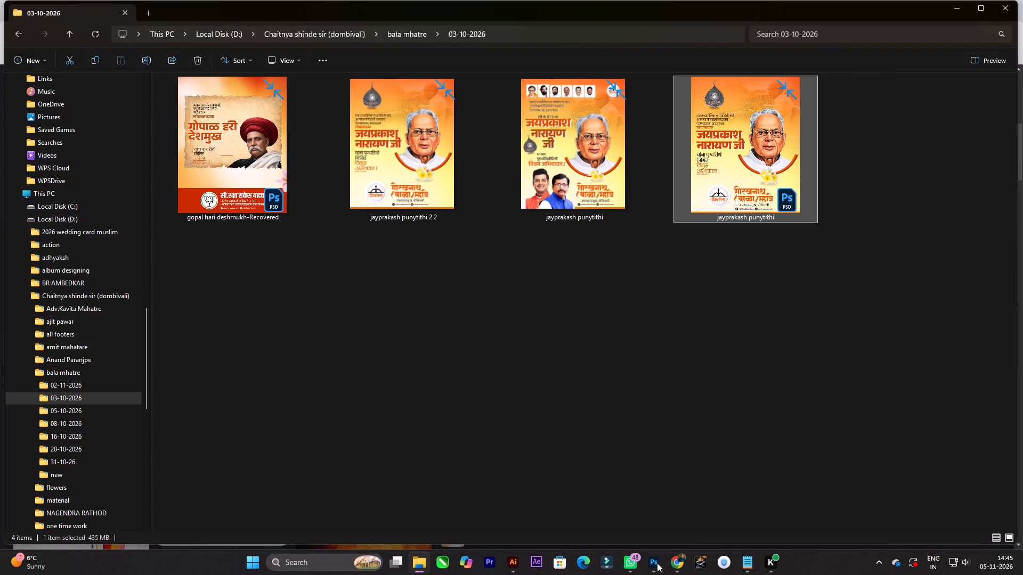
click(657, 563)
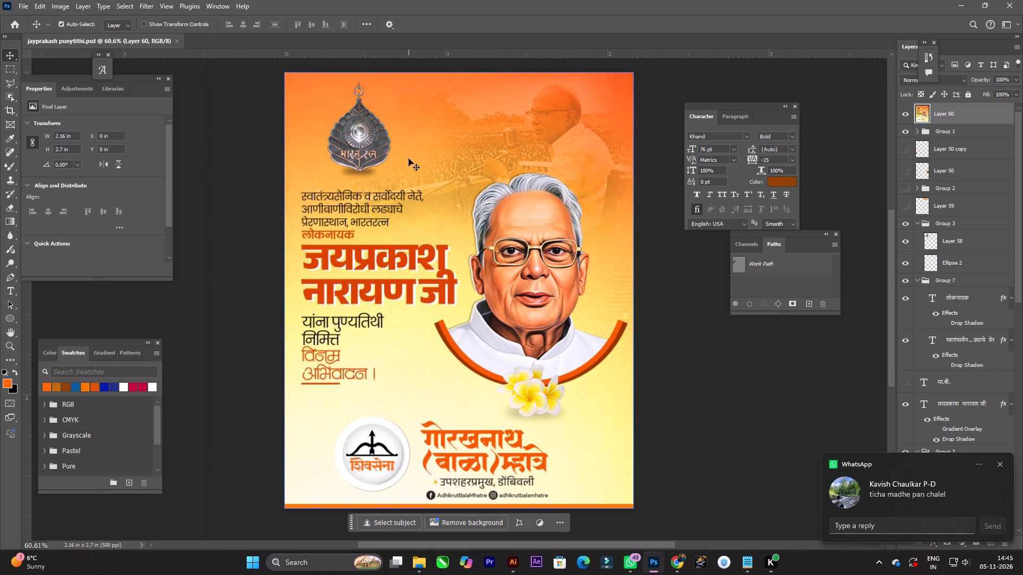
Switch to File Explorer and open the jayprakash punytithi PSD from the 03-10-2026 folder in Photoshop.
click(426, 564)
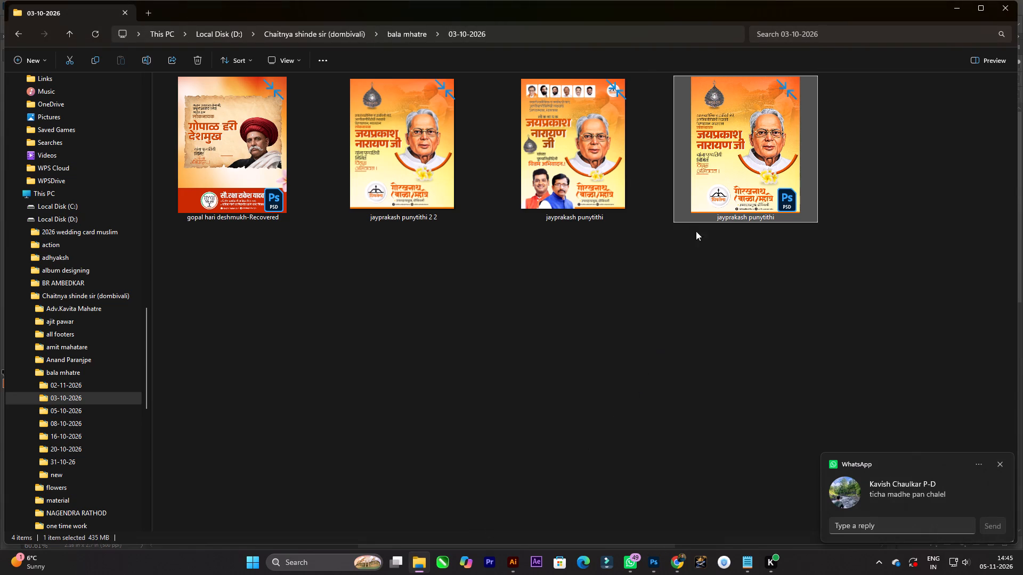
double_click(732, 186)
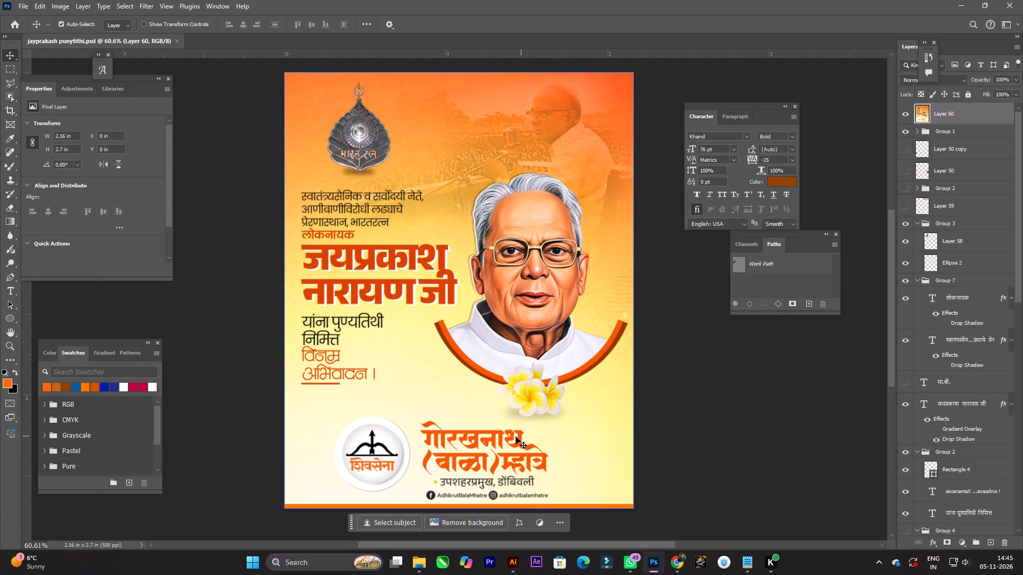
In File Explorer, find the 02-11-2026 folder, show its files as thumbnails and open marathi rangbhumi din.psd.
click(422, 562)
click(566, 371)
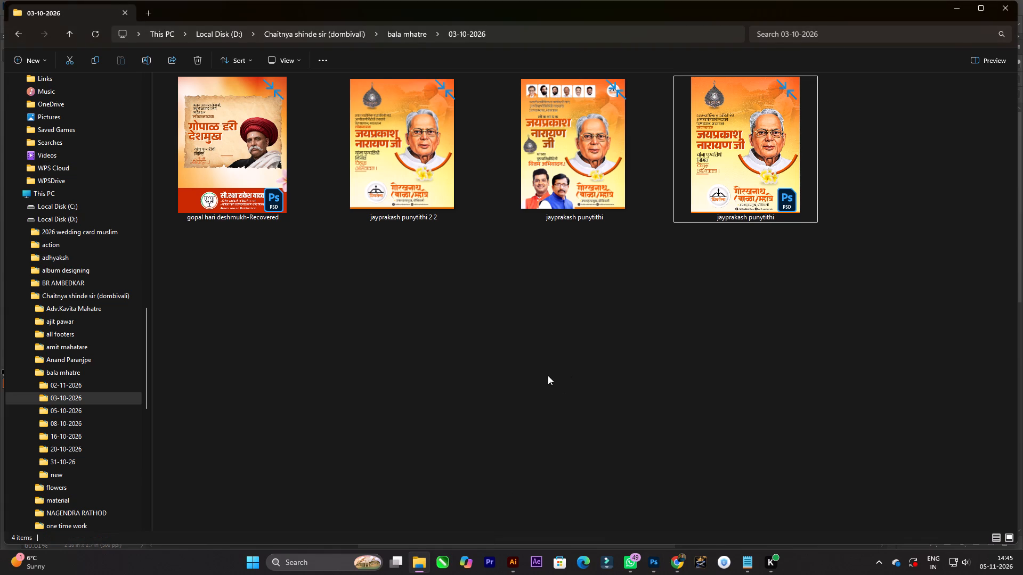
key(BackSpace)
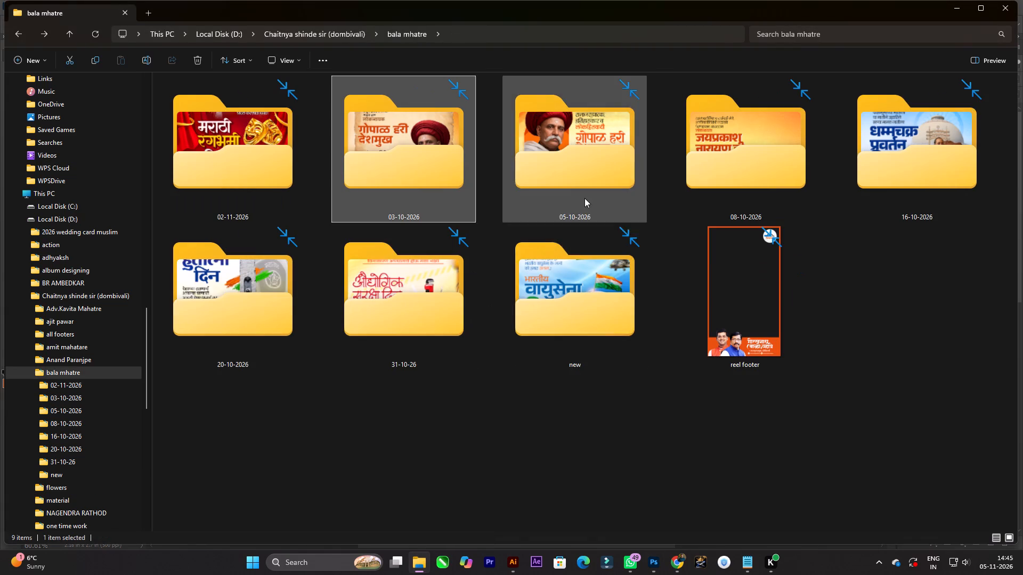
double_click(584, 198)
key(BackSpace)
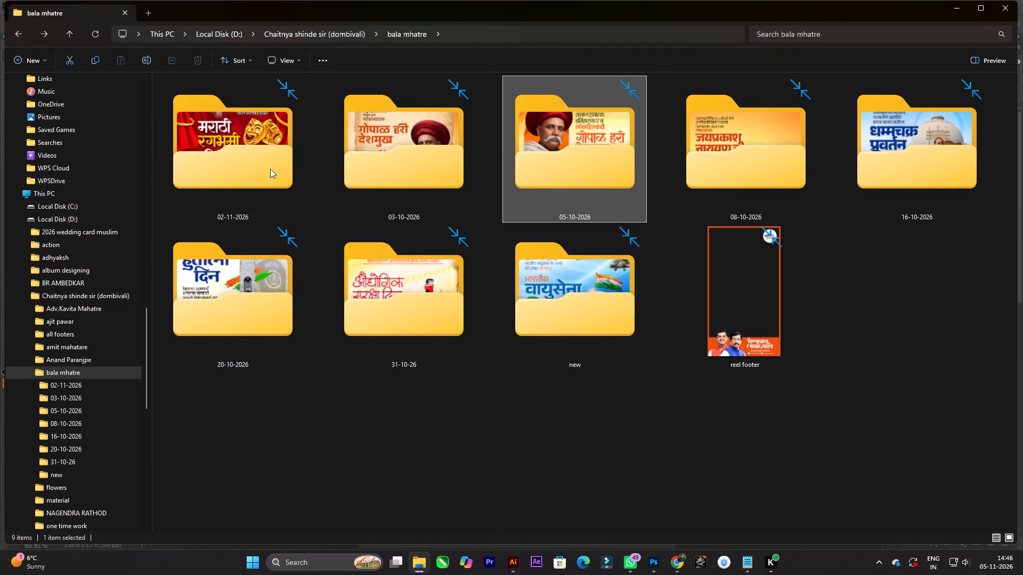
double_click(270, 169)
right_click(335, 180)
click(370, 191)
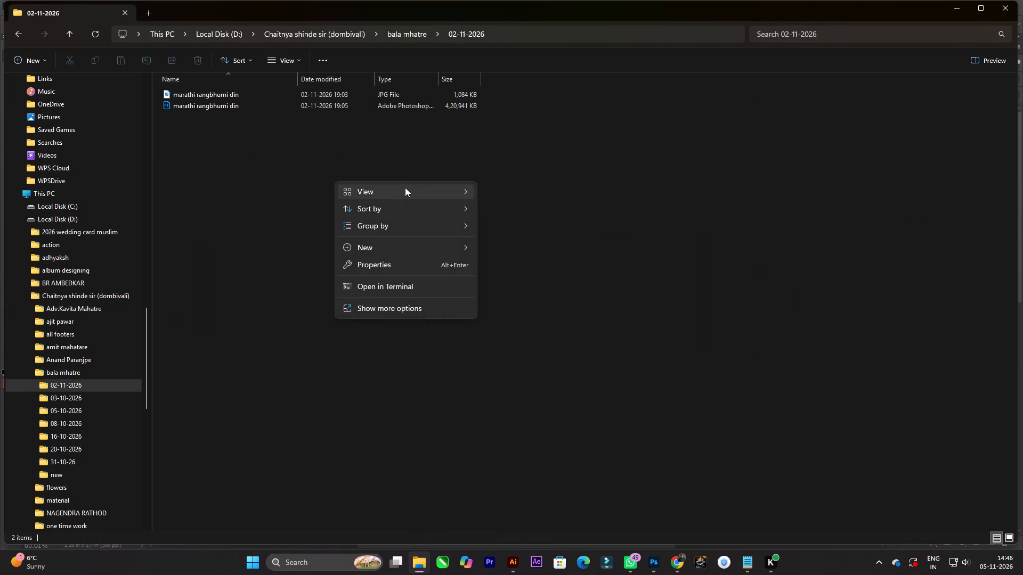
click(440, 186)
click(499, 187)
double_click(394, 171)
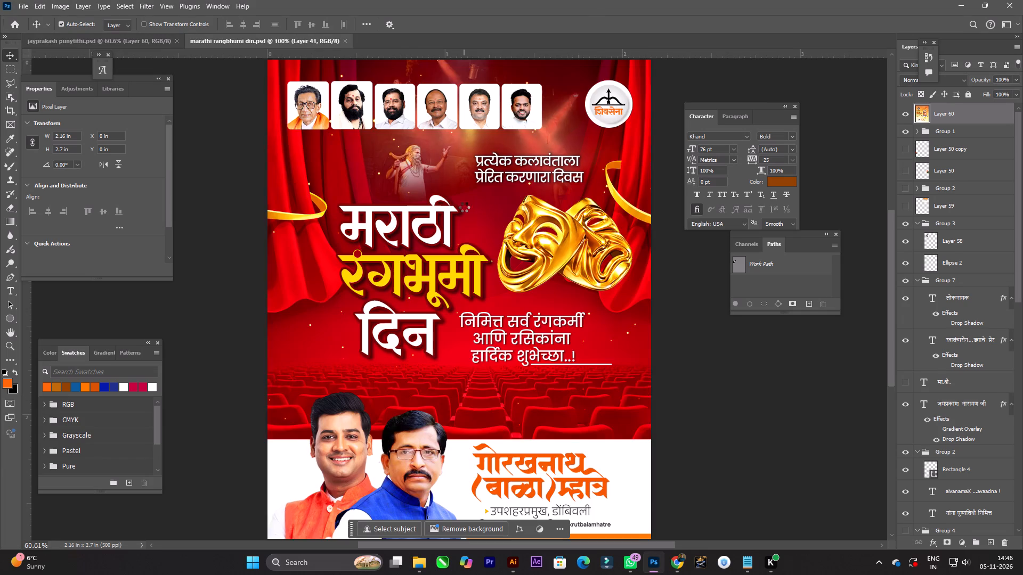
In jayprakash punytithi.psd, delete the flattened Layer 60 and the Group 1 footer with the Shiv Sena logo and name.
alt+scroll(464, 207, down, 2)
click(146, 43)
alt+scroll(561, 179, down, 2)
key(space)
key(space)
key(space)
key(space)
key(space)
key(space)
key(space)
drag(558, 182, 564, 181)
right_click(421, 382)
click(434, 388)
key(Delete)
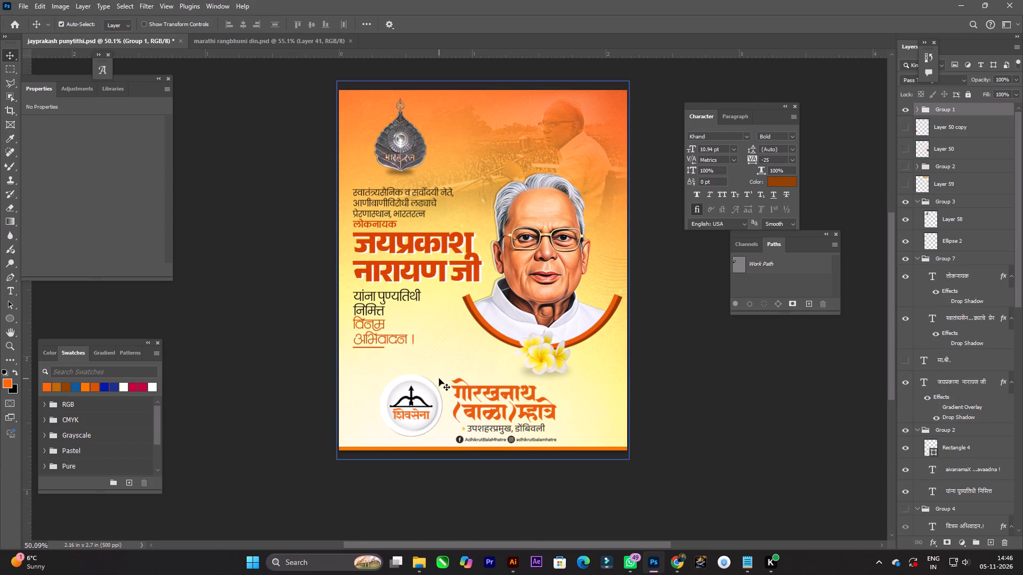
key(Delete)
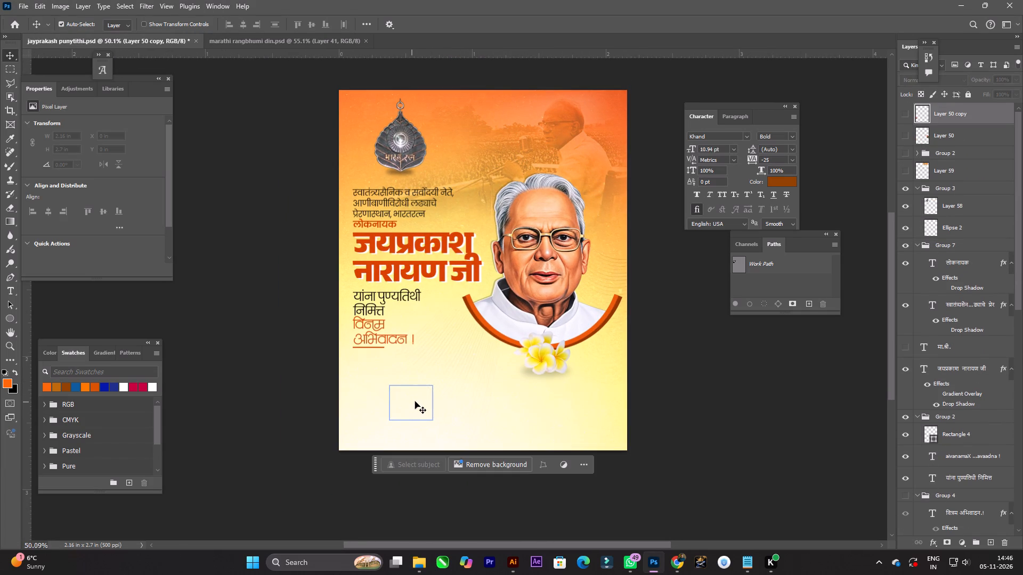
Delete the group holding the Bharat Ratna medal above the intro text.
right_click(399, 154)
click(431, 163)
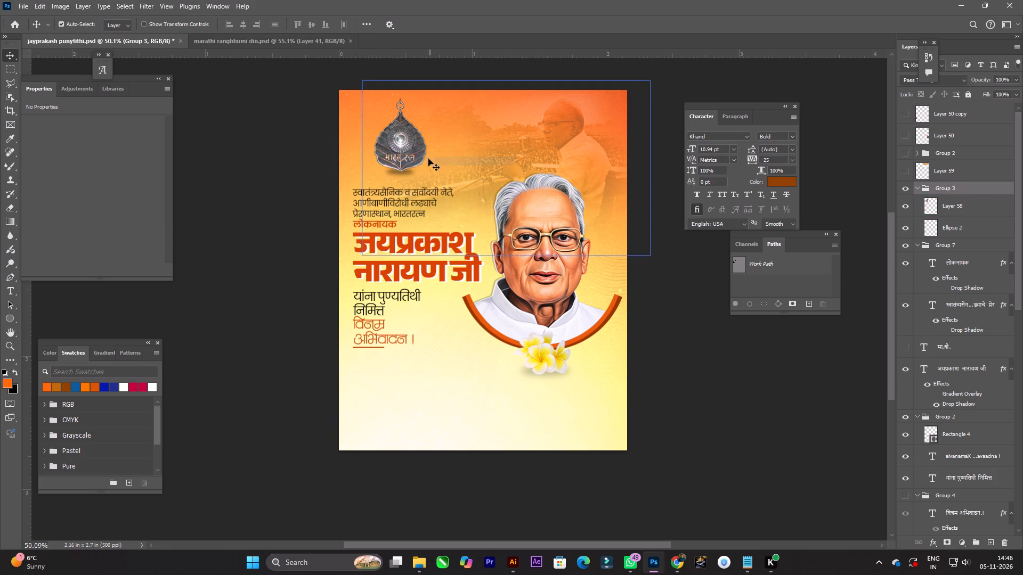
key(Delete)
In marathi rangbhumi din.psd, delete the flattened Layer 41 and copy Group 1 with the leader photos, logo and footer.
click(307, 45)
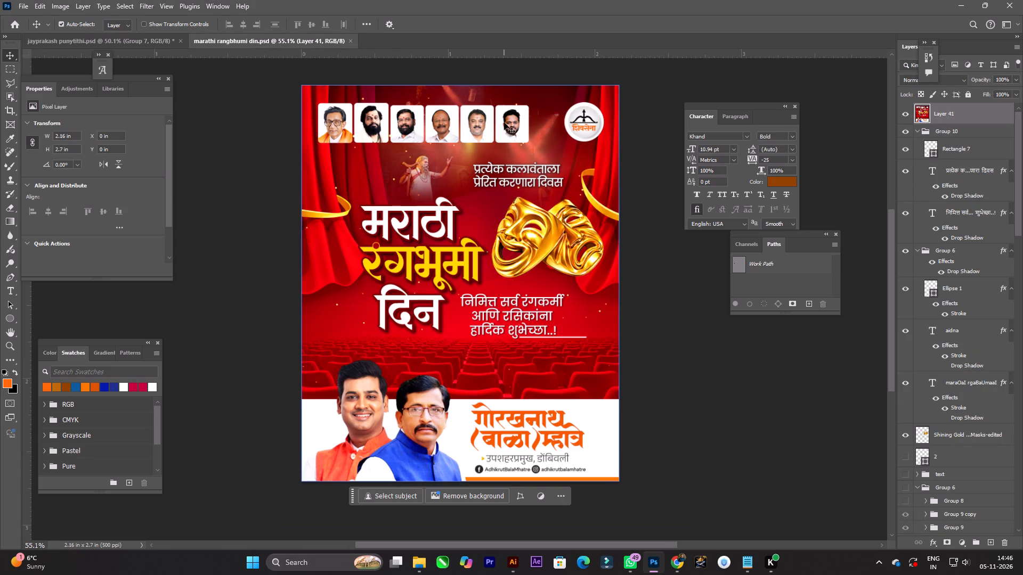
key(Delete)
right_click(515, 120)
click(543, 128)
key(ctrl+t)
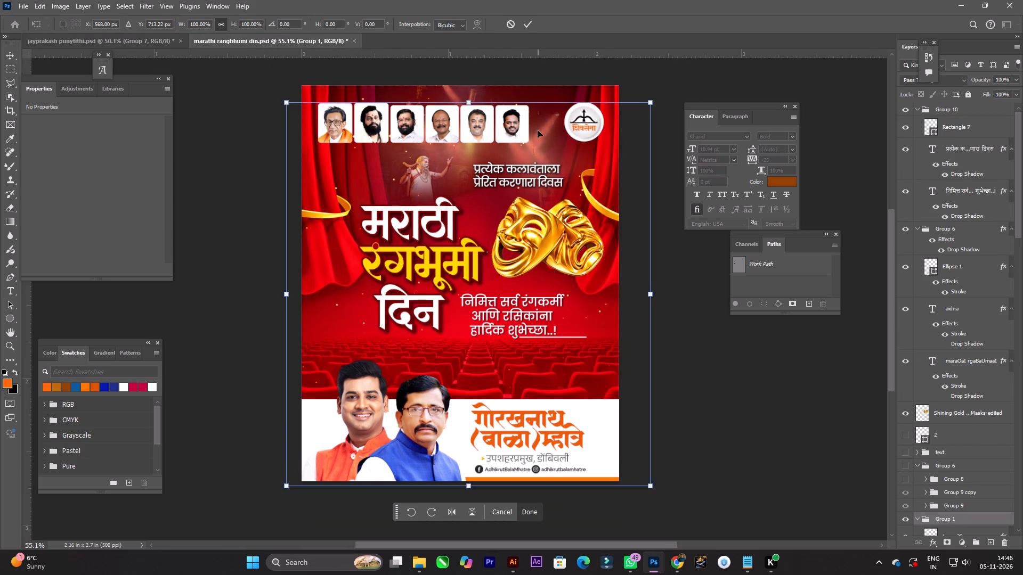
drag(535, 131, 541, 122)
key(Escape)
key(ctrl+c)
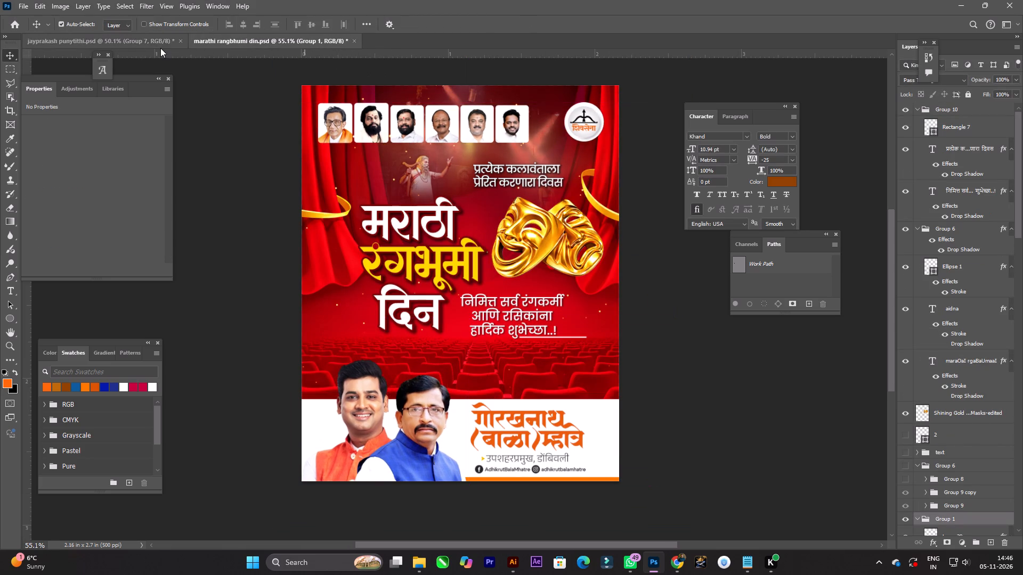
Back in jayprakash punytithi.psd, delete the hidden Layer 50 copy and Layer 50, and check what the hidden Group 2 contains.
click(157, 42)
scroll(984, 110, up, 3)
click(984, 110)
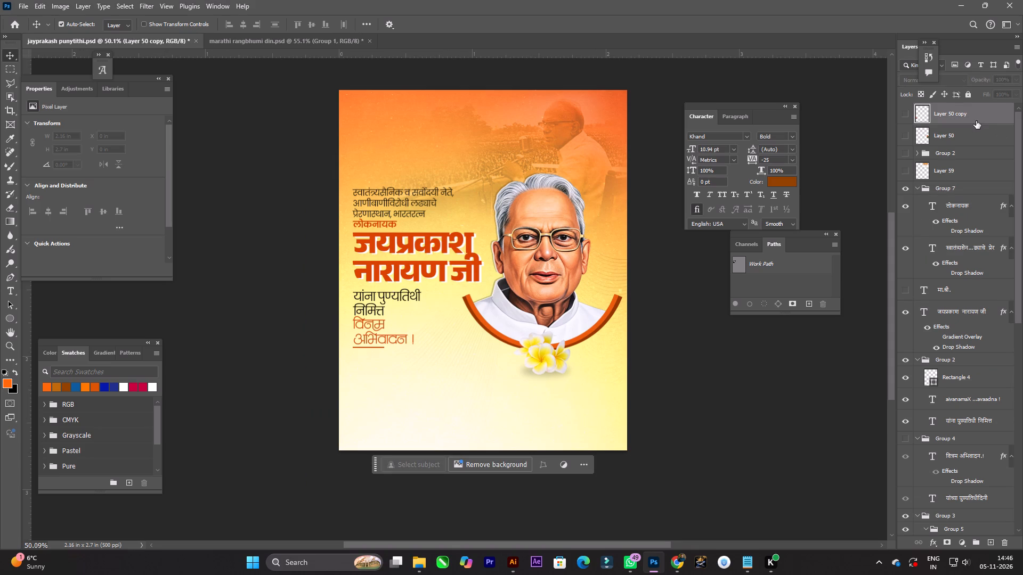
key(Delete)
key(Delete)
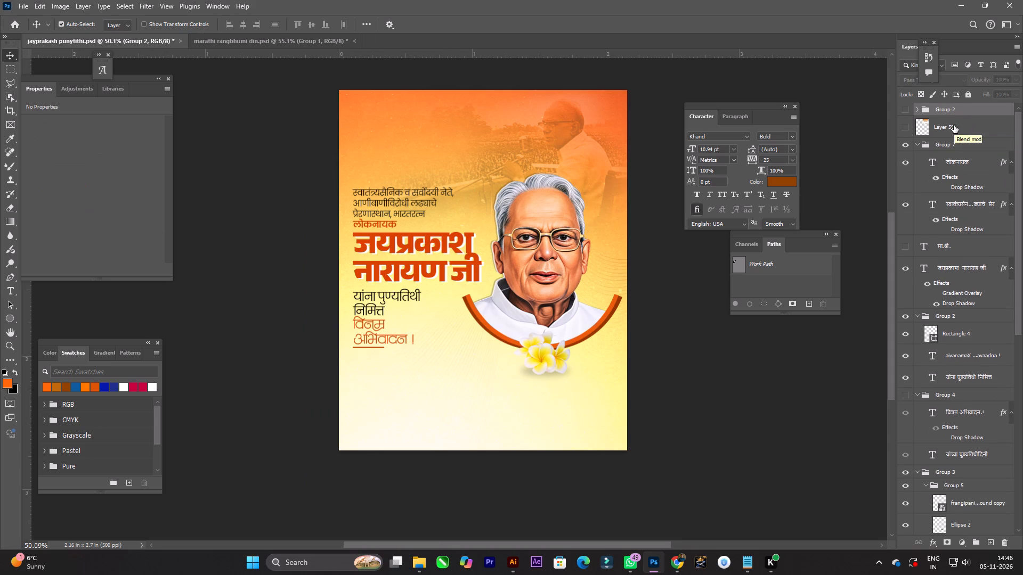
click(906, 110)
click(906, 110)
Paste the copied group into the poster and place it near X 547, Y 717 px, with its footer along the bottom edge.
key(ctrl+v)
key(ctrl+t)
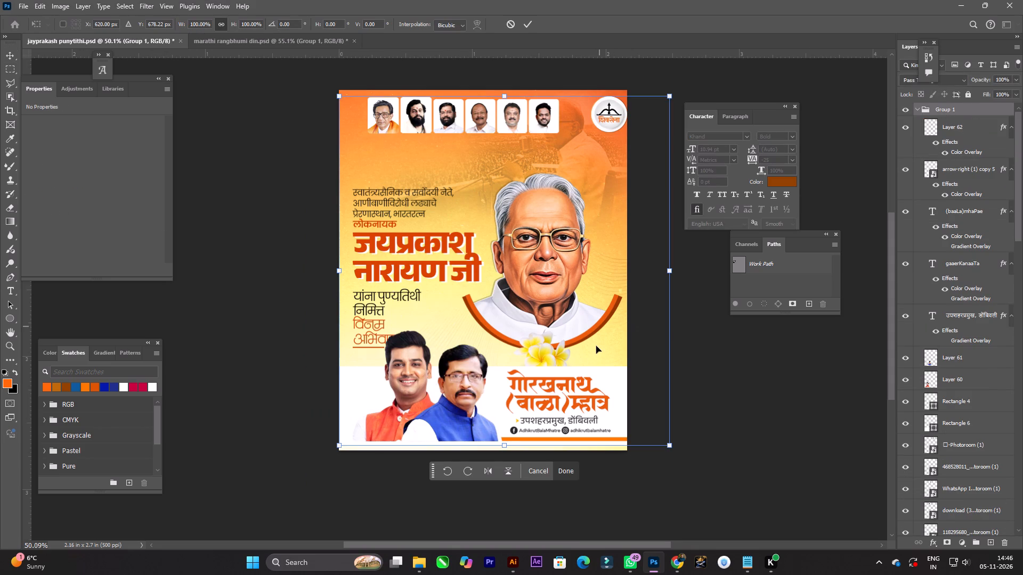
drag(596, 353, 579, 352)
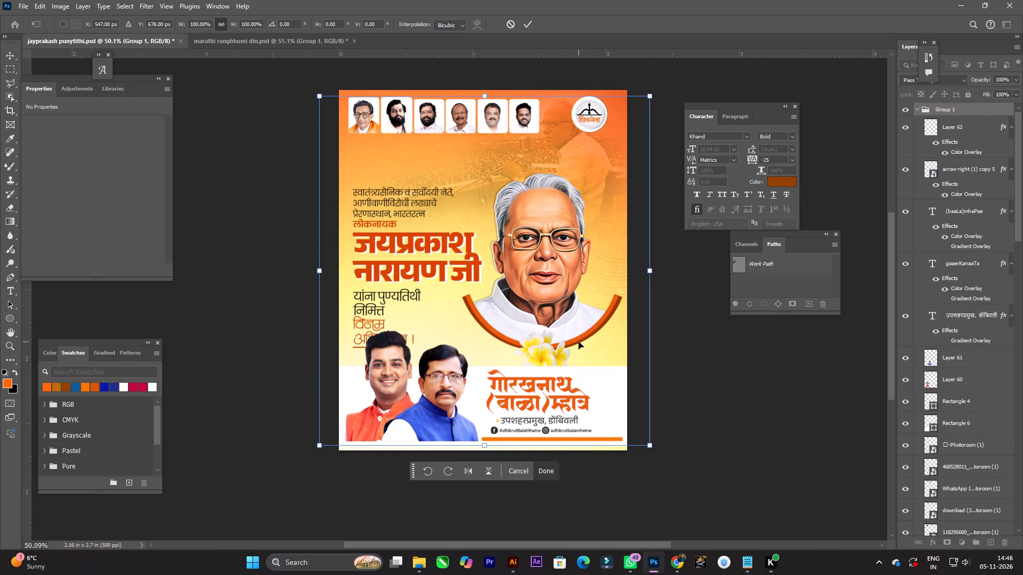
drag(559, 366, 559, 380)
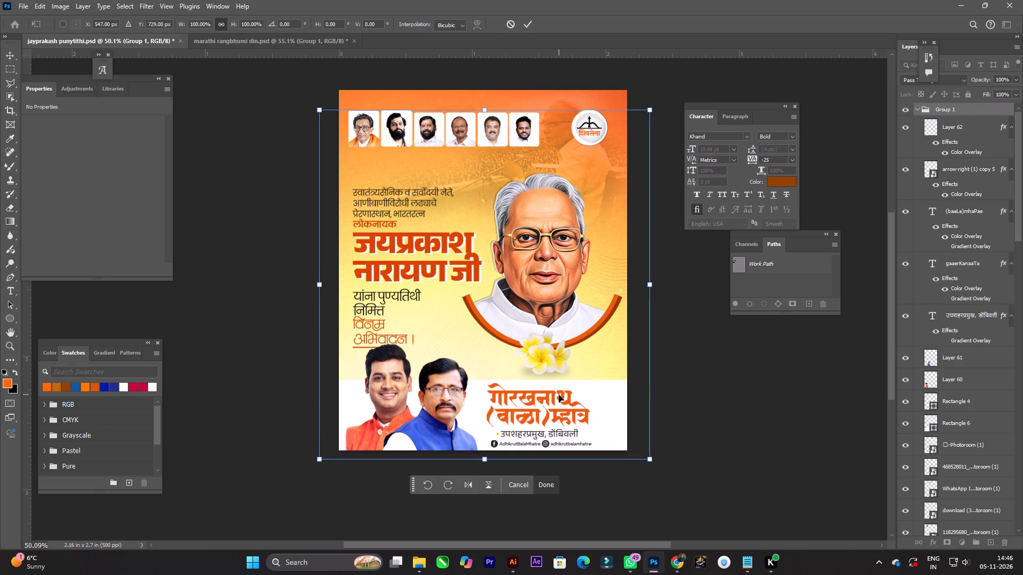
drag(559, 395, 560, 390)
key(Return)
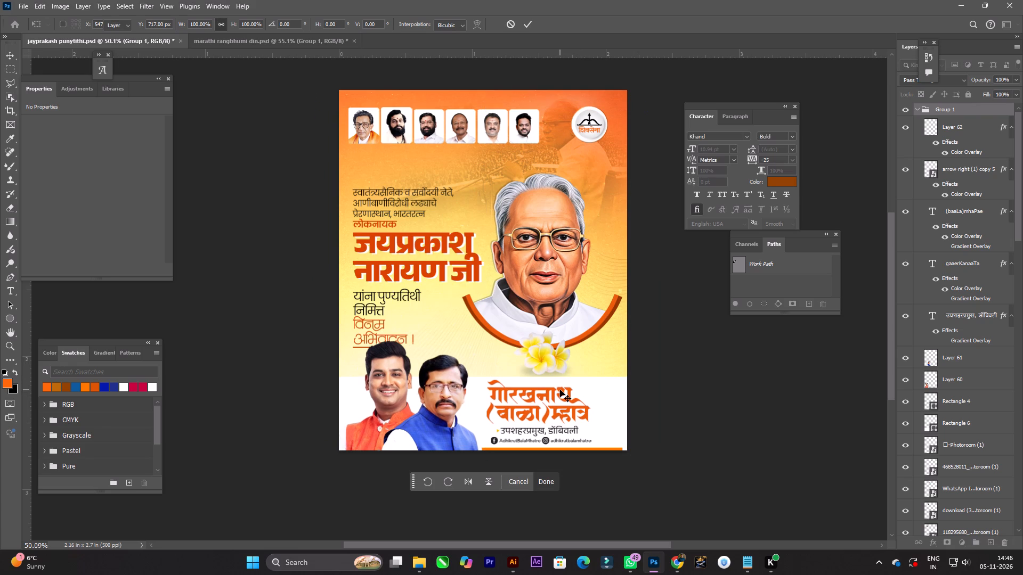
key(Up)
key(Up)
key(Up)
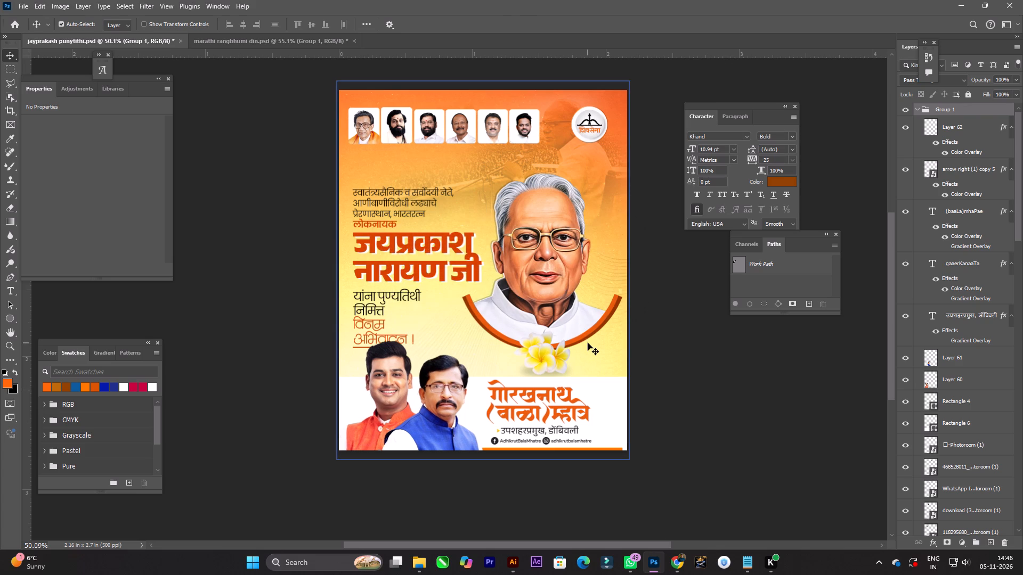
Select Group 3 with the Jayprakash Narayan portrait and nudge it slightly upward.
key(v)
alt+scroll(592, 263, down, 1)
key(space)
key(space)
key(space)
key(space)
click(589, 251)
right_click(558, 254)
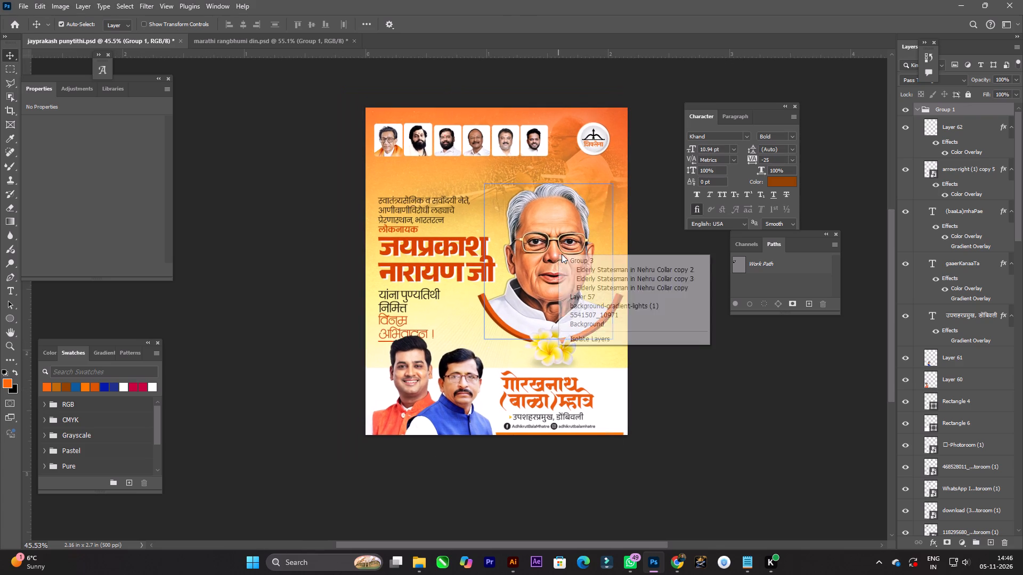
click(575, 261)
key(Up)
key(Up)
key(Up)
key(Up)
key(Up)
key(Up)
key(Up)
key(Up)
key(Up)
key(Up)
key(Up)
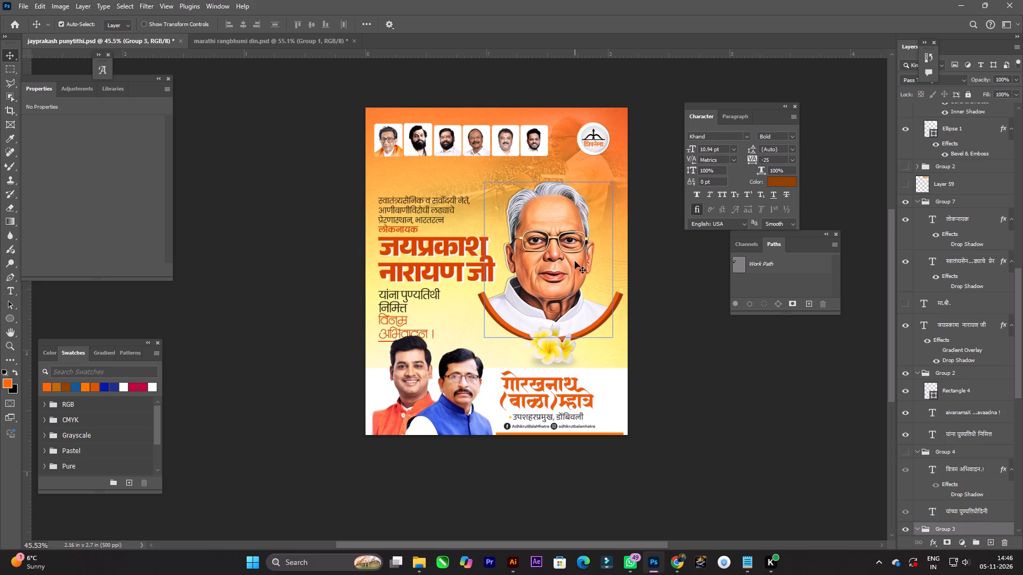
key(Up)
key(Up)
key(Up)
Delete the faded speaker-and-crowd photo from the upper part of the poster background.
key(space)
key(space)
key(space)
key(space)
key(space)
key(space)
key(space)
key(space)
key(space)
key(space)
key(space)
key(space)
key(space)
key(space)
key(space)
key(space)
key(space)
key(space)
key(space)
key(space)
drag(597, 340, 596, 345)
click(604, 179)
key(Delete)
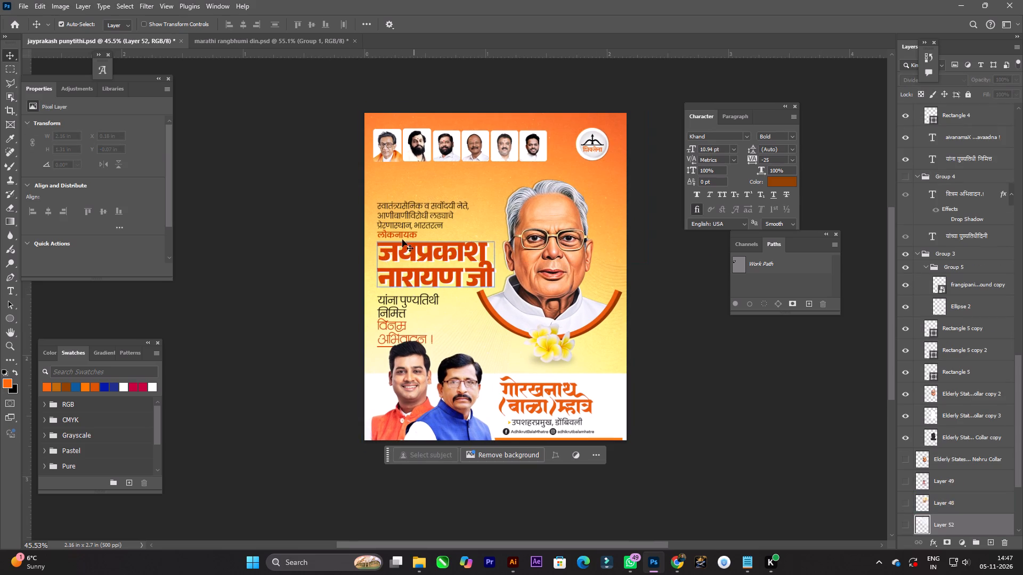
Delete the remaining faint pattern layer from the background beside the portrait.
key(space)
key(space)
key(space)
key(space)
key(space)
key(space)
key(space)
key(space)
key(space)
drag(594, 240, 588, 240)
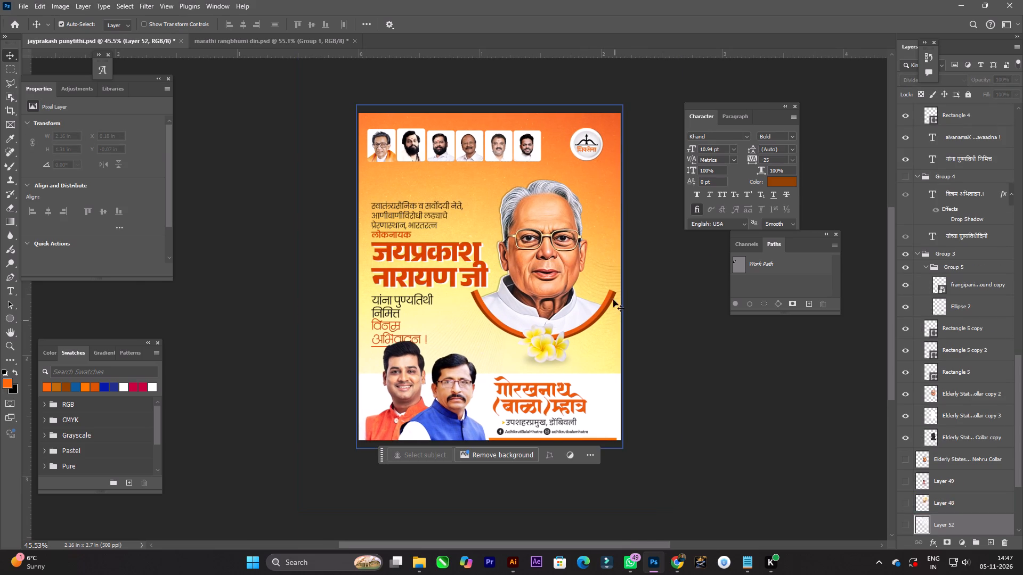
alt+scroll(603, 274, up, 19)
drag(613, 259, 620, 255)
key(Delete)
Move the three-line intro text upward, leaving a gap above लोकनायक.
alt+scroll(620, 255, down, 18)
key(space)
key(space)
click(425, 347)
drag(425, 347, 452, 335)
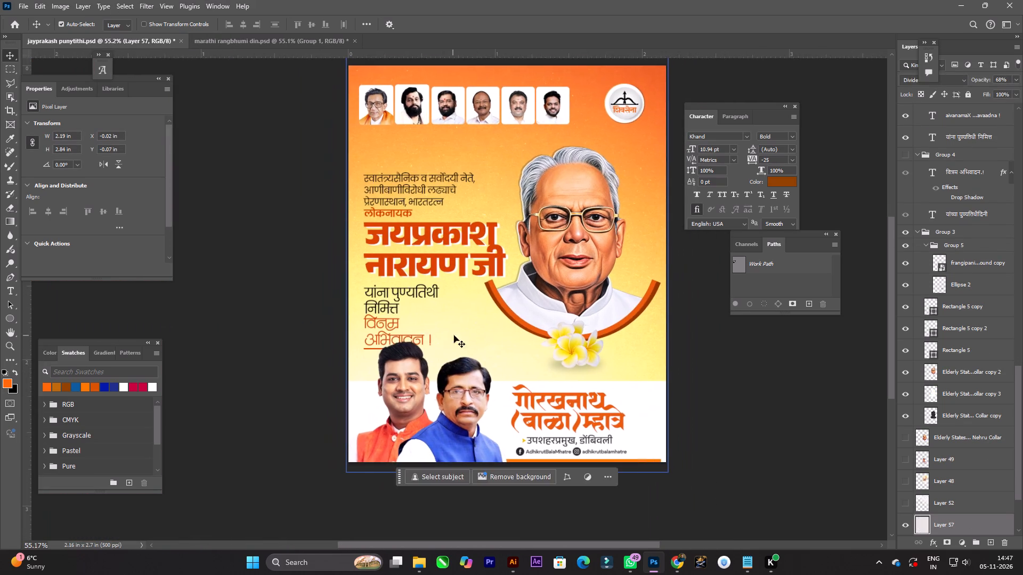
alt+scroll(472, 335, up, 3)
alt+scroll(532, 368, up, 12)
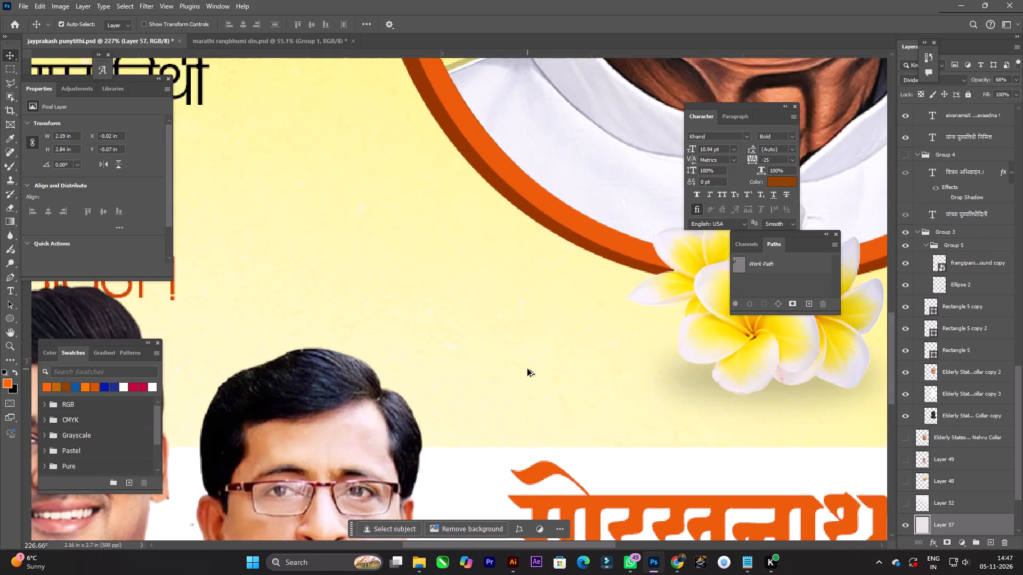
alt+scroll(527, 369, down, 13)
alt+scroll(527, 362, up, 1)
alt+scroll(527, 362, down, 4)
key(space)
key(space)
key(space)
key(space)
key(space)
key(space)
key(space)
key(space)
drag(463, 308, 468, 391)
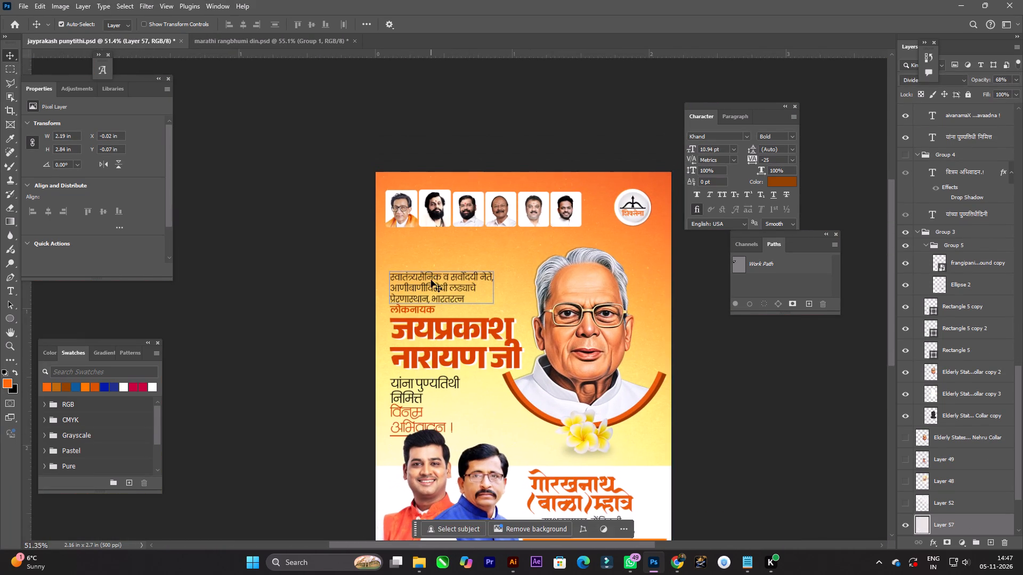
drag(431, 280, 431, 256)
Select Group 3 with the Jayprakash Narayan portrait, collapse it, and toggle its visibility to check which artwork it holds.
alt+scroll(542, 319, down, 3)
key(space)
key(space)
key(space)
key(space)
key(space)
key(space)
key(space)
key(space)
key(space)
key(space)
key(space)
key(space)
key(space)
key(space)
drag(599, 344, 574, 347)
right_click(574, 347)
click(586, 351)
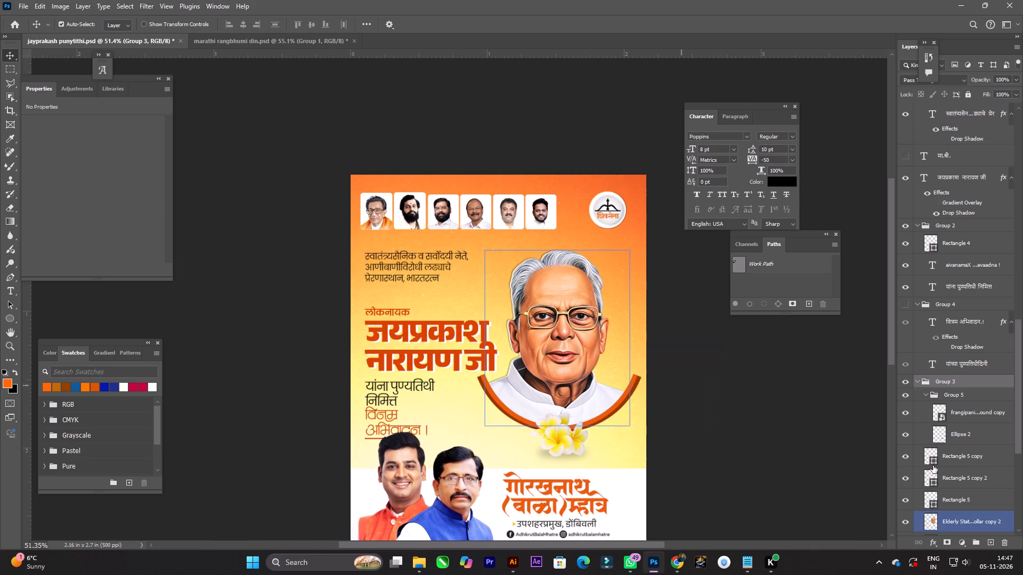
click(916, 383)
double_click(908, 382)
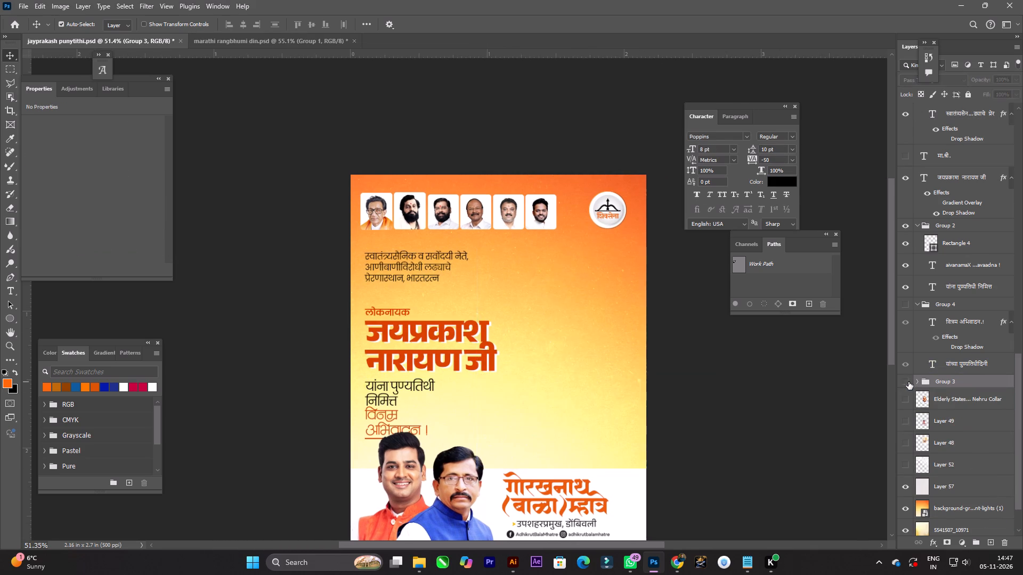
Delete the Jayprakash Narayan portrait, its duplicate and the dark silhouette behind it from Group 3.
key(space)
key(space)
key(space)
key(space)
key(space)
key(space)
key(space)
key(space)
key(space)
key(space)
key(space)
key(space)
key(space)
key(space)
key(space)
key(space)
key(space)
key(space)
key(space)
key(space)
drag(667, 372, 656, 375)
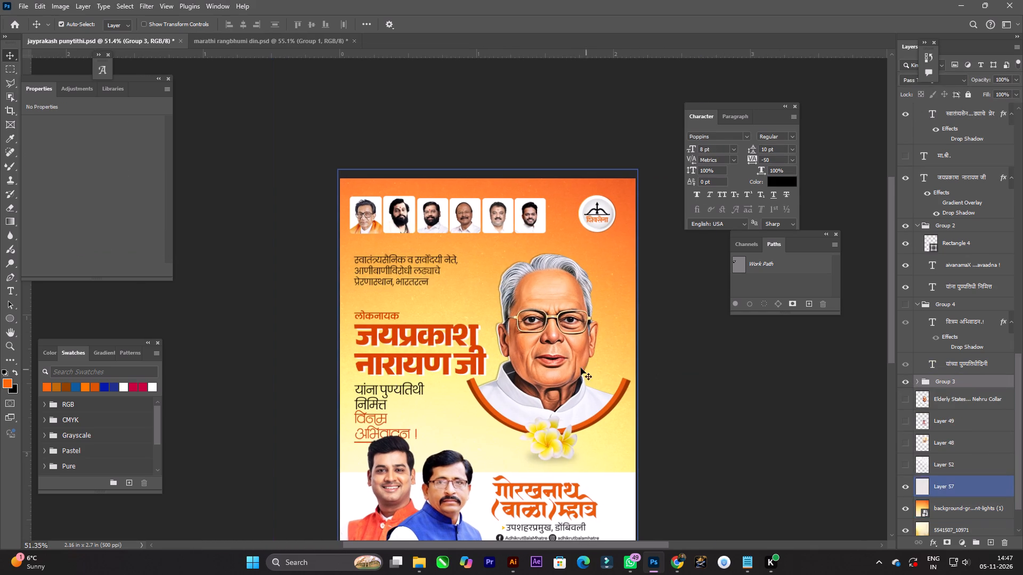
click(568, 363)
key(Delete)
click(575, 381)
key(Delete)
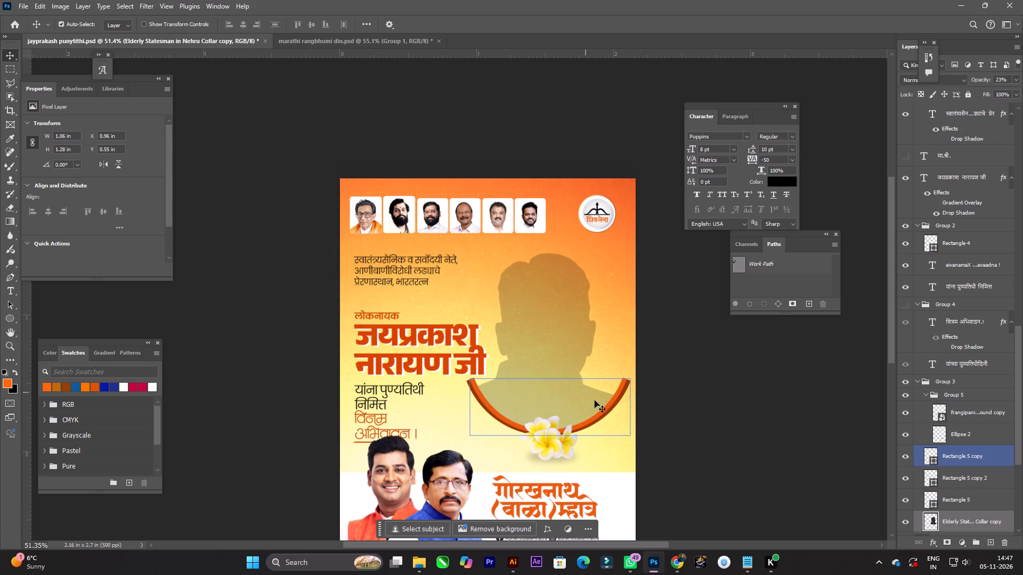
click(578, 388)
key(Delete)
Delete the three curved orange and brown arc shapes that framed the portrait, keeping the frangipani flowers.
click(612, 404)
key(Delete)
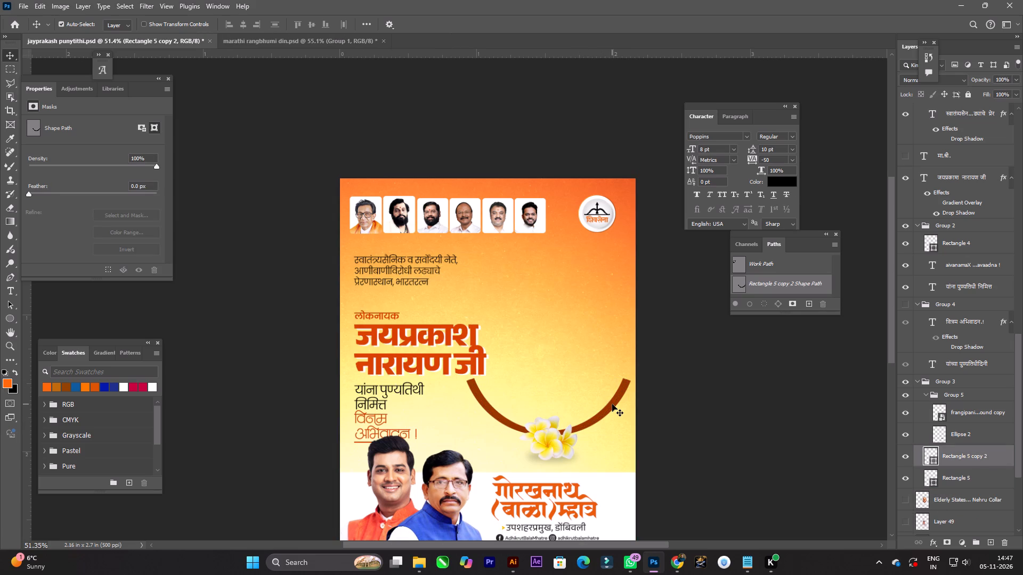
click(612, 404)
key(Delete)
click(612, 405)
key(Delete)
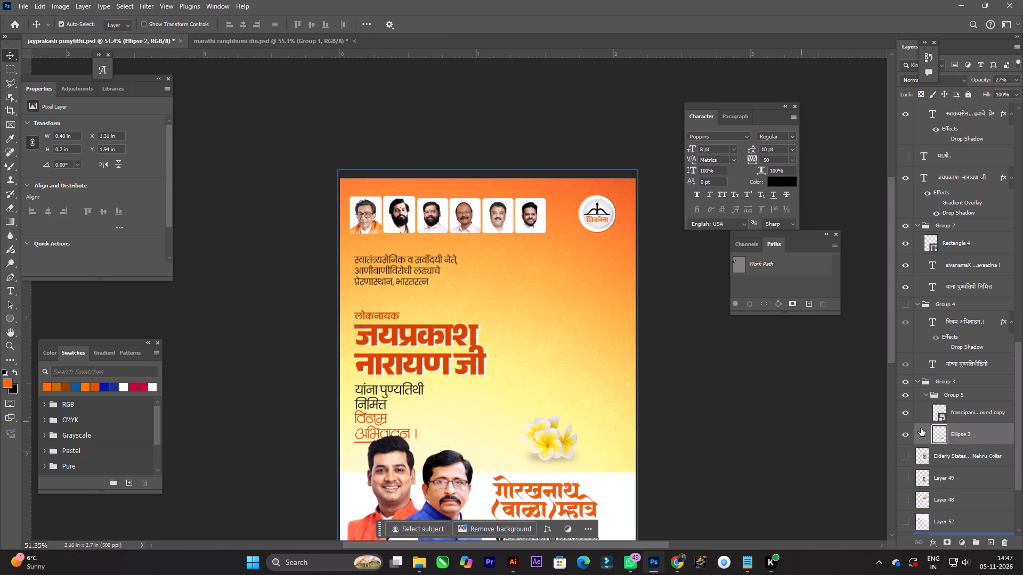
Make the frangipani flower layer active, and open bipin chandrapal.psd from the recent files.
click(964, 408)
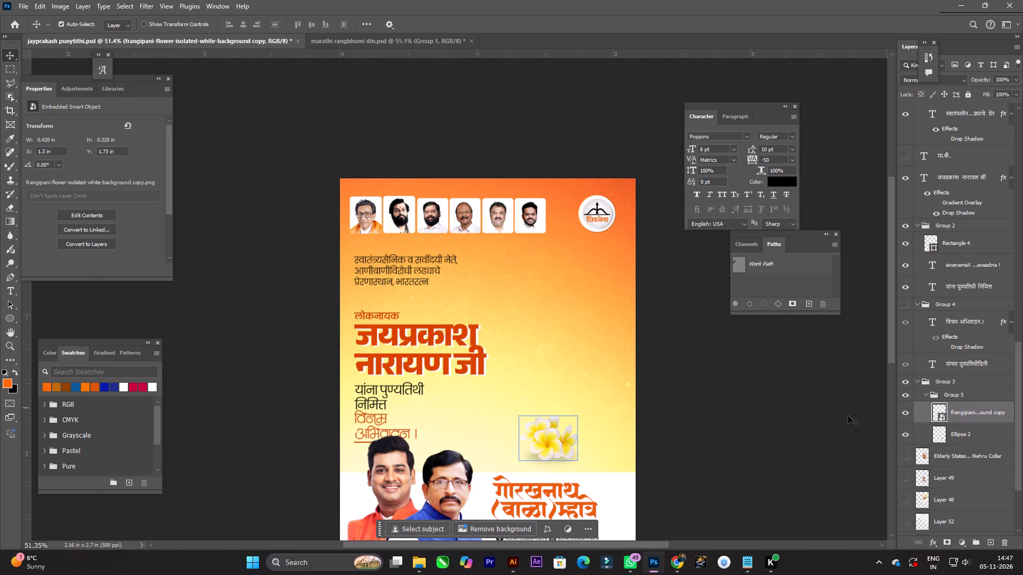
click(10, 26)
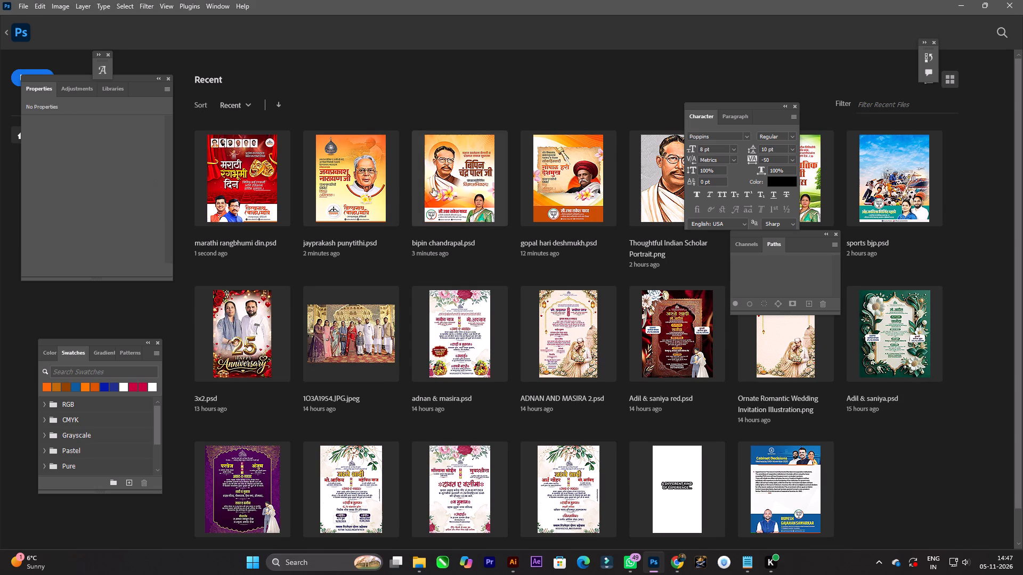
click(448, 180)
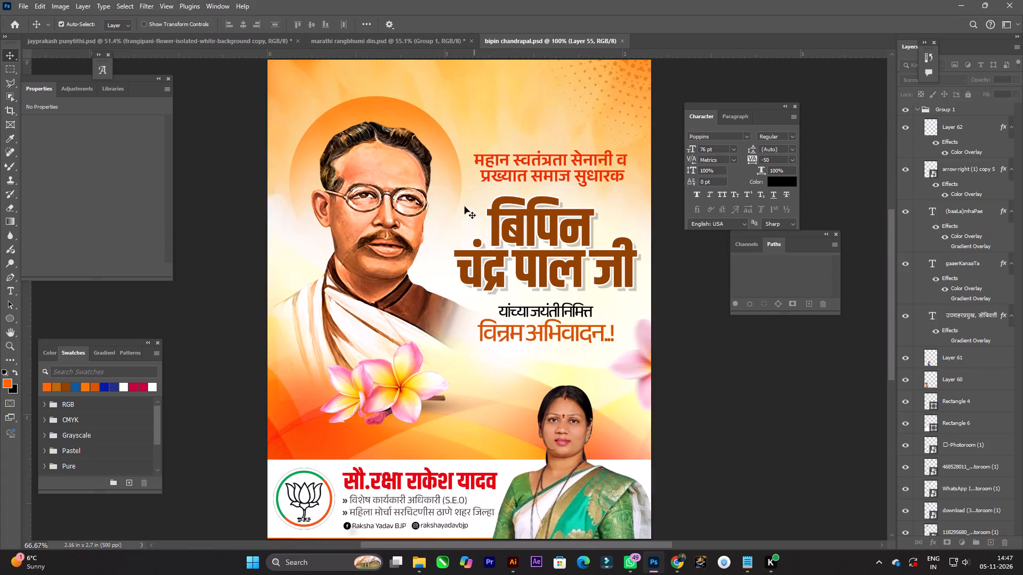
Hide the flattened poster Layer 55 and copy the Bipin Chandra Pal portrait layer beneath it.
alt+scroll(462, 210, down, 1)
click(400, 214)
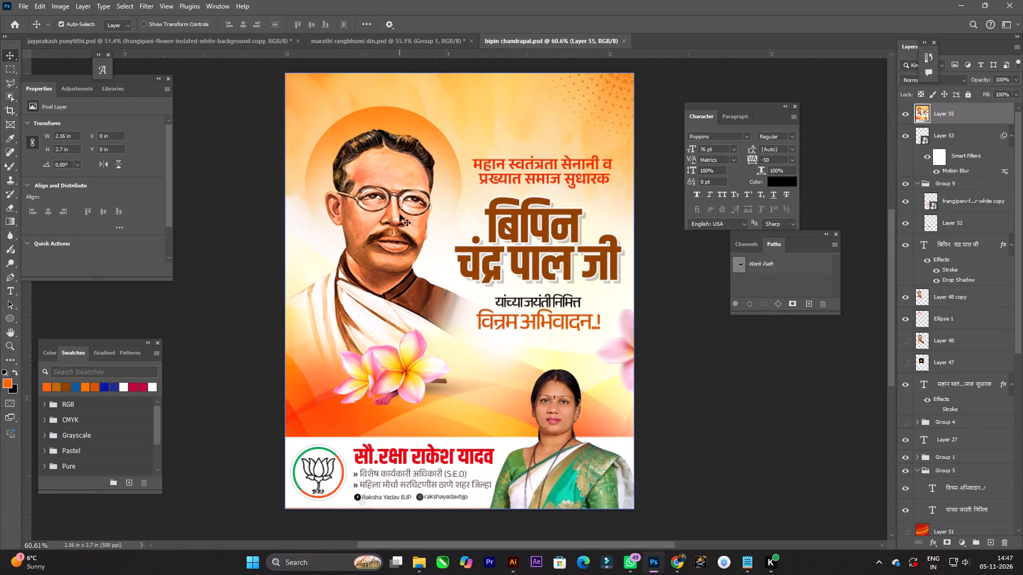
click(902, 116)
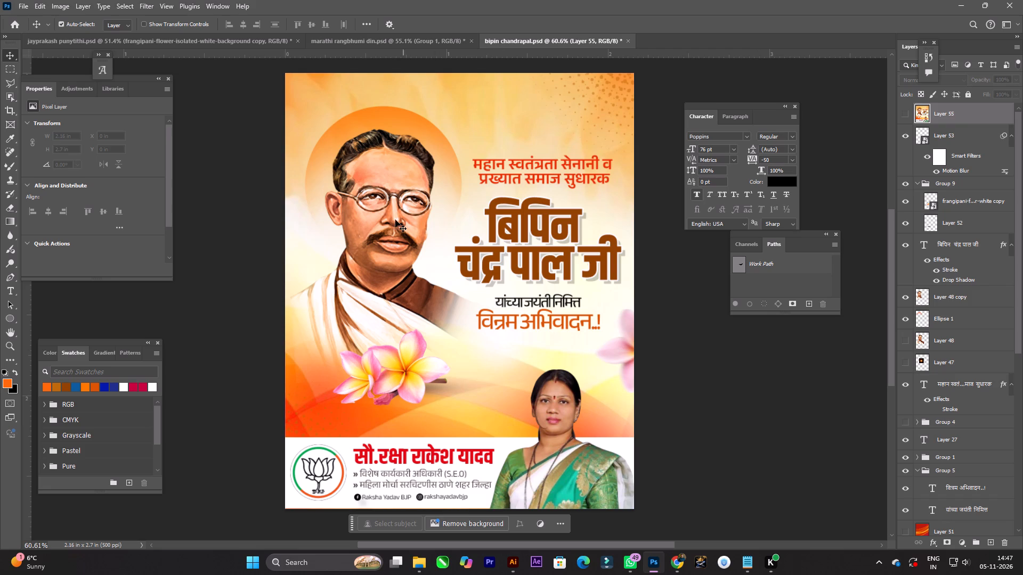
click(395, 220)
key(ctrl+c)
key(ctrl+c)
Paste the copied portrait into jayprakash punytithi.psd, directly above the frangipani flower layer in Group 5.
click(157, 44)
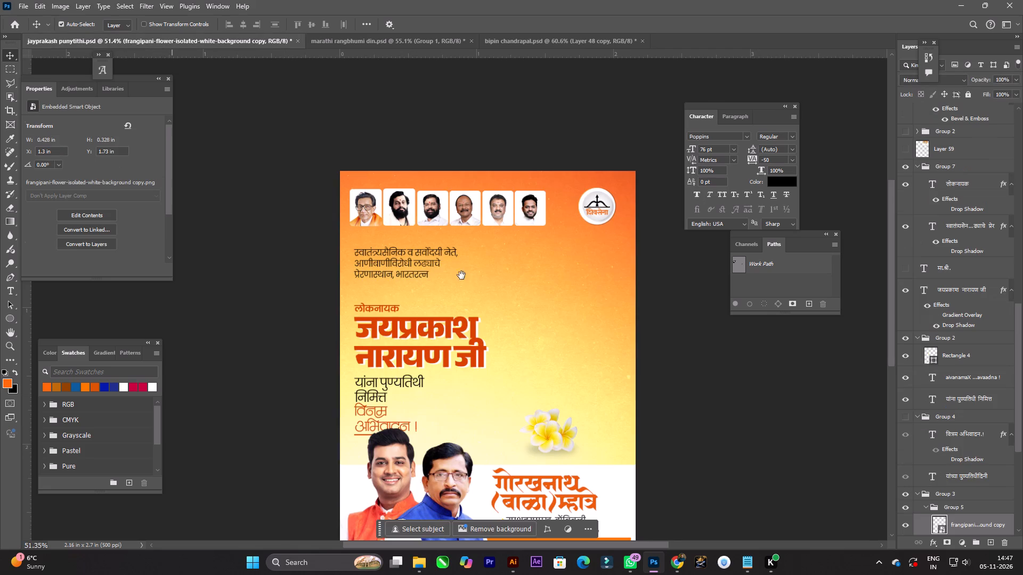
key(space)
key(space)
key(space)
key(space)
key(space)
drag(481, 281, 468, 282)
key(ctrl+v)
Scale the pasted portrait to about 91.5% and place it beside the heading text, with its base over the frangipani flowers.
key(ctrl+t)
drag(502, 362, 587, 335)
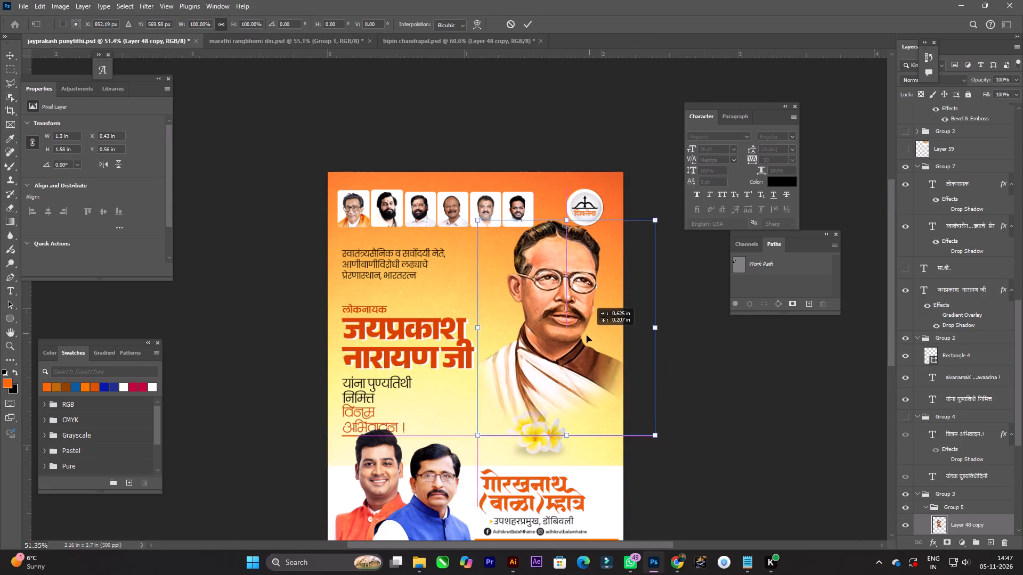
drag(587, 335, 583, 341)
alt+drag(646, 231, 617, 237)
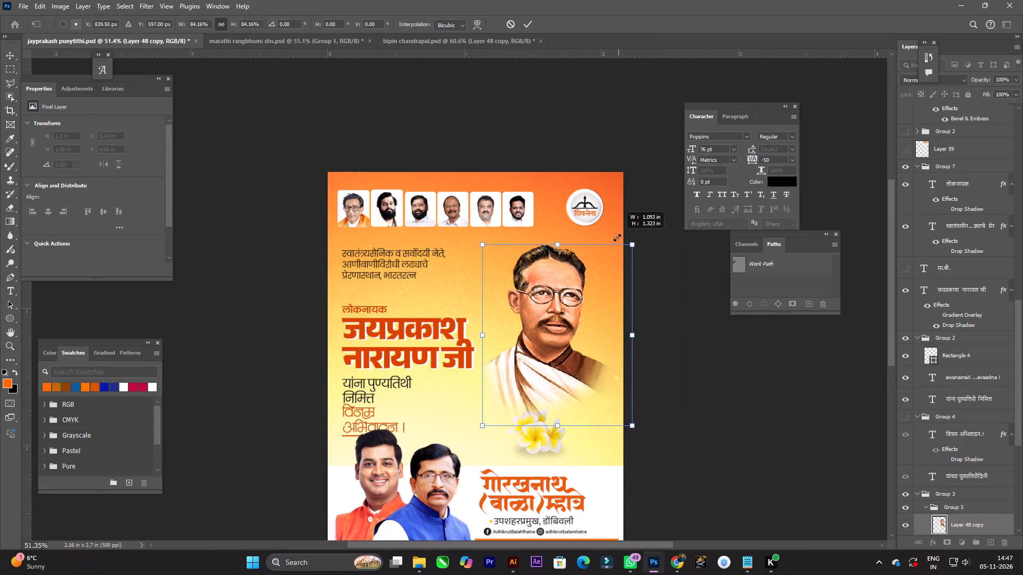
alt+drag(617, 237, 624, 228)
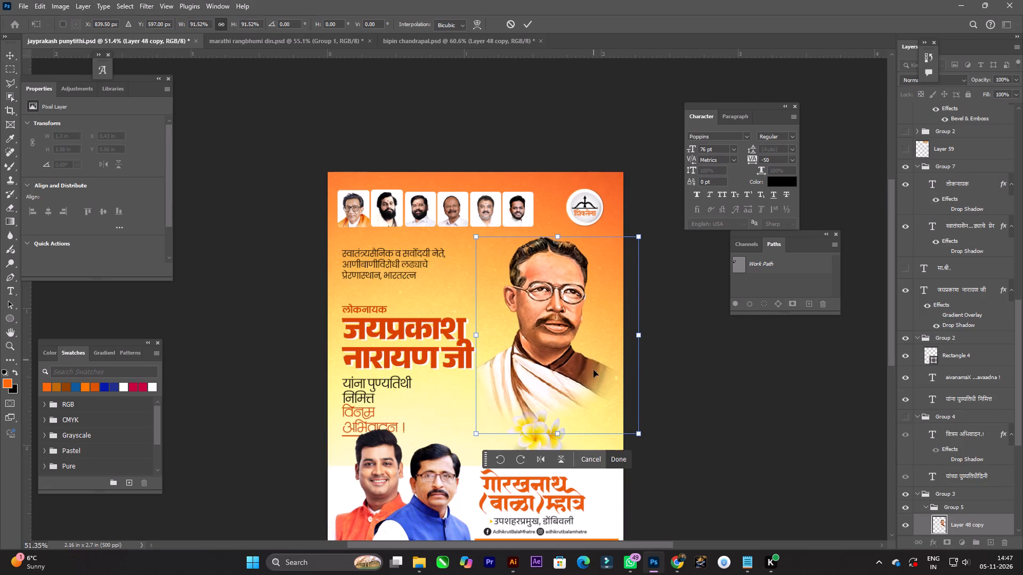
drag(592, 373, 584, 378)
double_click(584, 378)
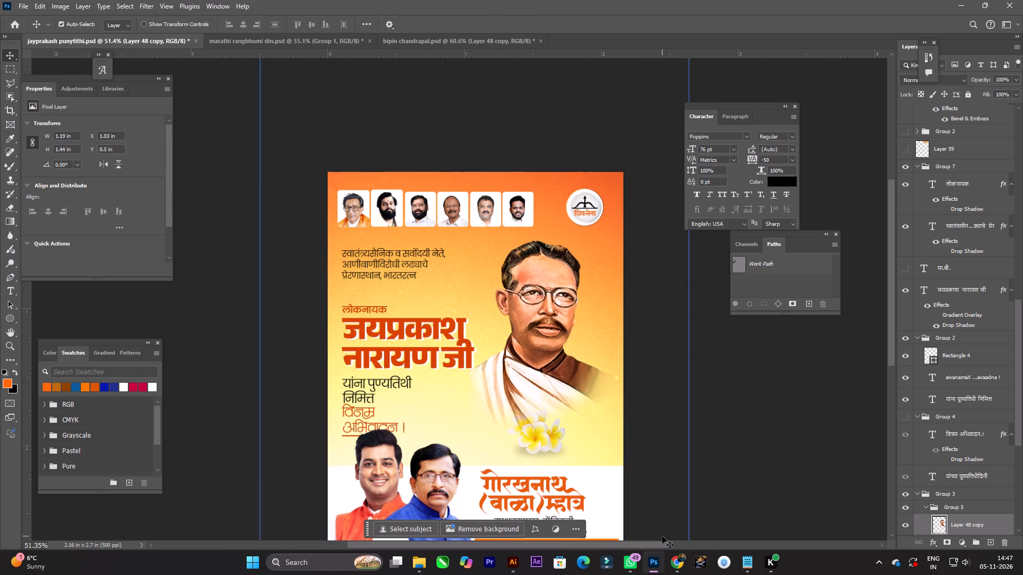
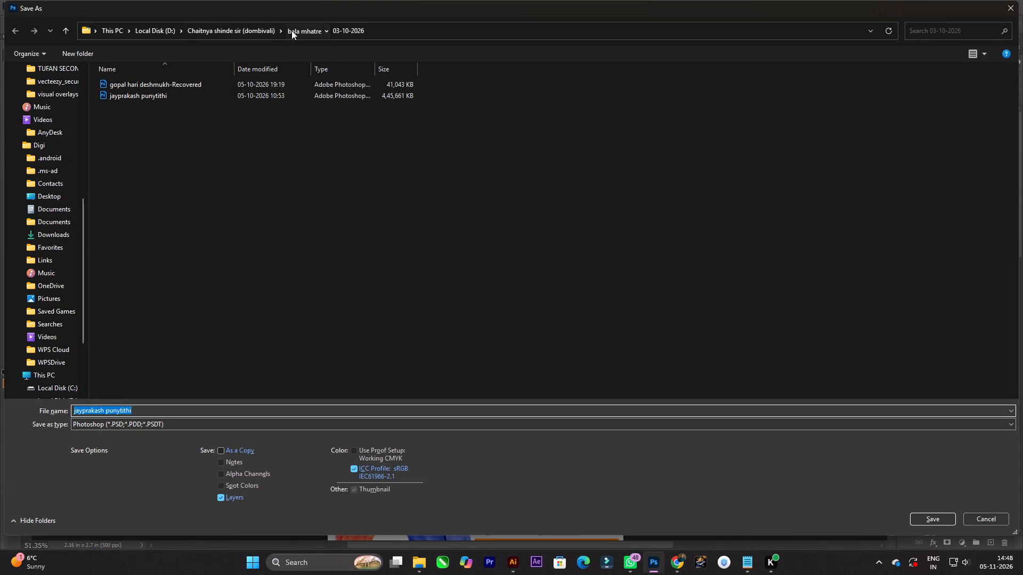
Create a folder named 05-11-2026 in the client's folder alongside the other dated folders, and open it as the save location.
right_click(258, 247)
click(303, 339)
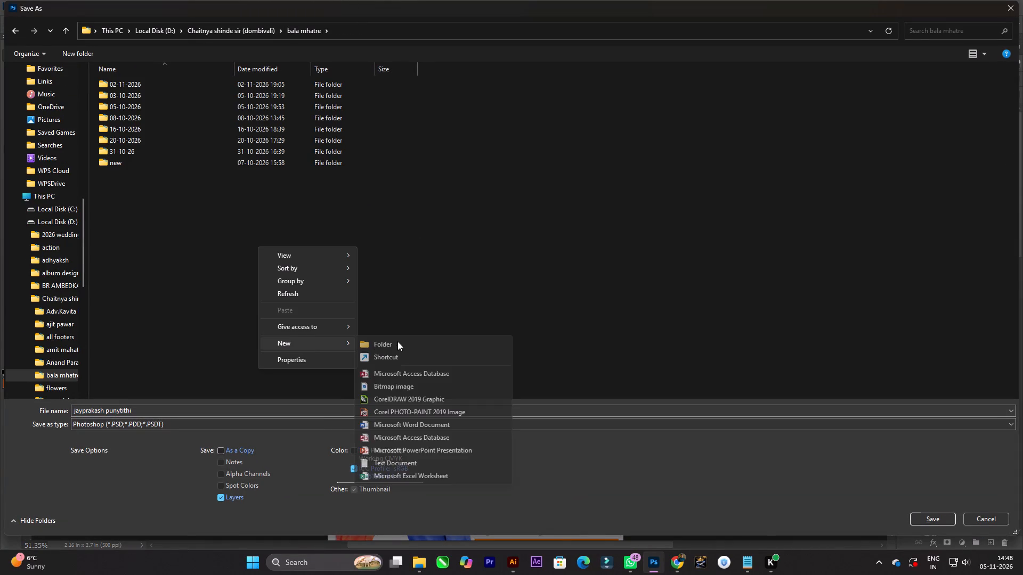
click(401, 341)
text(05-11)
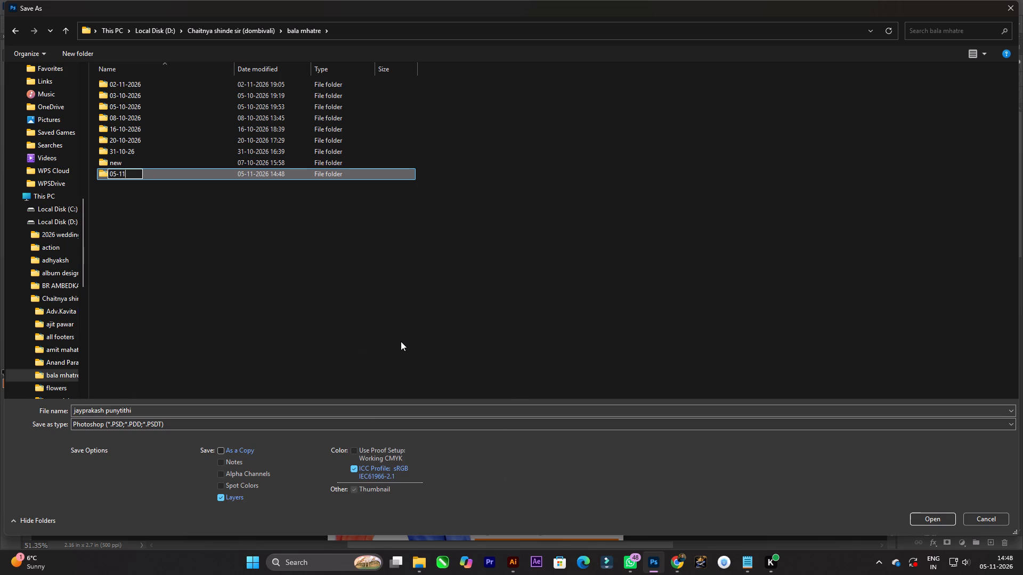
text(-2026)
key(space)
key(Return)
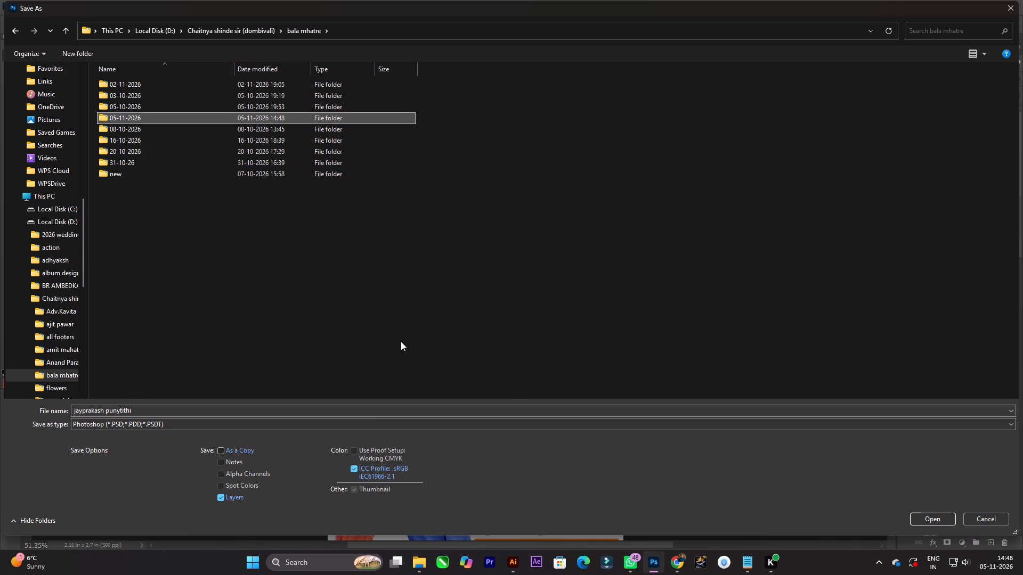
key(Return)
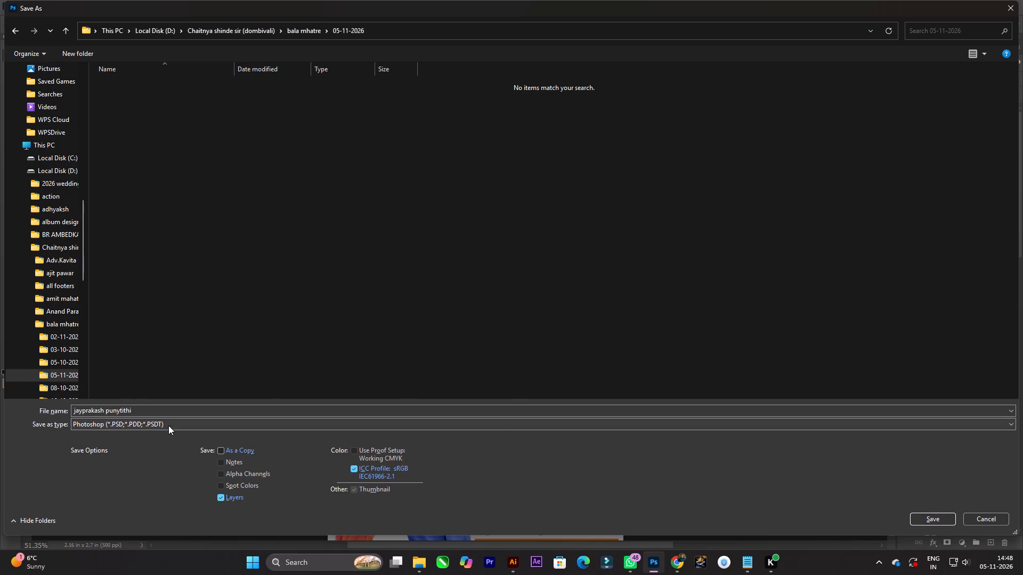
Replace the file name for the saved poster with one beginning "bip".
click(168, 408)
text(bip)
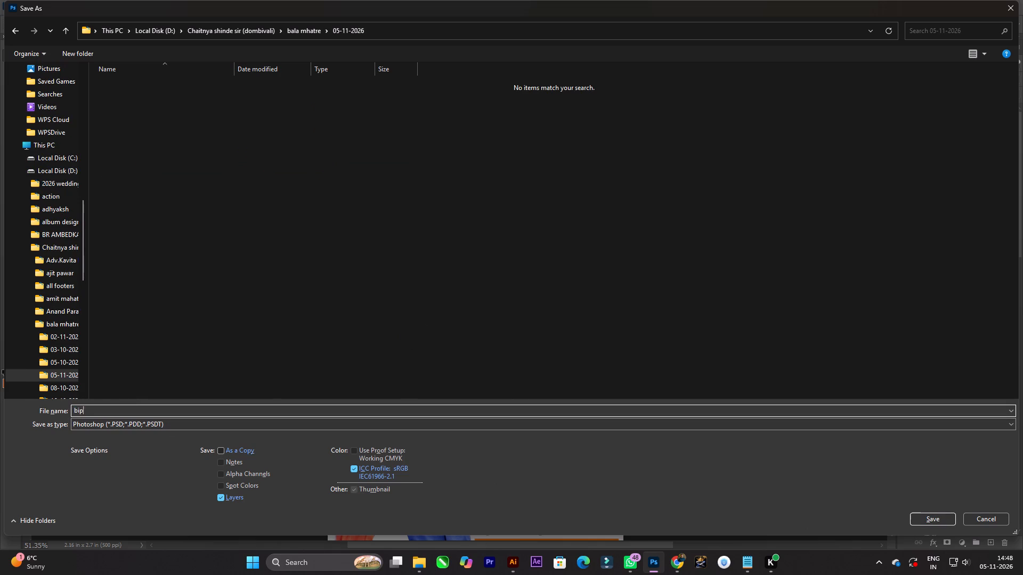
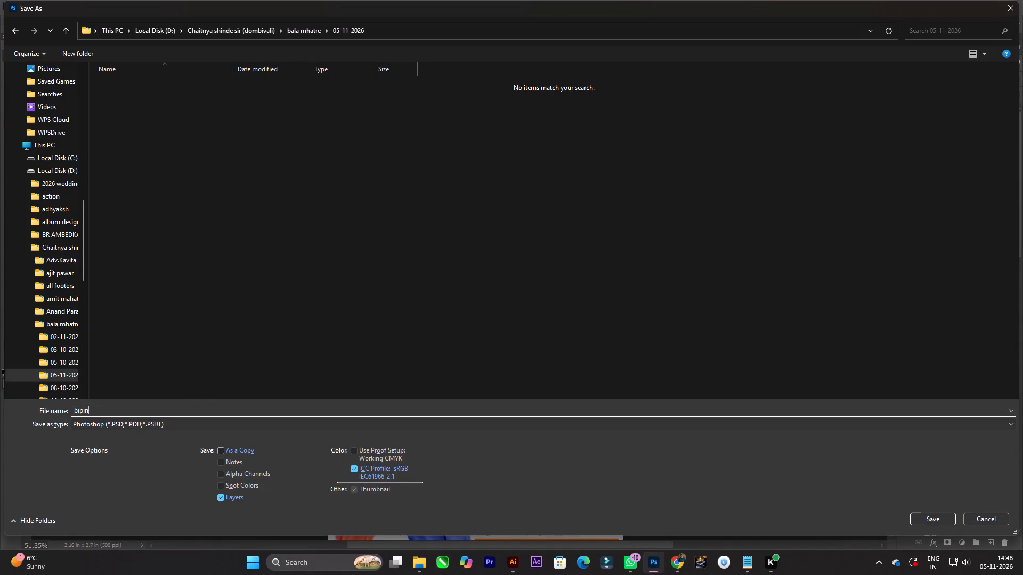
Complete the file name as "bipin chandrapal" and save the poster as a layered PSD with maximum compatibility.
key(space)
text(chan)
text(dra)
text(pal)
key(space)
key(Return)
key(Return)
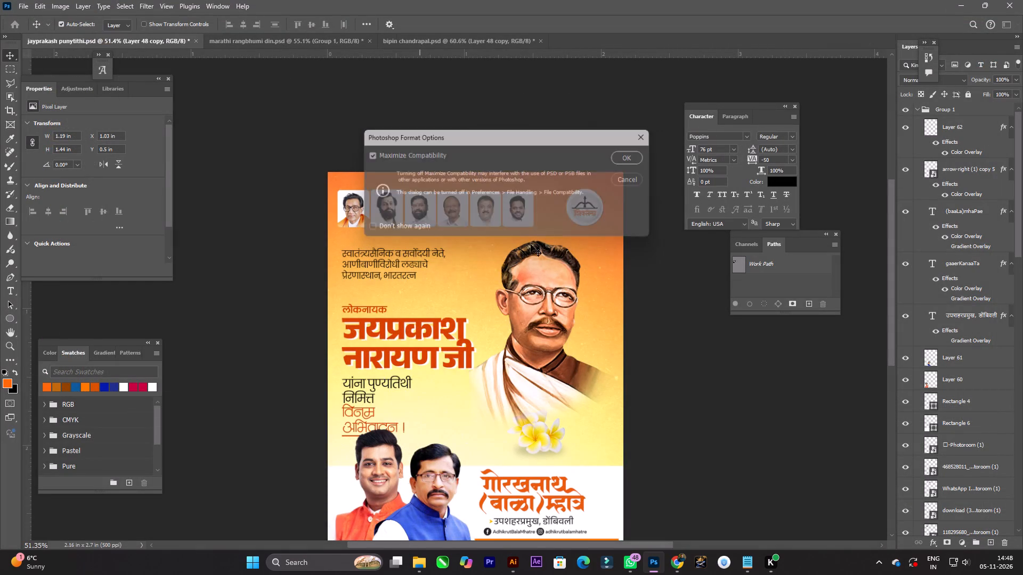
Flip the Bipin Chandra Pal portrait horizontally, enlarge it to about 103.6%, and shift it slightly toward the heading text.
click(555, 322)
key(ctrl+t)
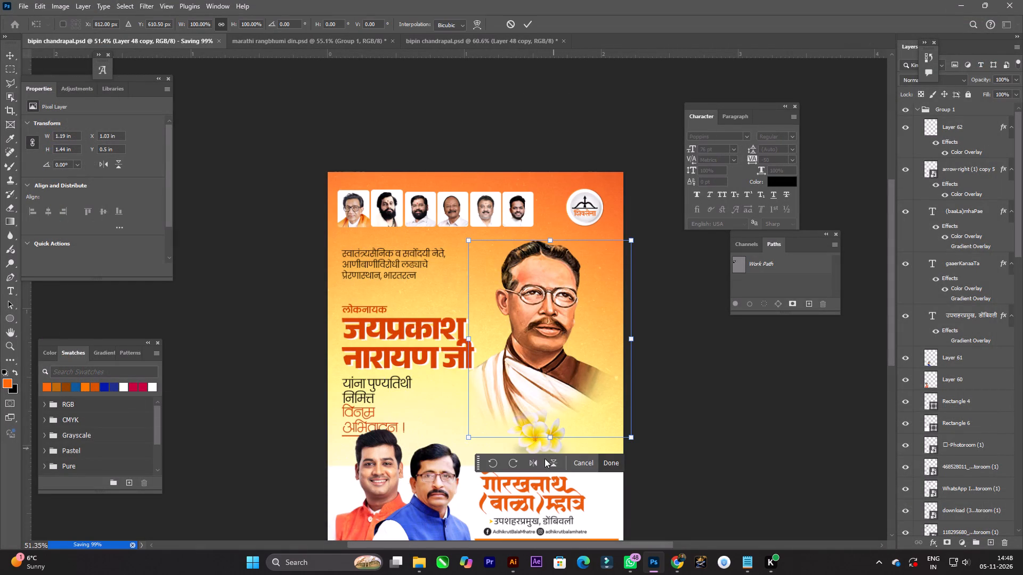
click(537, 462)
drag(557, 348, 543, 346)
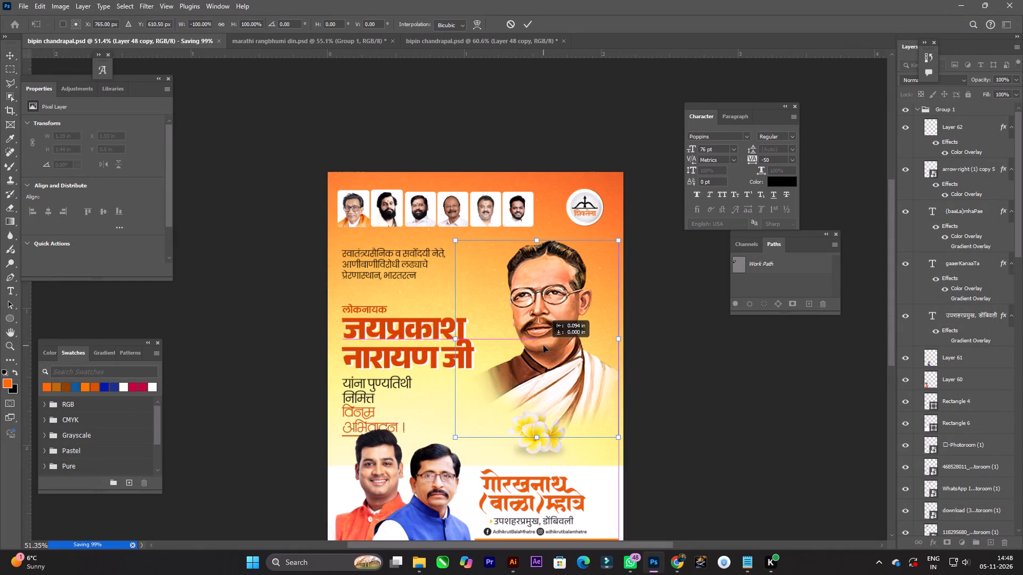
drag(543, 346, 539, 346)
alt+click(614, 440)
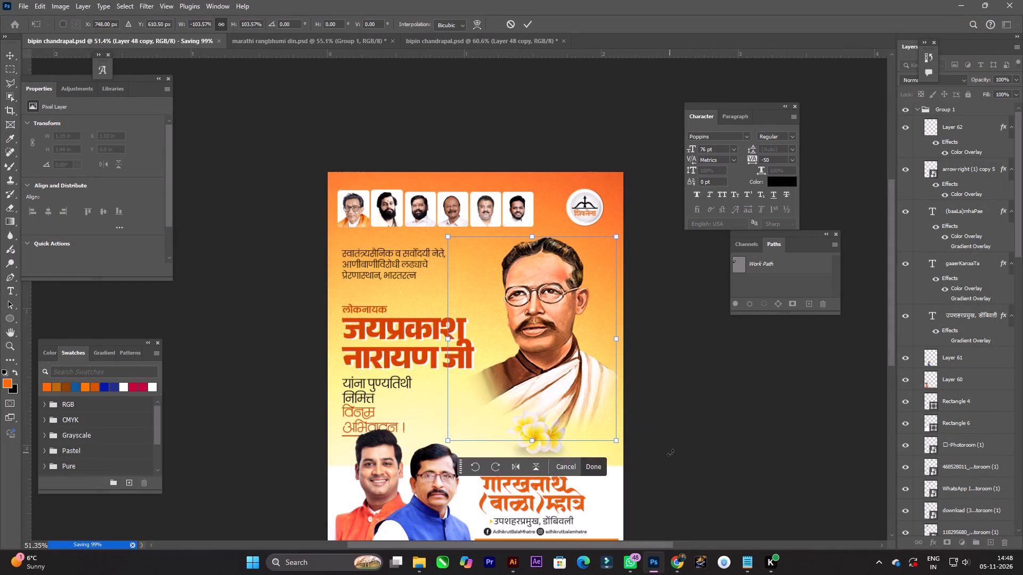
click(670, 453)
double_click(534, 374)
click(565, 374)
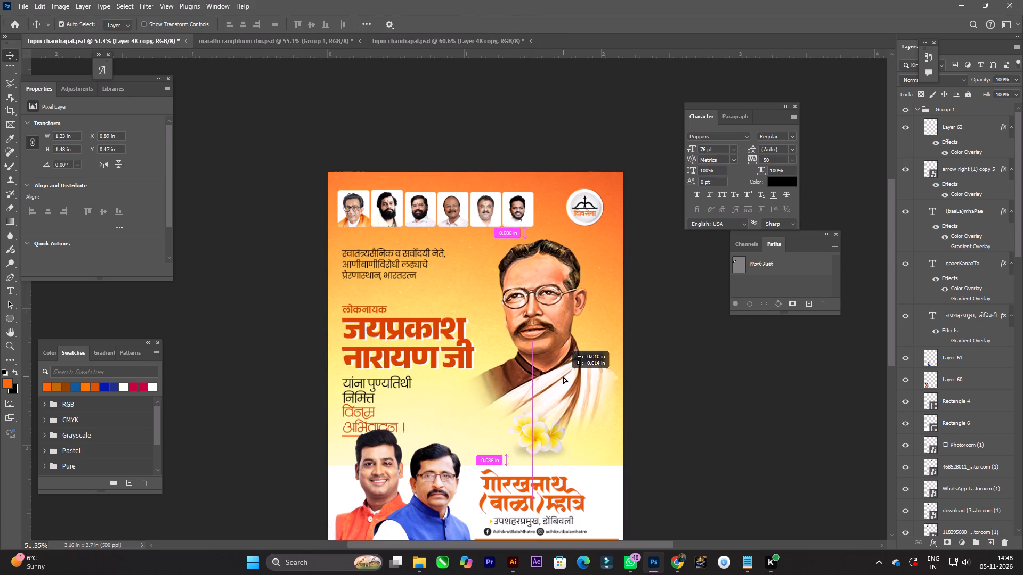
Send the portrait layer two levels down within Group 5, behind the frangipani flowers and the ellipse.
scroll(956, 432, down, 8)
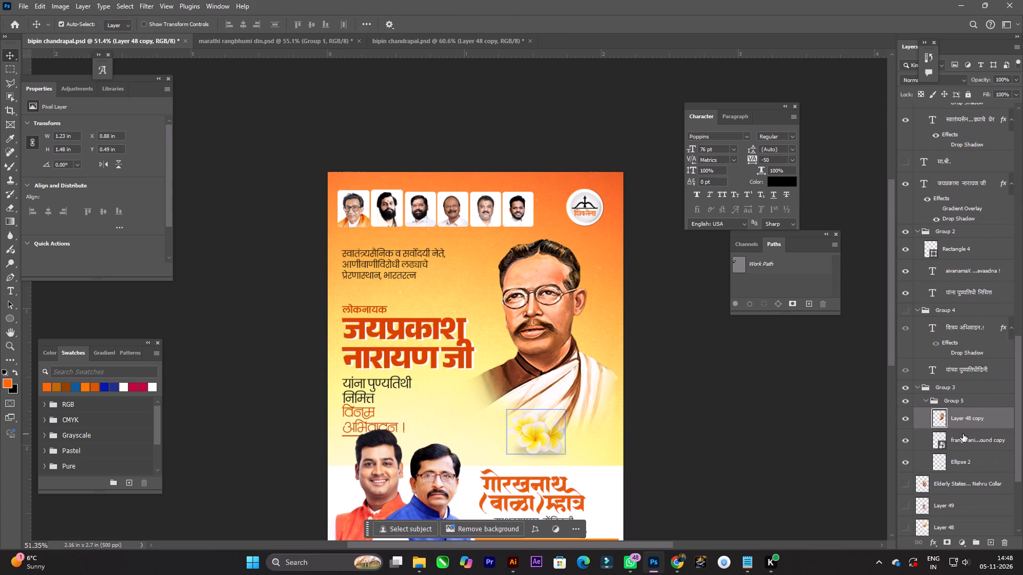
key(ctrl+bracketleft)
key(ctrl+bracketleft)
Paste the copied Bipinchandra Pal reference poster at the top of Group 1, scale it to about 1 × 1.24 in, and place it over the portrait.
key(space)
key(space)
key(space)
key(space)
key(space)
key(space)
key(space)
key(space)
key(space)
key(space)
key(space)
drag(579, 359, 605, 362)
click(607, 388)
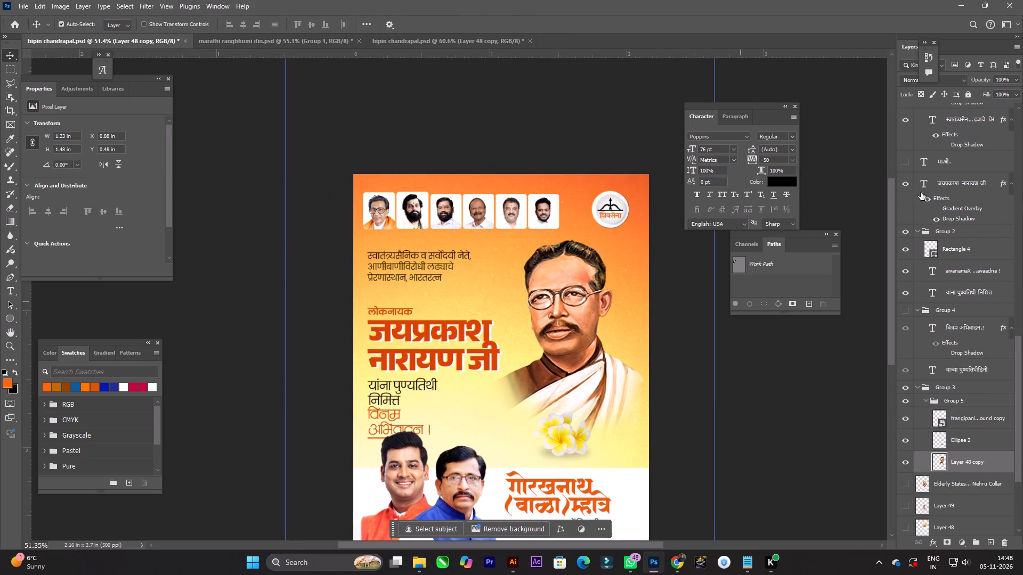
scroll(978, 162, up, 20)
scroll(978, 162, up, 18)
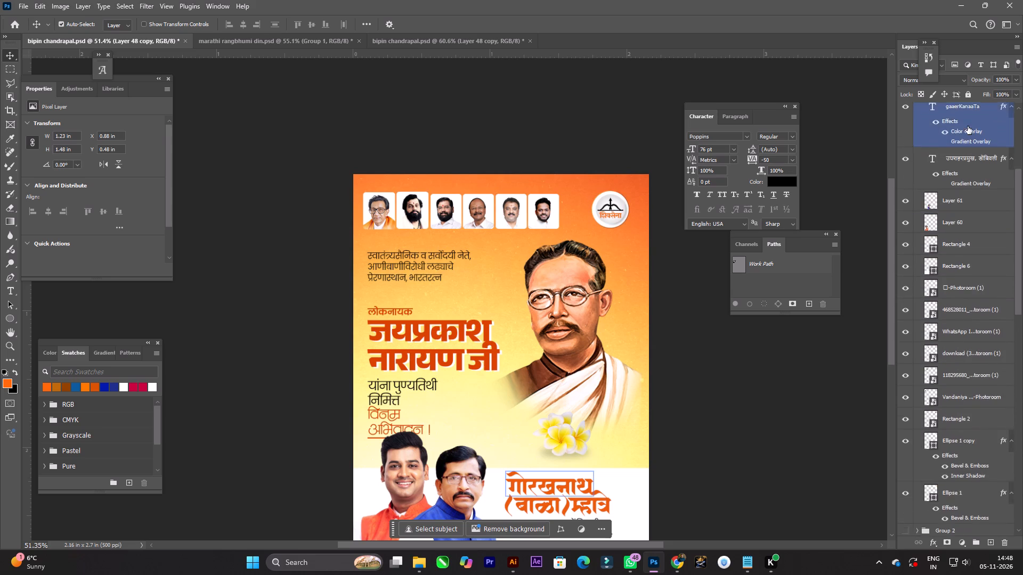
scroll(968, 126, up, 20)
click(967, 122)
click(967, 114)
key(ctrl+v)
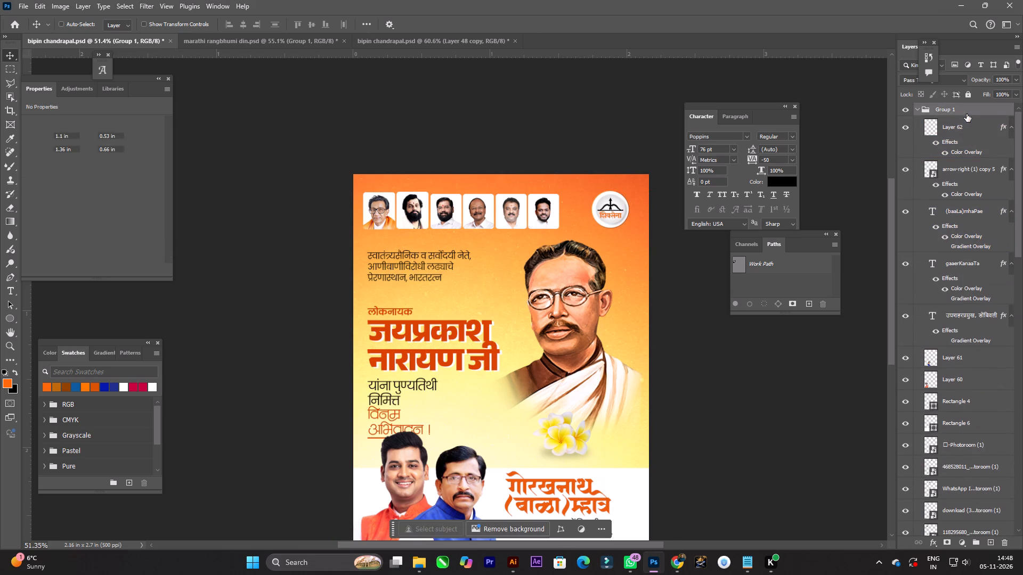
key(ctrl+t)
alt+drag(577, 268, 573, 268)
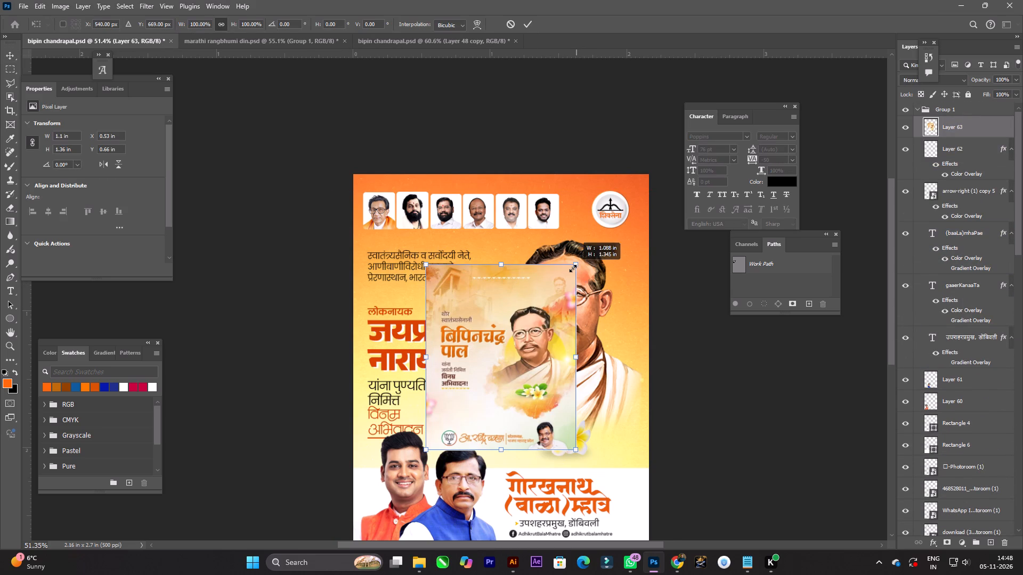
alt+drag(573, 268, 563, 270)
double_click(505, 315)
drag(478, 329, 524, 327)
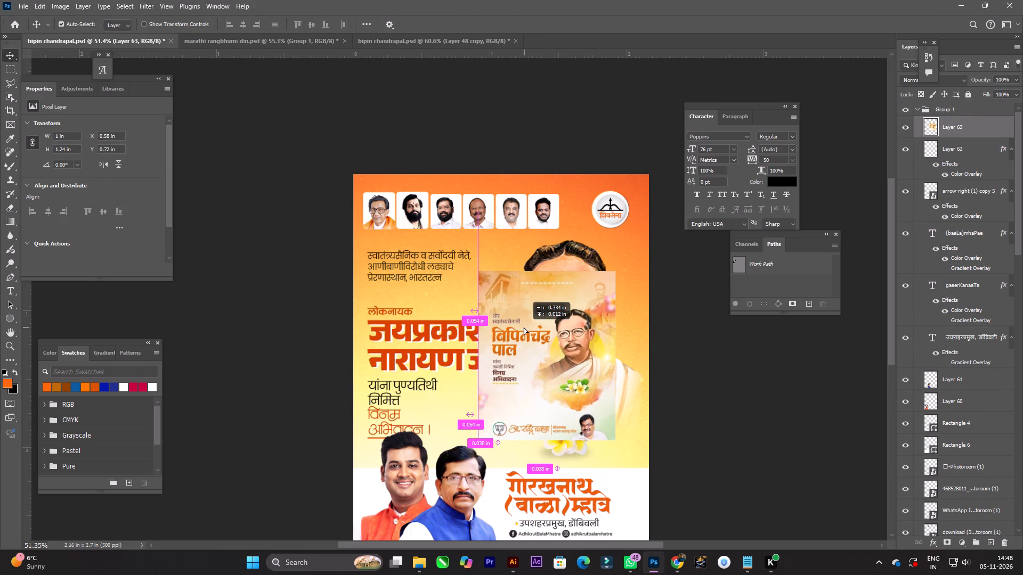
drag(524, 327, 519, 327)
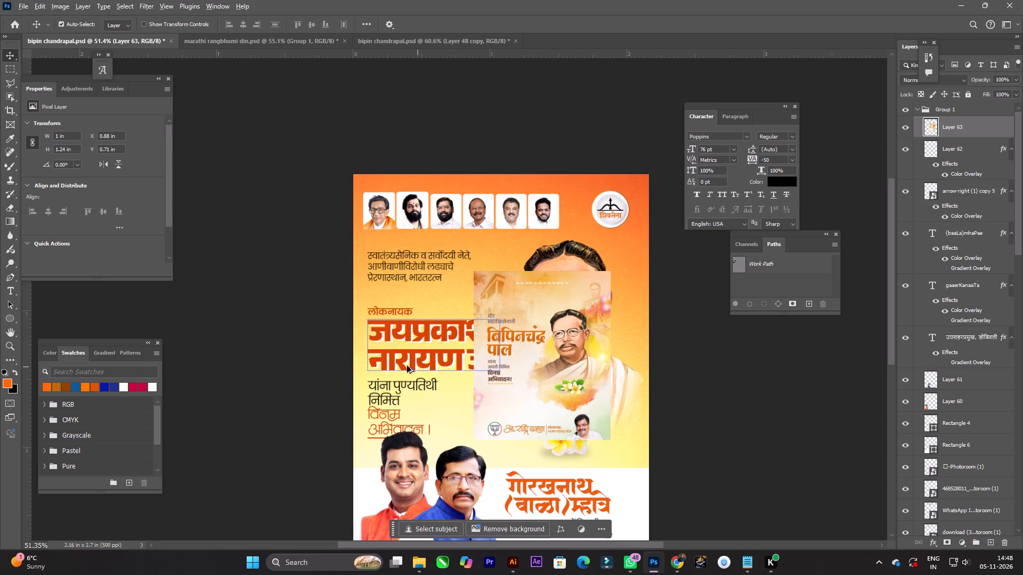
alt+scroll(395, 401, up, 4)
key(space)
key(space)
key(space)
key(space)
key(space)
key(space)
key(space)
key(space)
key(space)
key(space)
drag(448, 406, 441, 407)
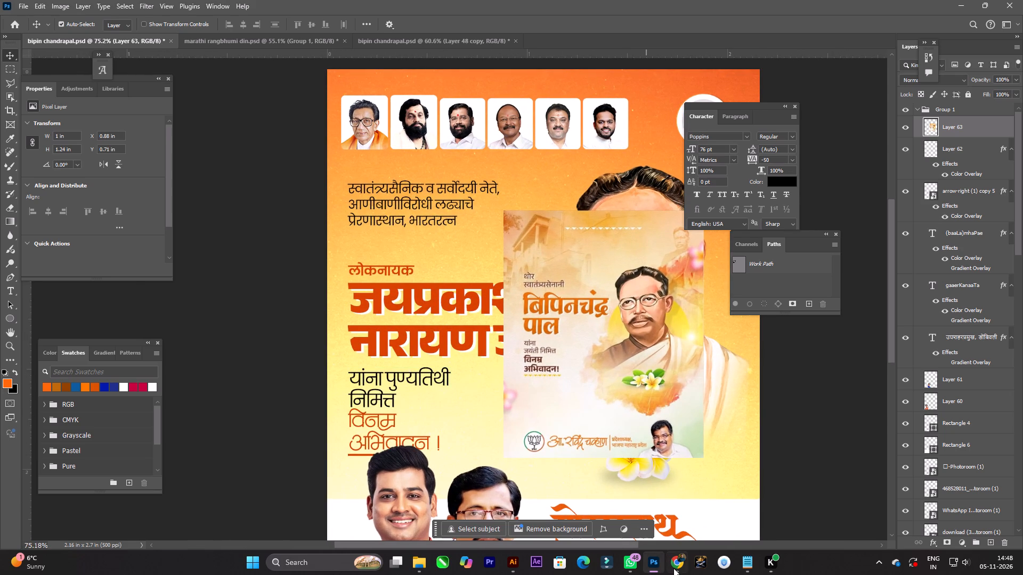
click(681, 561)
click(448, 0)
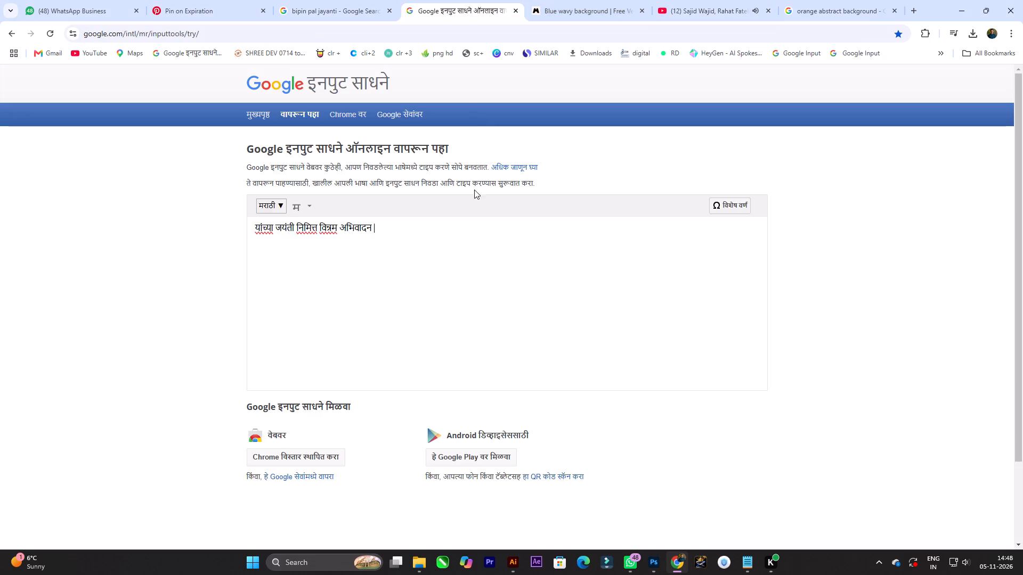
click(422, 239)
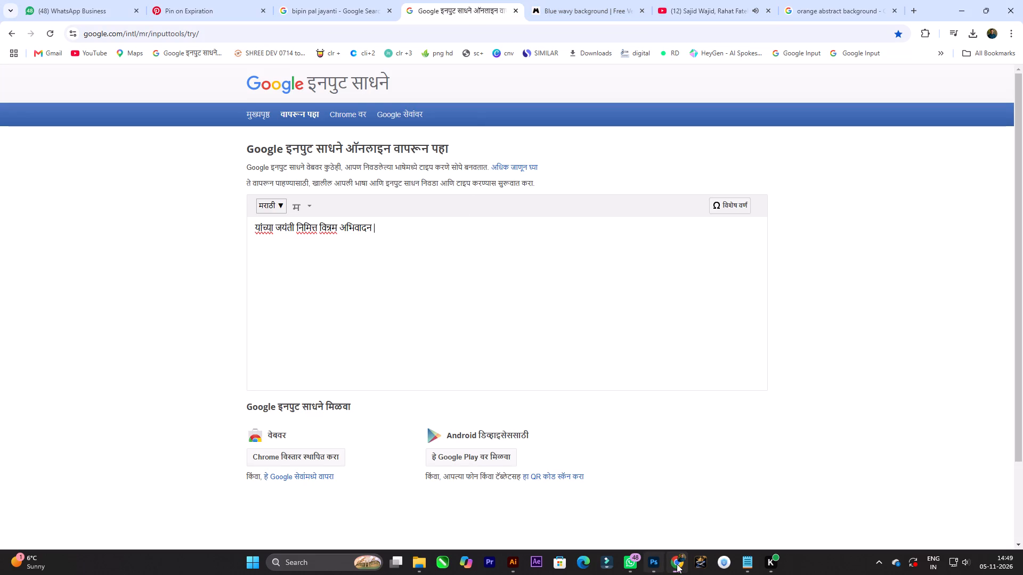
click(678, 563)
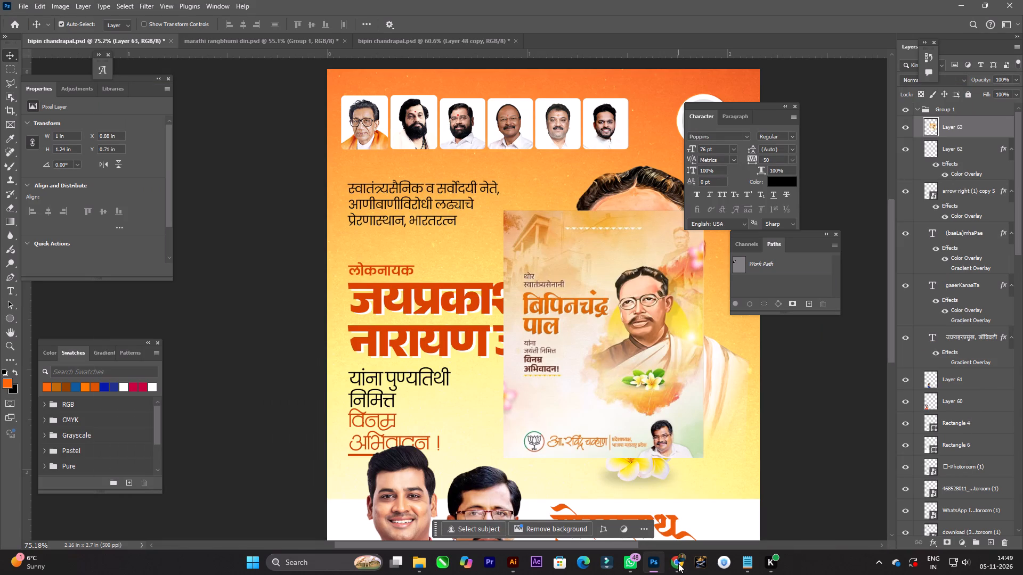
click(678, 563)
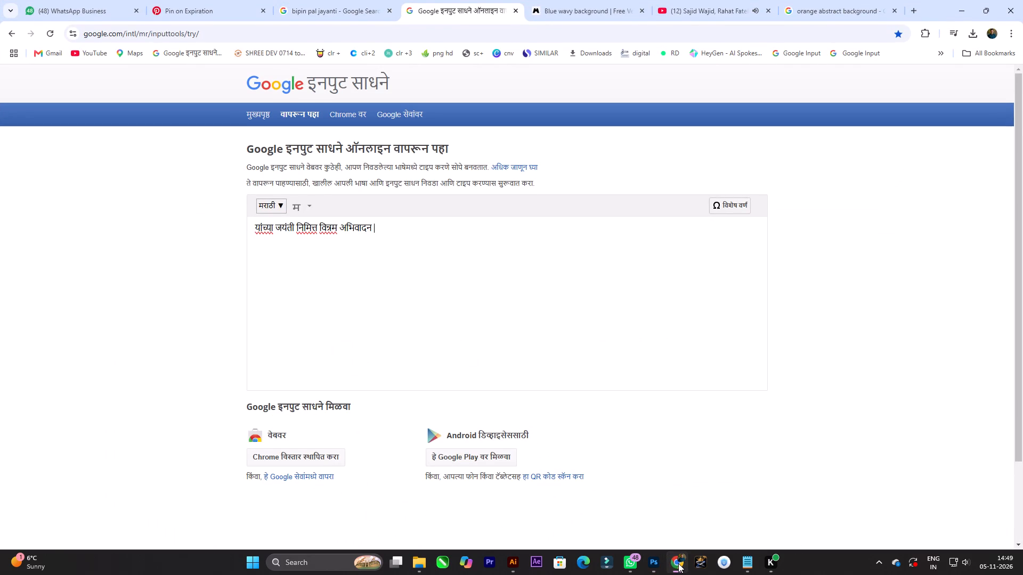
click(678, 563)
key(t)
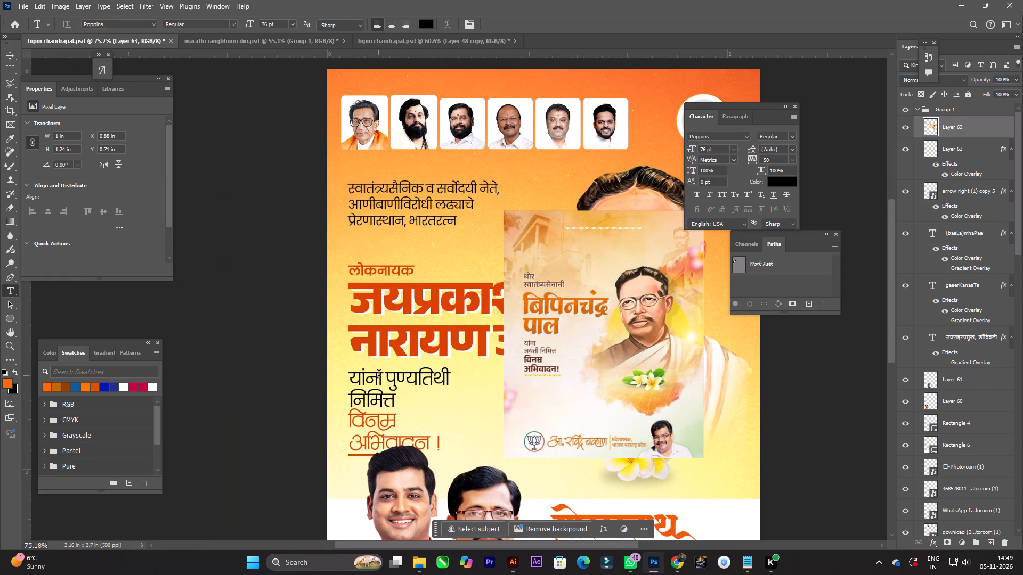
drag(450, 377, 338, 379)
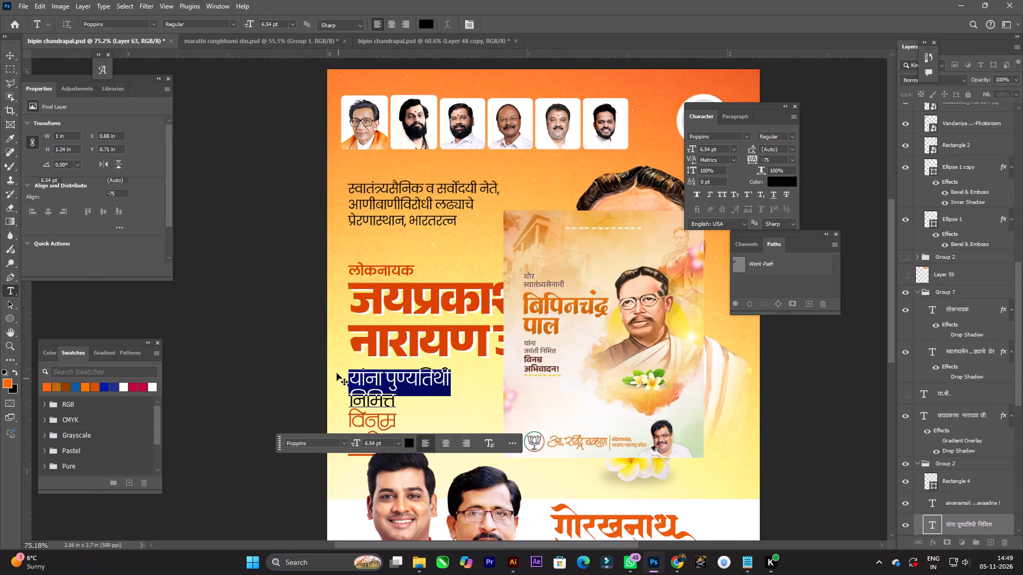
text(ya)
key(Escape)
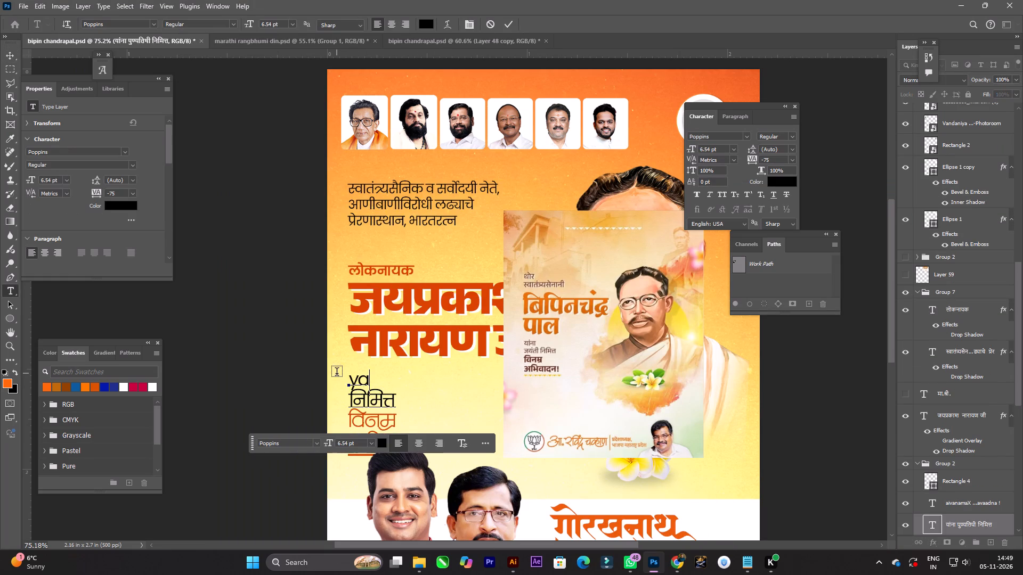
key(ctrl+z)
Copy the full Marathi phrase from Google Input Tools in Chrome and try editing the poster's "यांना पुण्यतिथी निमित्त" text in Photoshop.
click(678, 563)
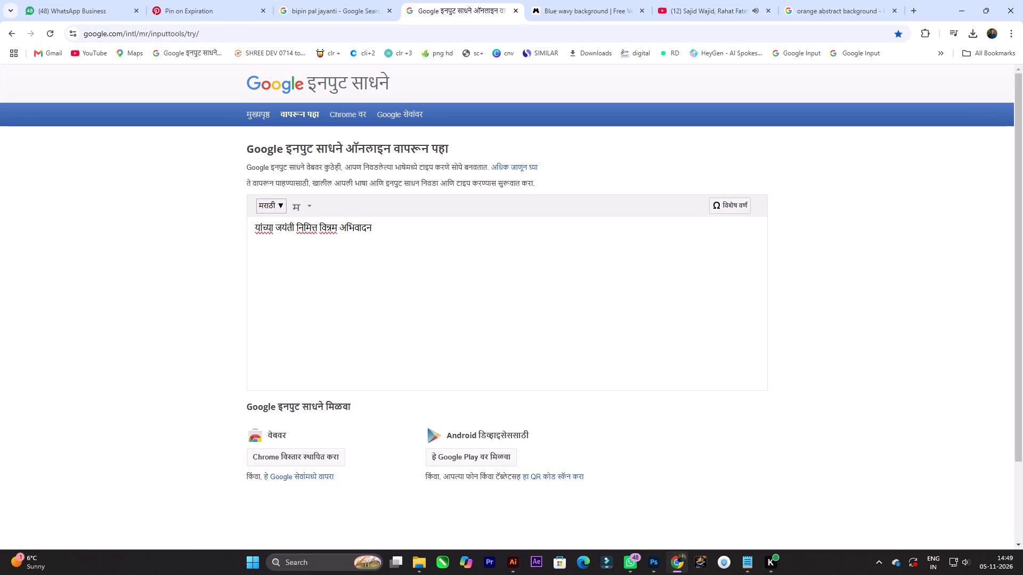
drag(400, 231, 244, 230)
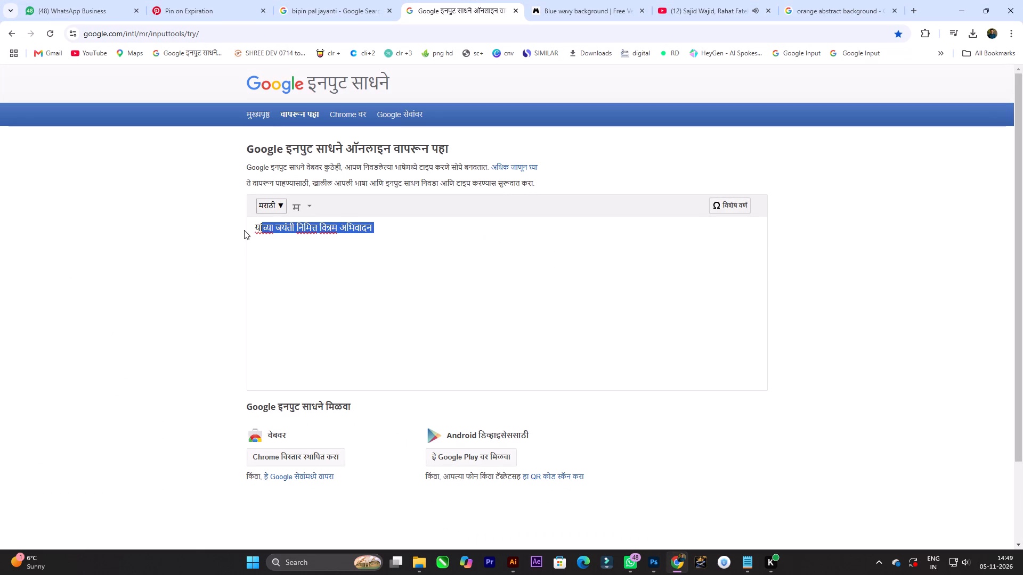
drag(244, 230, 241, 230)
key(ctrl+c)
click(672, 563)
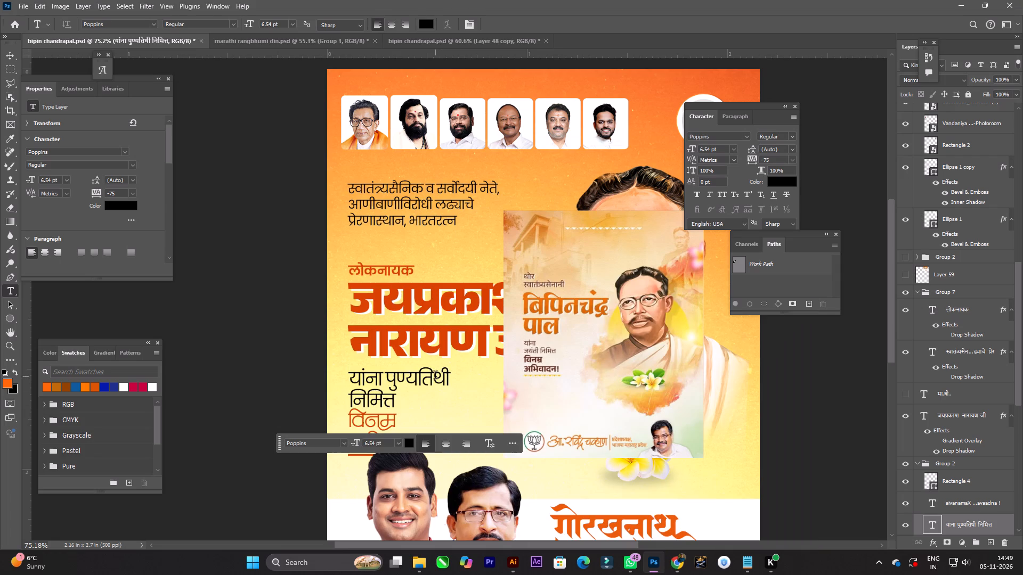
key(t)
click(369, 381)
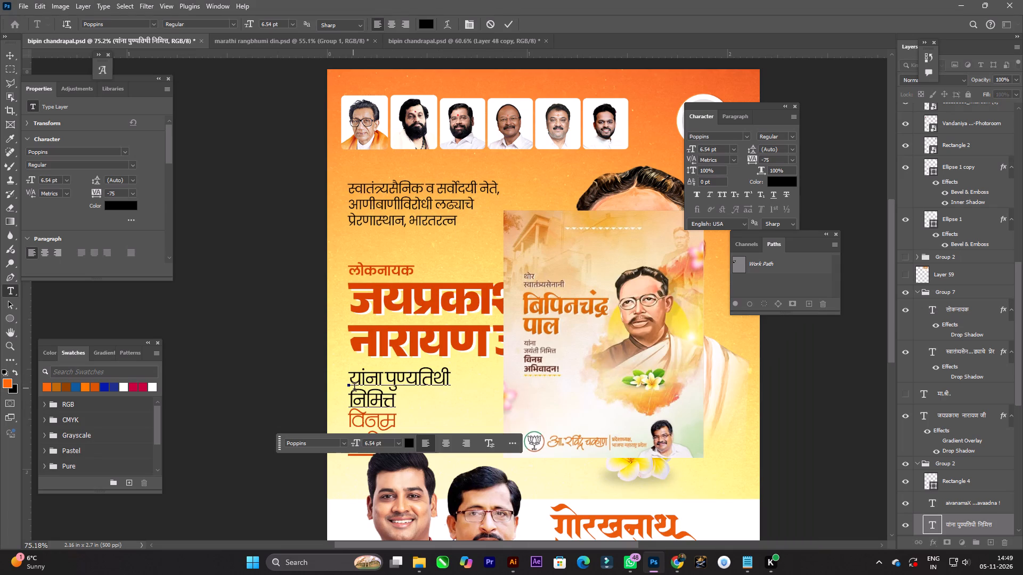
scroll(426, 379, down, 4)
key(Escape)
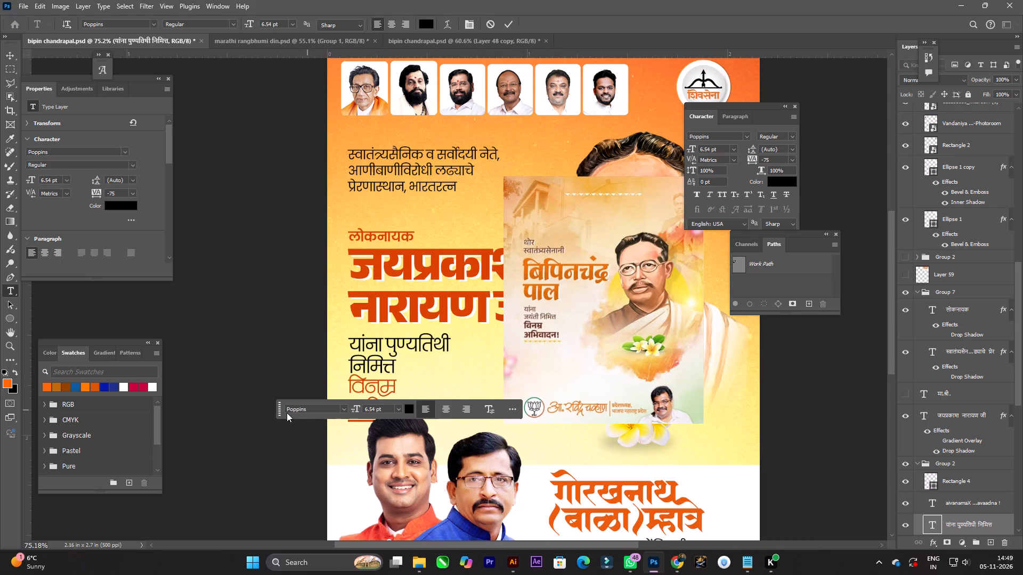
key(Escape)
Replace the poster's "यांना पुण्यतिथी निमित्त" text with "यांच्या जयंती निमित्त" copied from Google Input Tools in Chrome.
drag(279, 410, 245, 168)
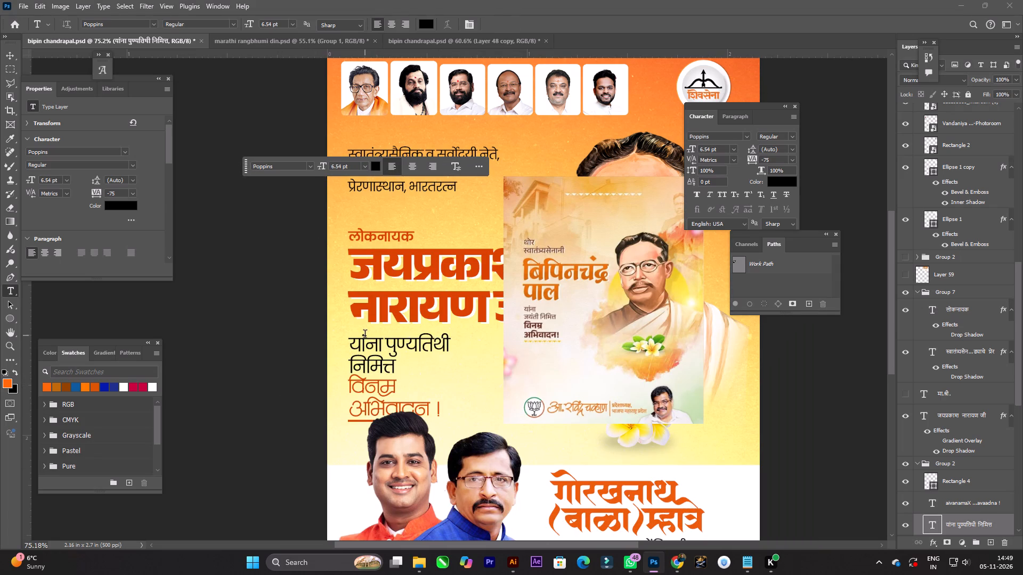
drag(351, 344, 411, 364)
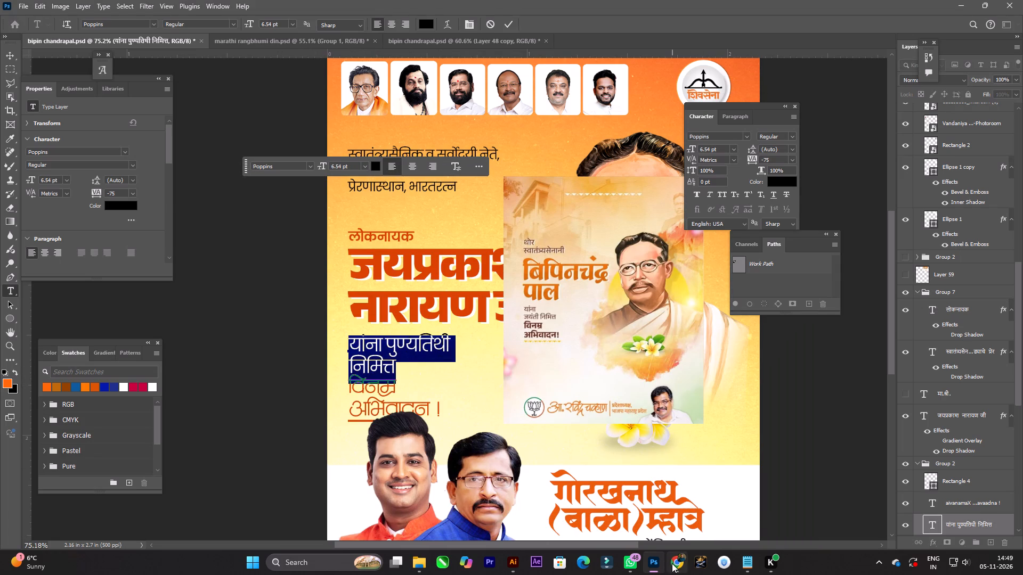
click(672, 563)
click(349, 241)
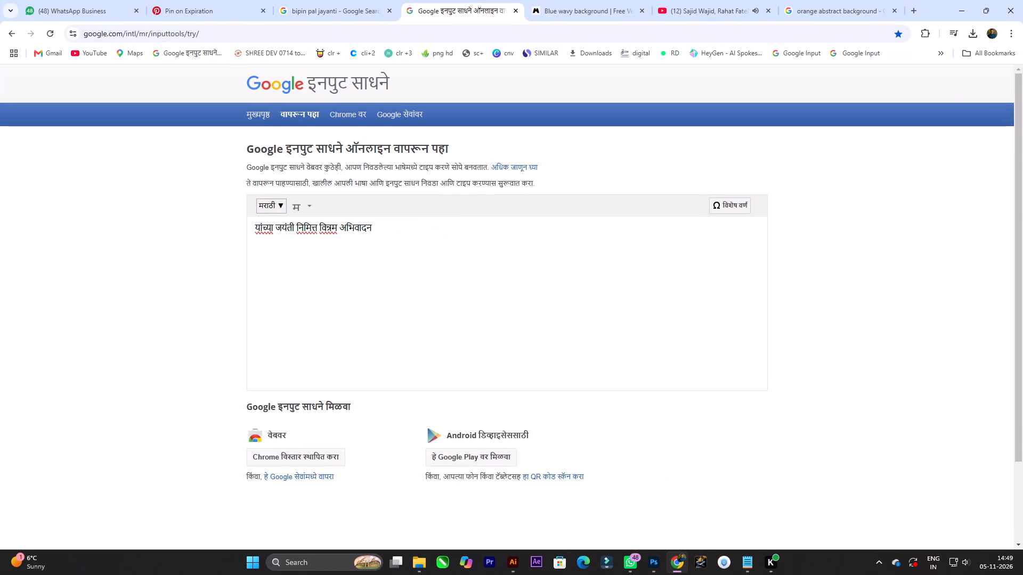
drag(319, 229, 230, 219)
key(ctrl+c)
click(689, 560)
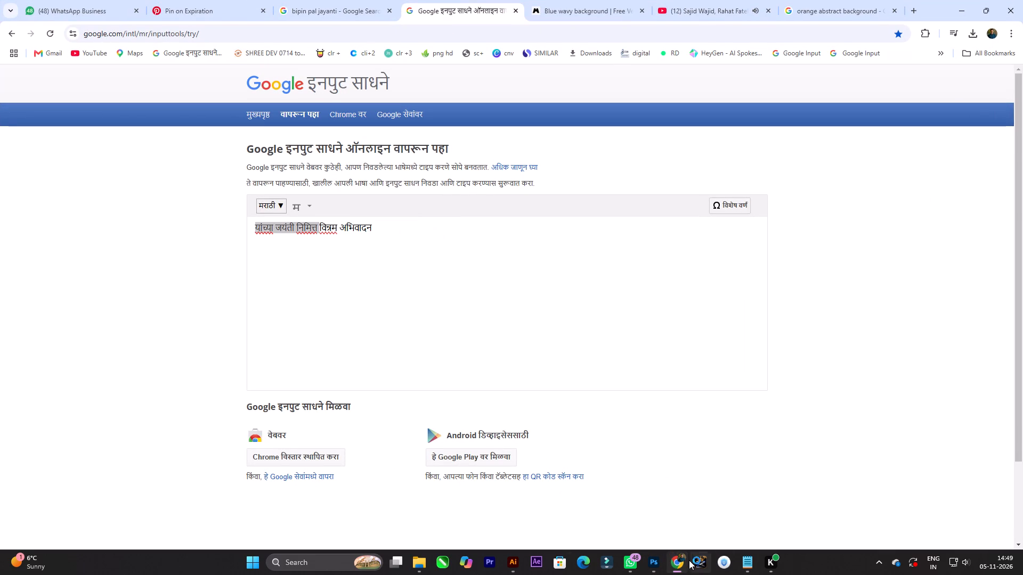
click(678, 559)
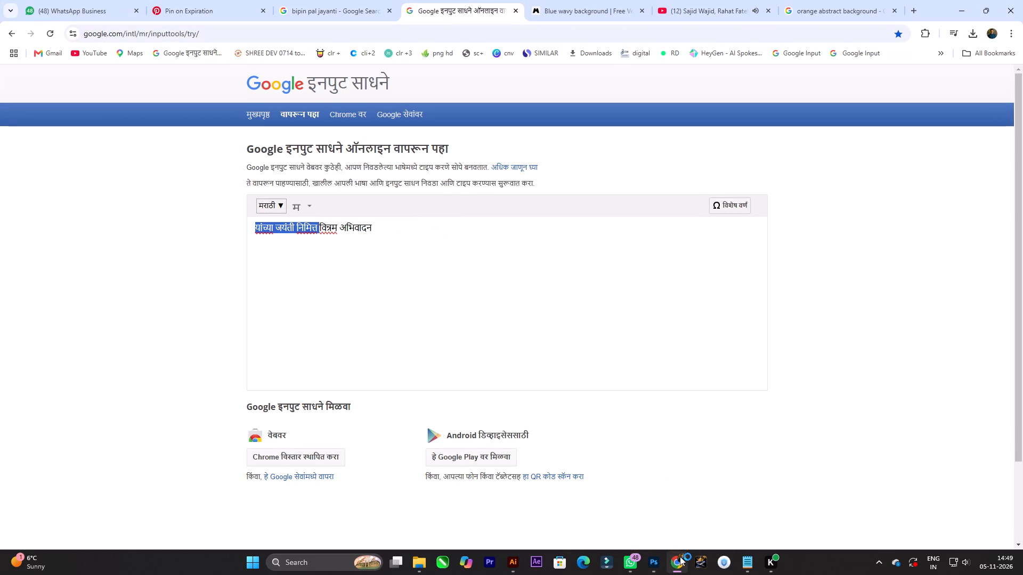
click(678, 557)
key(ctrl+v)
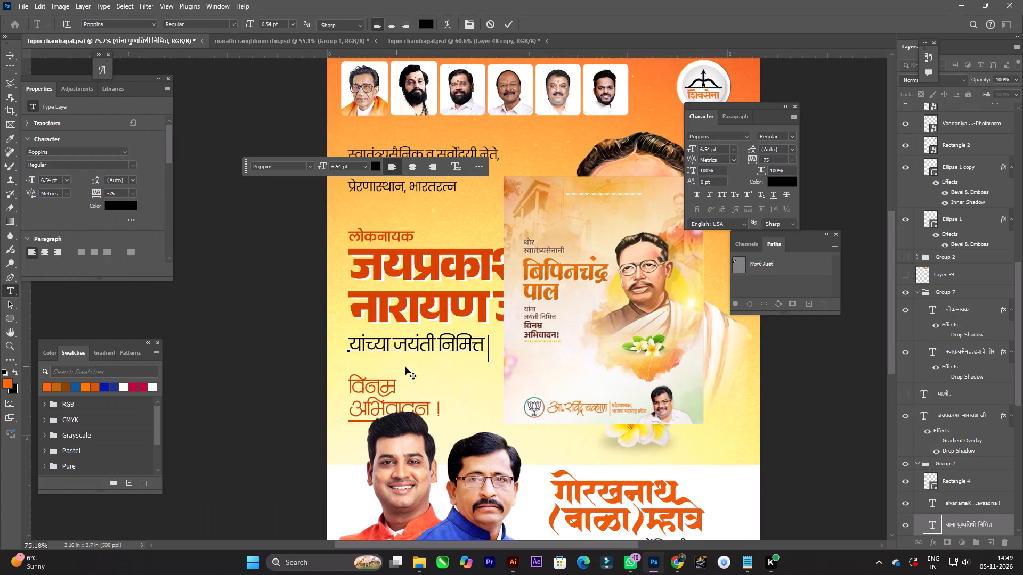
key(Return)
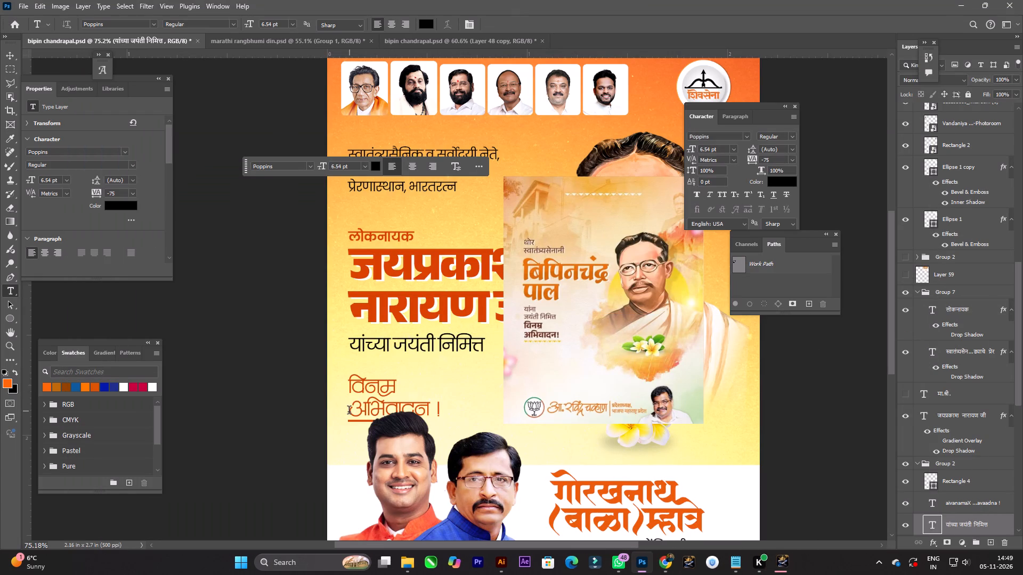
Join the orange two-line "विनम्र अभिवादन !" text into a single line separated by a space.
click(348, 412)
key(BackSpace)
key(space)
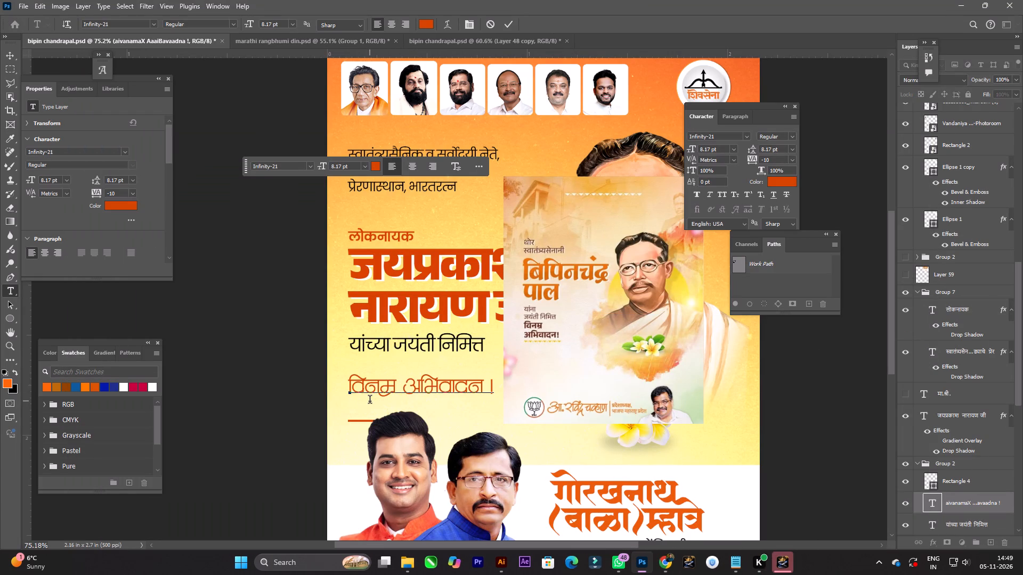
Move the "विनम्र अभिवादन !" text directly under "यांच्या जयंती निमित्त" and bring the short orange underline up just beneath it.
key(Return)
key(v)
drag(424, 385, 420, 366)
key(space)
key(space)
key(space)
drag(410, 352, 407, 375)
alt+scroll(407, 379, up, 7)
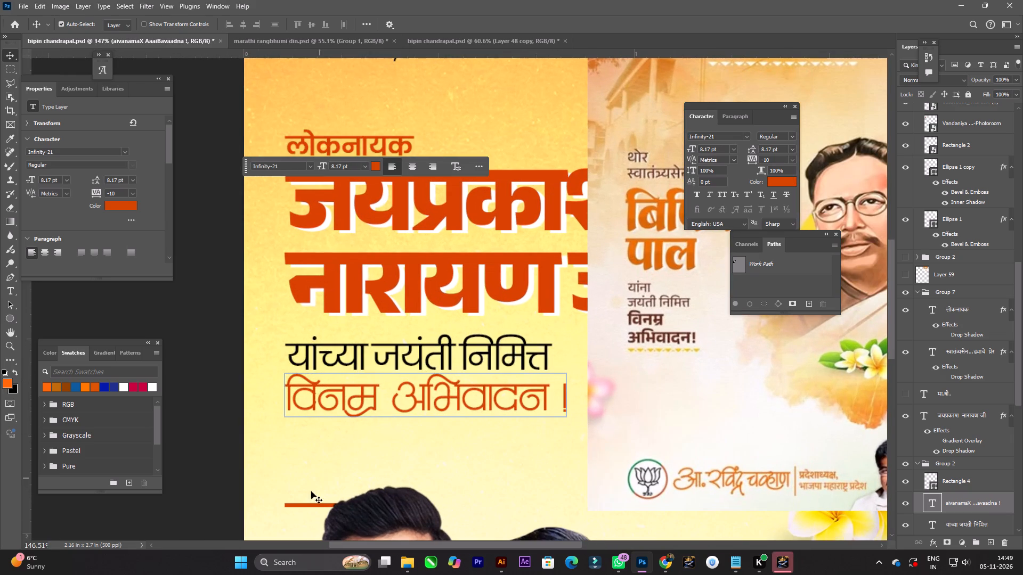
drag(299, 505, 305, 424)
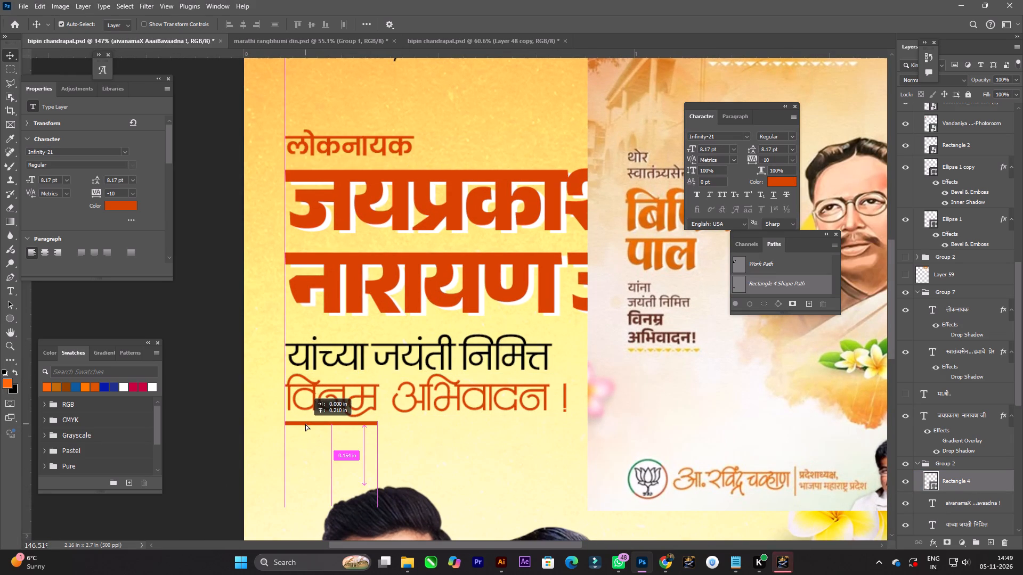
drag(305, 424, 304, 425)
Hide the pasted Bipinchandra Pal reference poster layer covering the portrait.
alt+scroll(389, 391, down, 7)
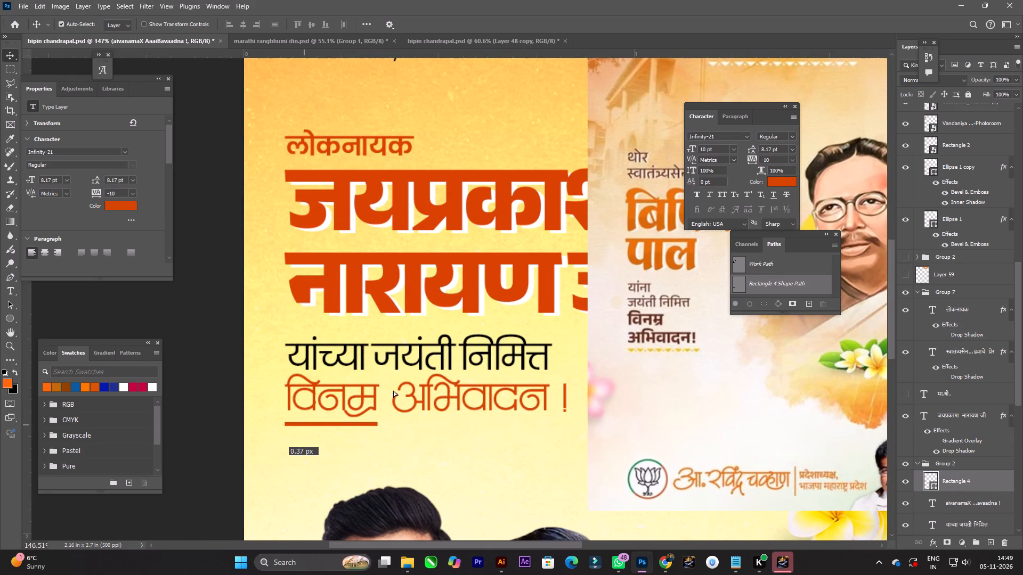
key(space)
key(space)
key(space)
key(space)
key(space)
key(space)
key(space)
key(space)
key(space)
key(space)
key(space)
key(space)
key(space)
key(space)
key(space)
key(space)
key(space)
key(space)
key(space)
key(space)
drag(546, 361, 477, 443)
alt+scroll(501, 374, down, 8)
key(space)
key(space)
key(space)
key(space)
drag(574, 316, 512, 368)
click(541, 339)
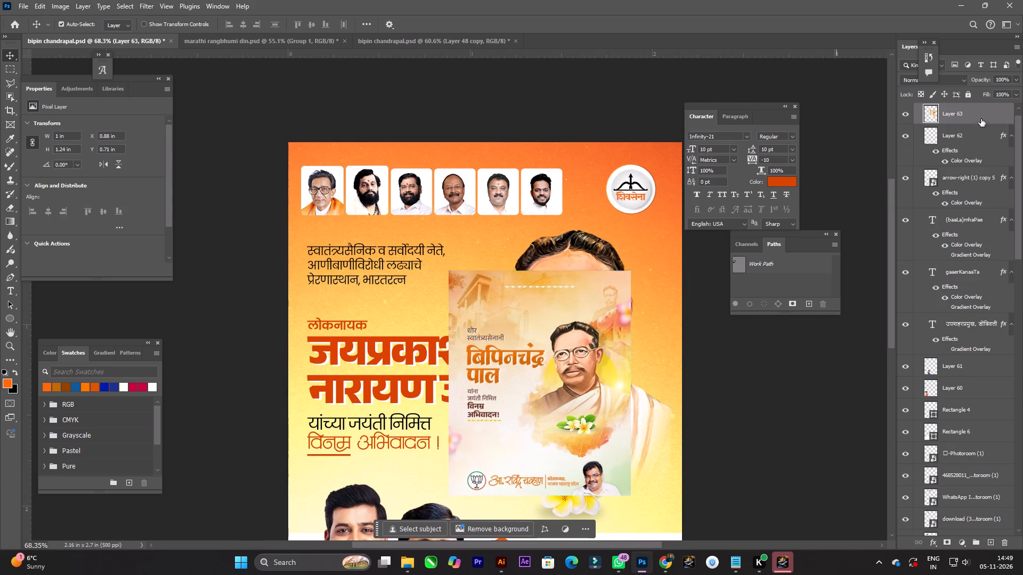
click(912, 113)
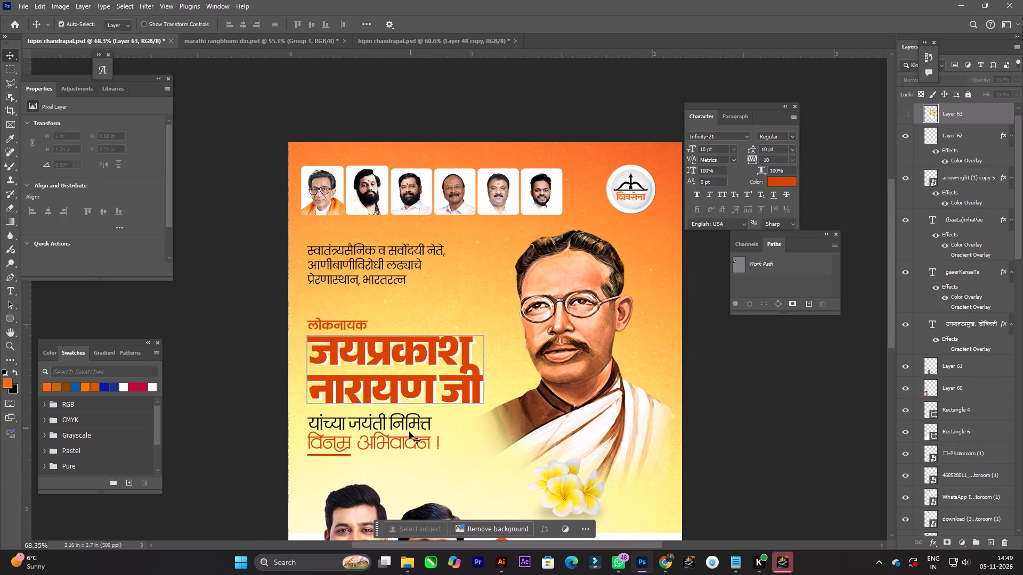
Move the whole greeting group, both text lines and the underline, down and slightly right, leaving a gap below the name.
right_click(410, 423)
click(428, 432)
key(ctrl+t)
drag(388, 432, 390, 434)
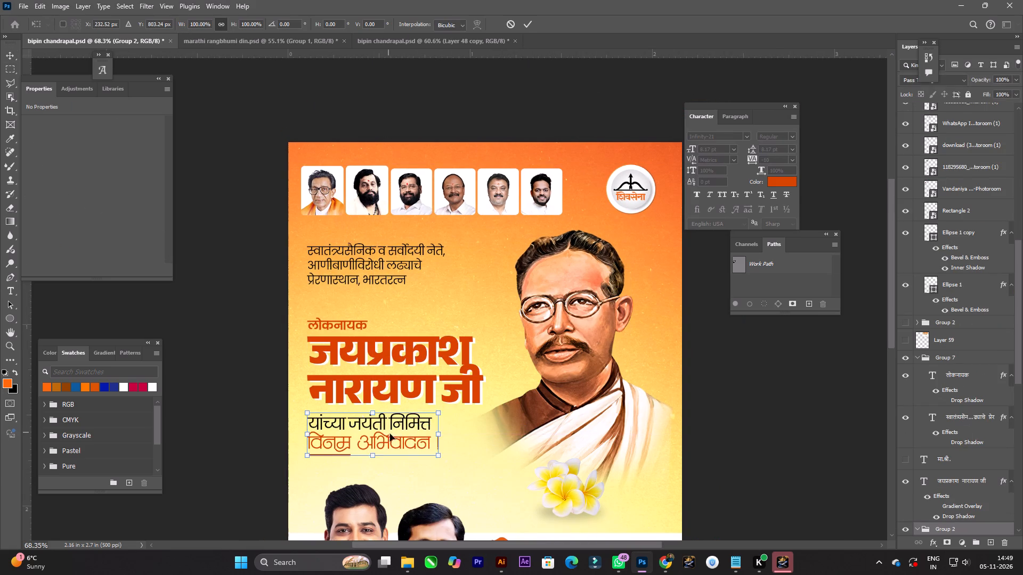
drag(390, 434, 404, 454)
double_click(404, 454)
alt+scroll(404, 454, up, 4)
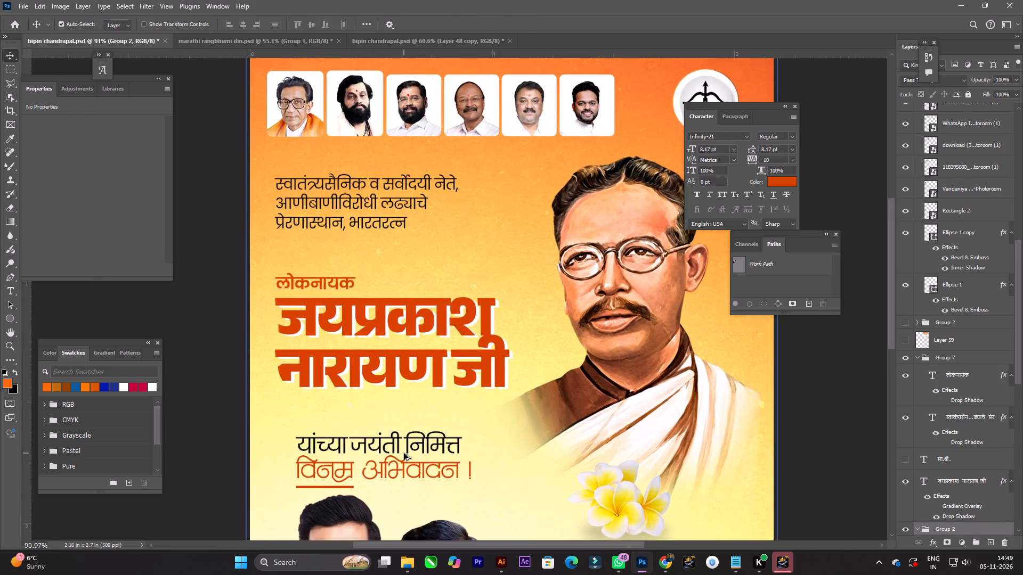
alt+scroll(404, 453, up, 1)
key(Up)
key(Up)
key(Up)
key(Up)
key(Up)
key(Up)
key(Up)
key(Up)
key(Up)
key(Up)
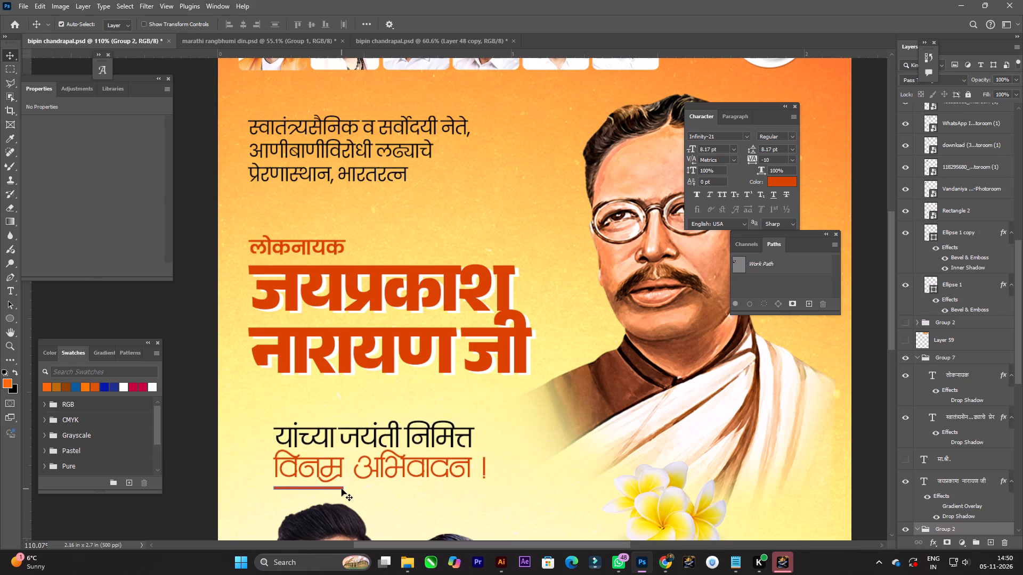
Shift the orange underline right under the middle of "विनम्र अभिवादन !" and stretch it symmetrically to about 0.66 in wide.
click(342, 489)
alt+scroll(342, 489, up, 5)
key(ctrl+t)
shift+drag(333, 497, 413, 498)
key(Return)
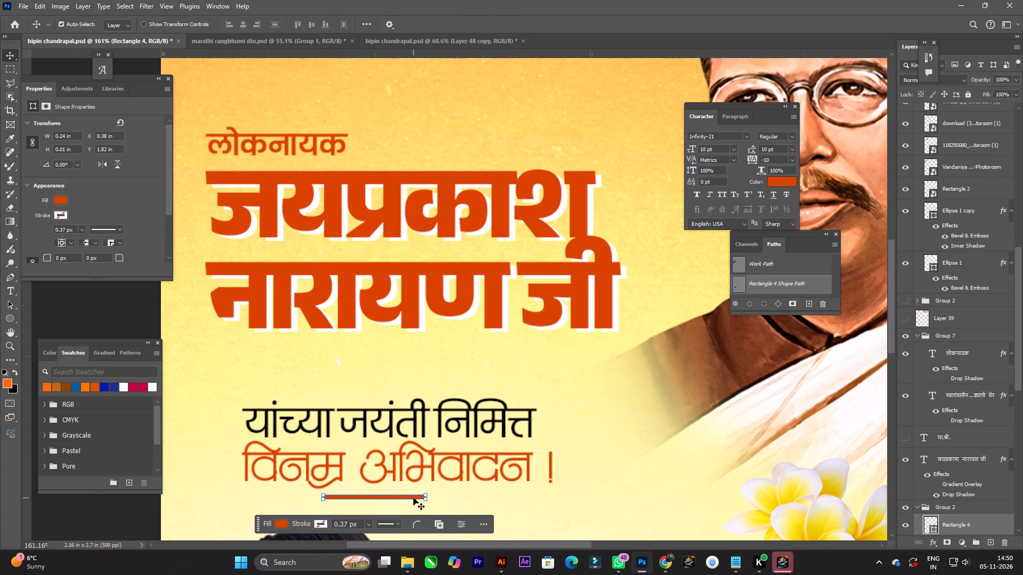
key(Up)
key(Up)
key(Down)
alt+scroll(416, 496, up, 2)
key(ctrl+t)
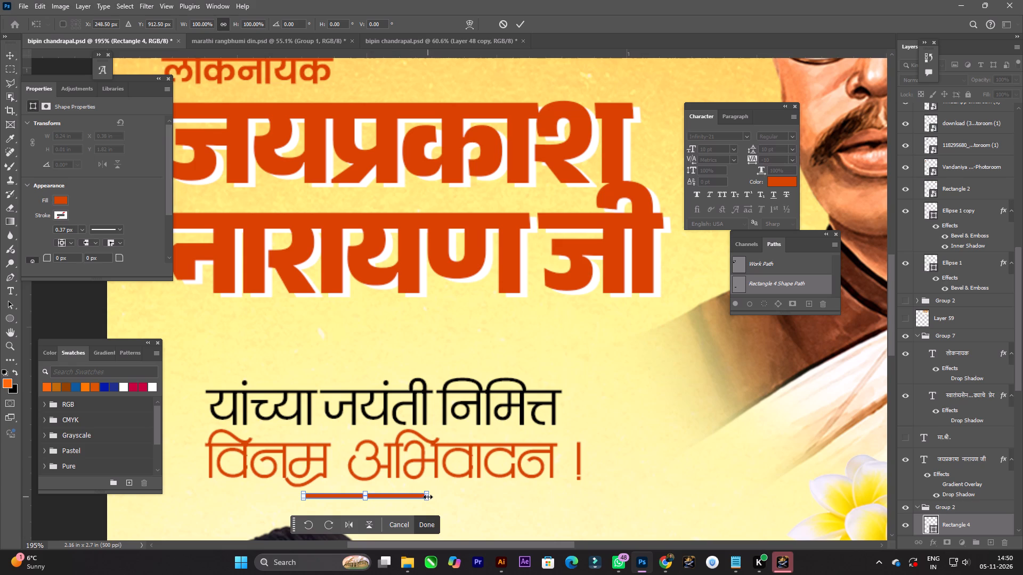
alt+shift+drag(428, 496, 540, 492)
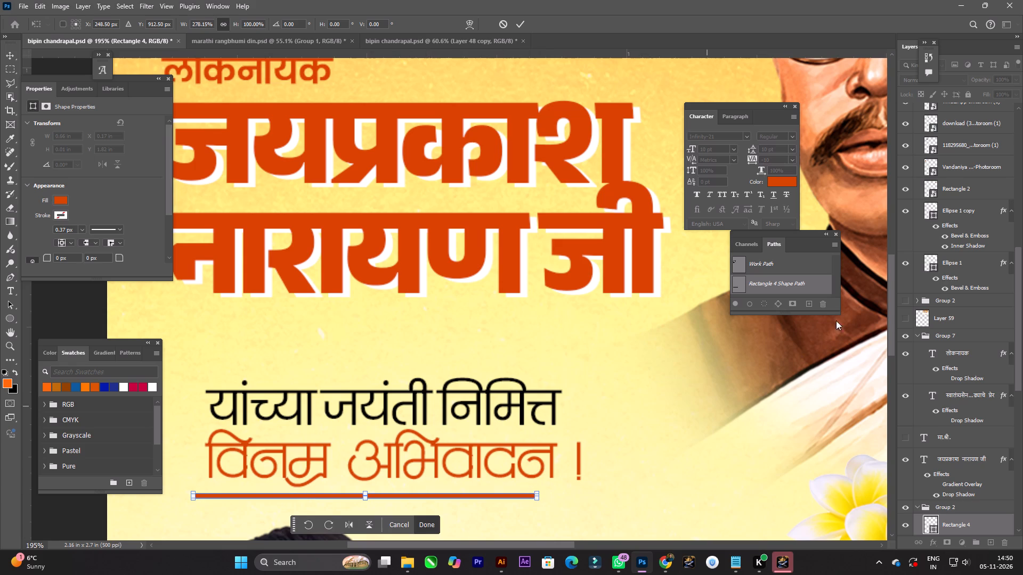
key(Return)
Align the underline and both greeting text layers on their horizontal centres.
scroll(1014, 437, down, 10)
shift+click(988, 428)
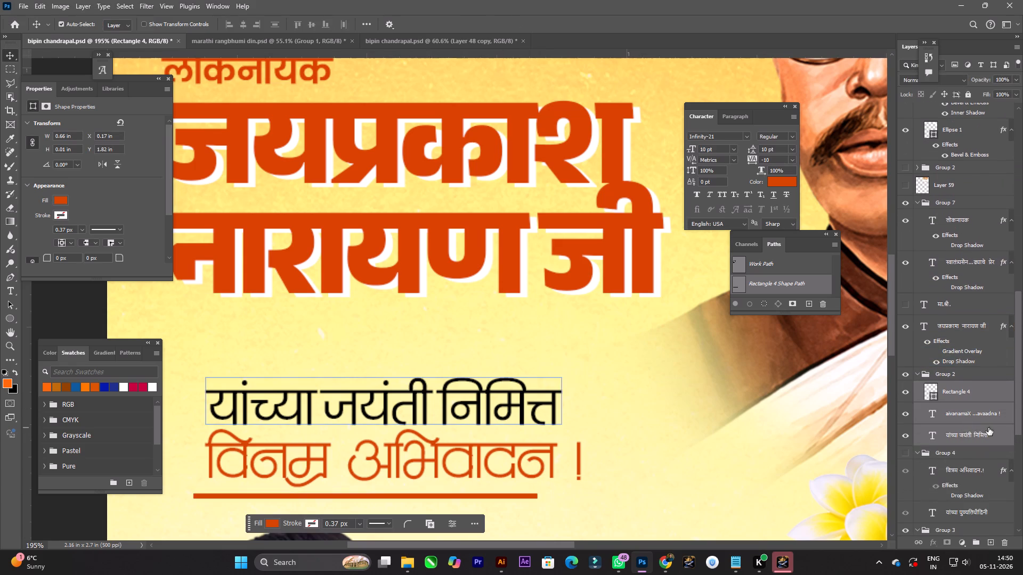
click(243, 22)
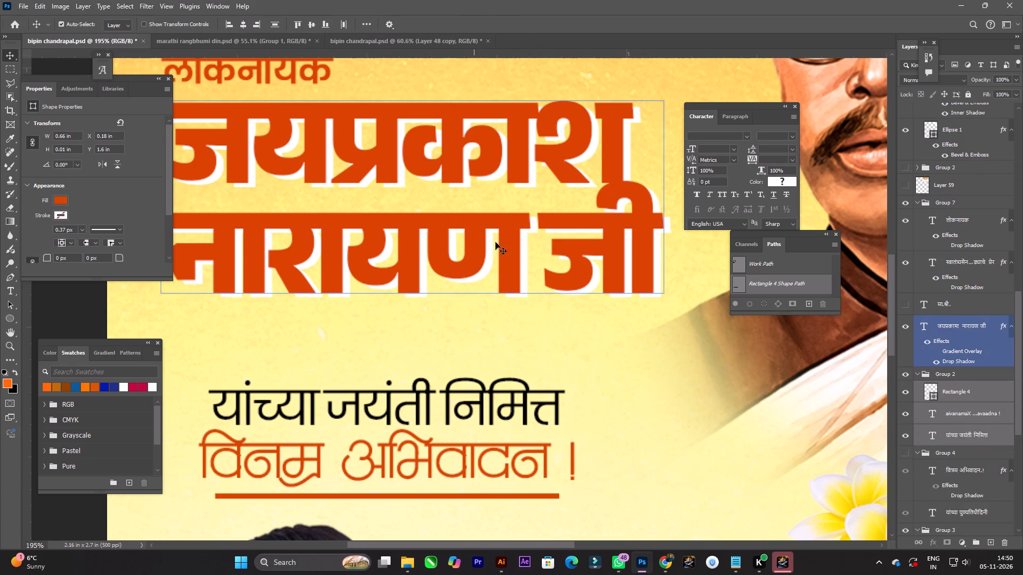
Delete the trailing space after "यांच्या जयंती निमित्त" and the space before the exclamation mark in "विनम्र अभिवादन !".
alt+scroll(584, 350, down, 3)
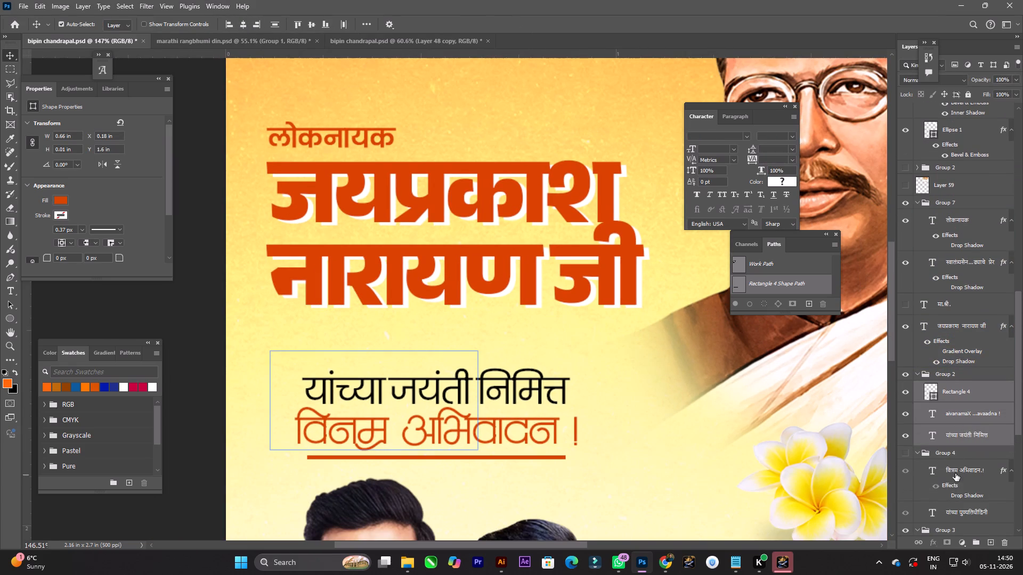
click(957, 432)
key(t)
click(314, 387)
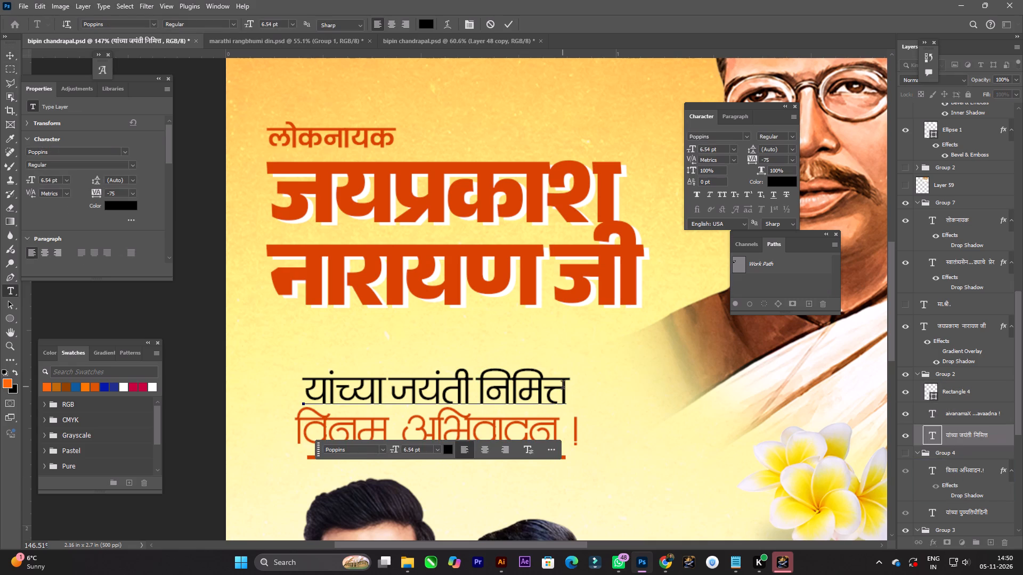
click(563, 387)
key(Right)
key(BackSpace)
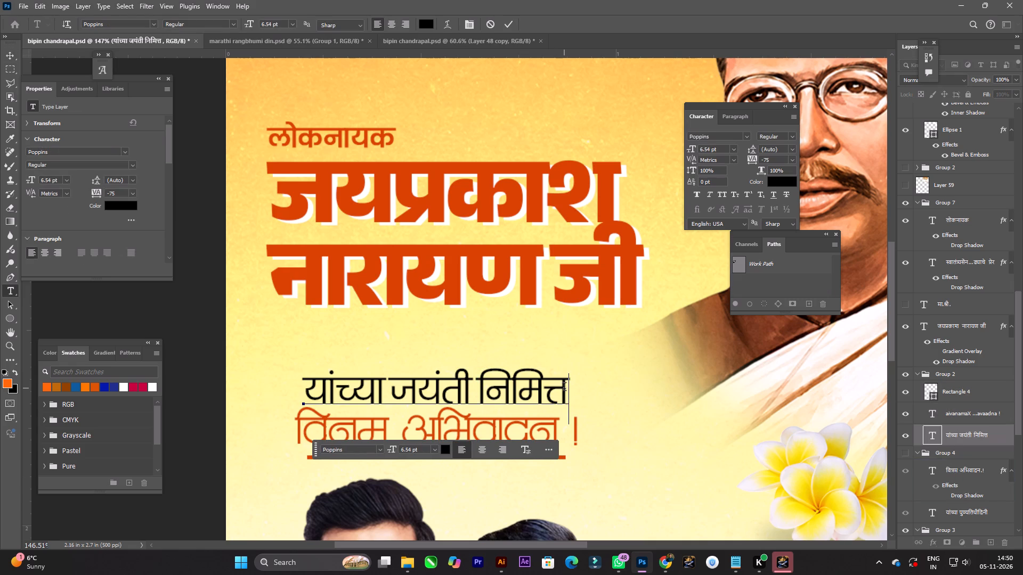
key(Return)
click(570, 429)
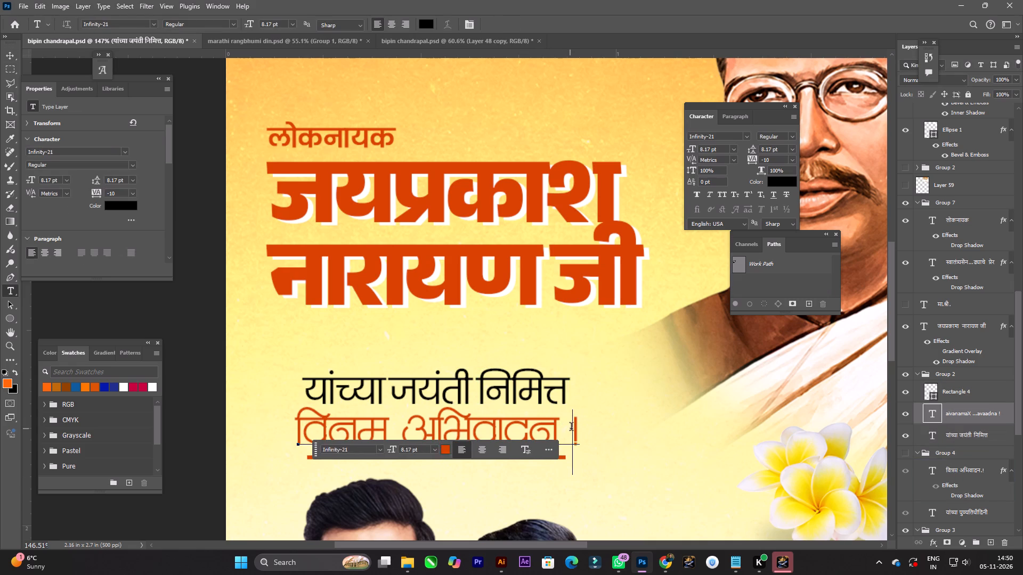
key(BackSpace)
key(Return)
key(v)
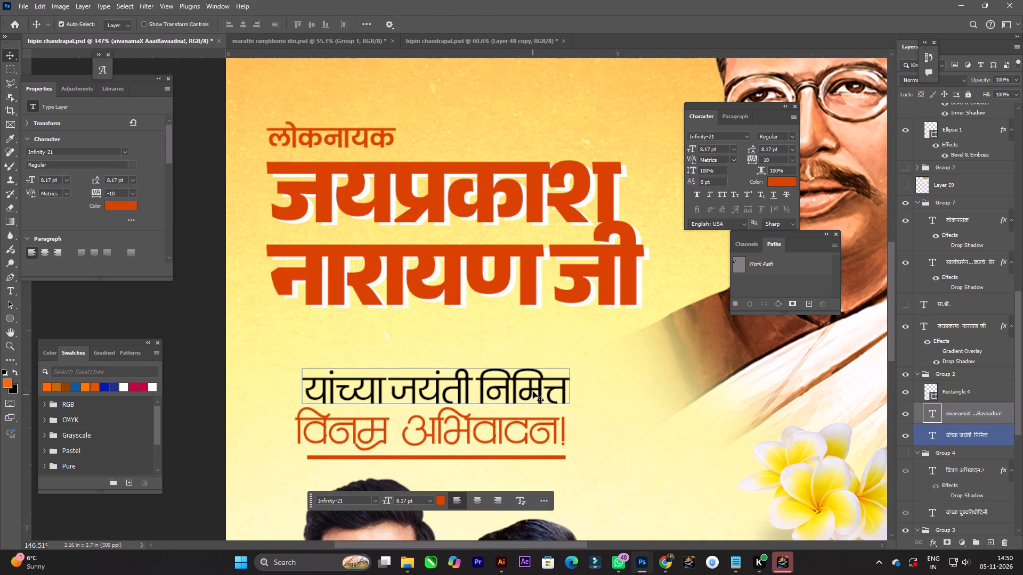
Shift "यांच्या जयंती निमित्त" slightly left over the orange line, scale it to about 83.5% (5.46 pt), and nudge it up.
drag(534, 389, 529, 387)
key(ctrl+t)
alt+drag(564, 366, 562, 366)
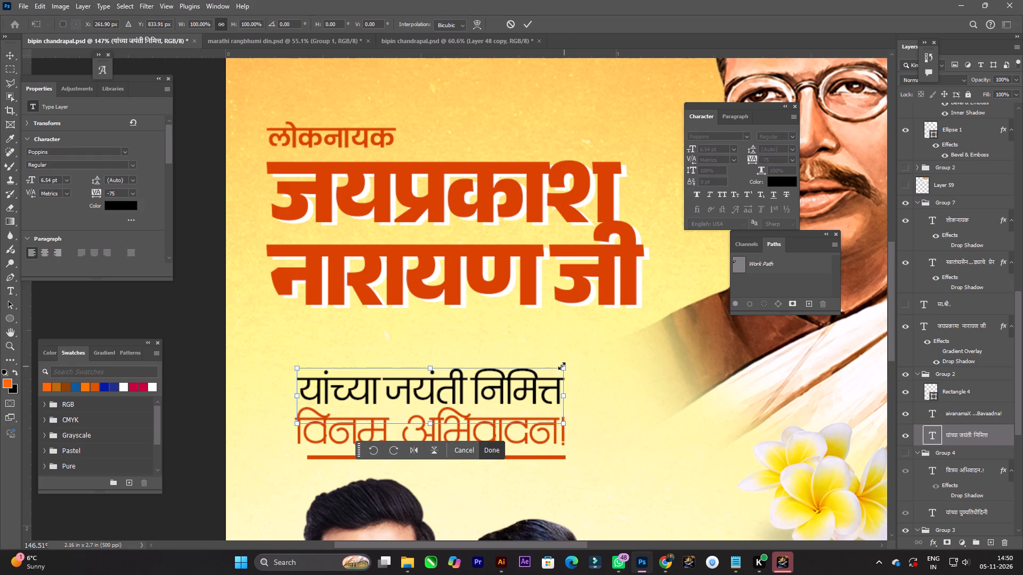
alt+drag(562, 366, 541, 362)
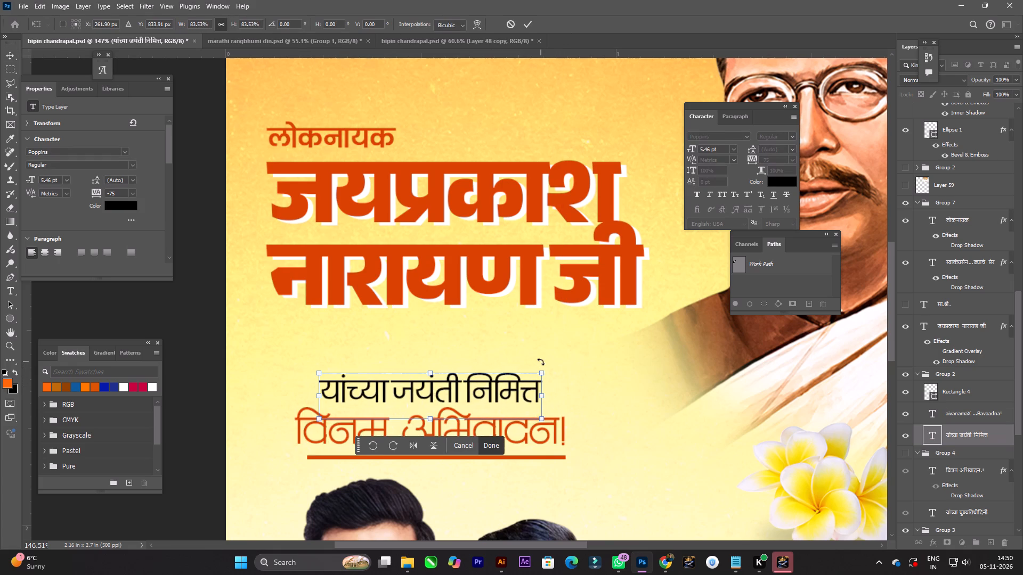
key(Return)
key(Up)
key(Up)
key(Up)
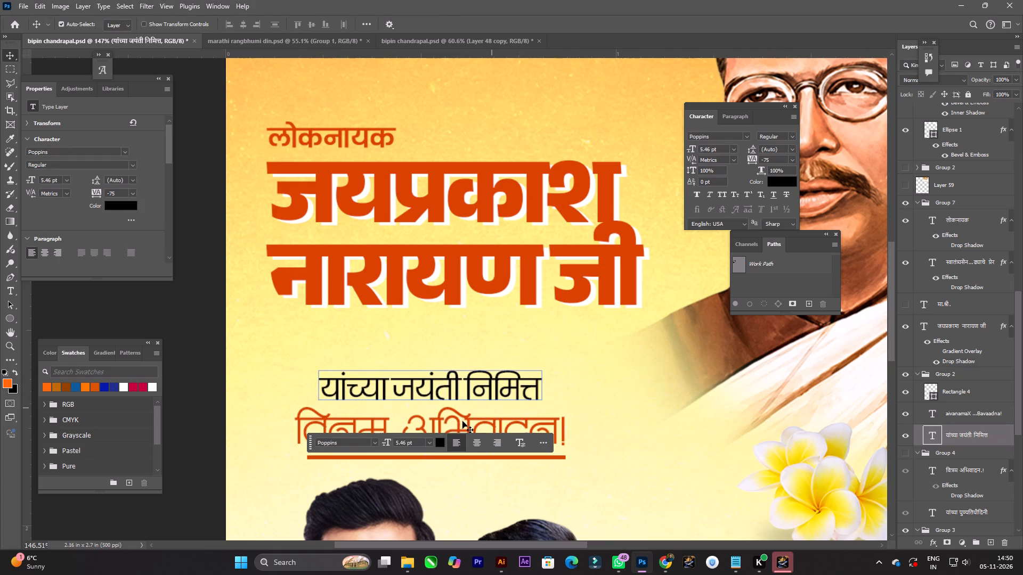
Enlarge the orange "विनम्र अभिवादन!" text to about 121% (9.9 pt) from its centre and nudge it down slightly.
drag(310, 443, 653, 332)
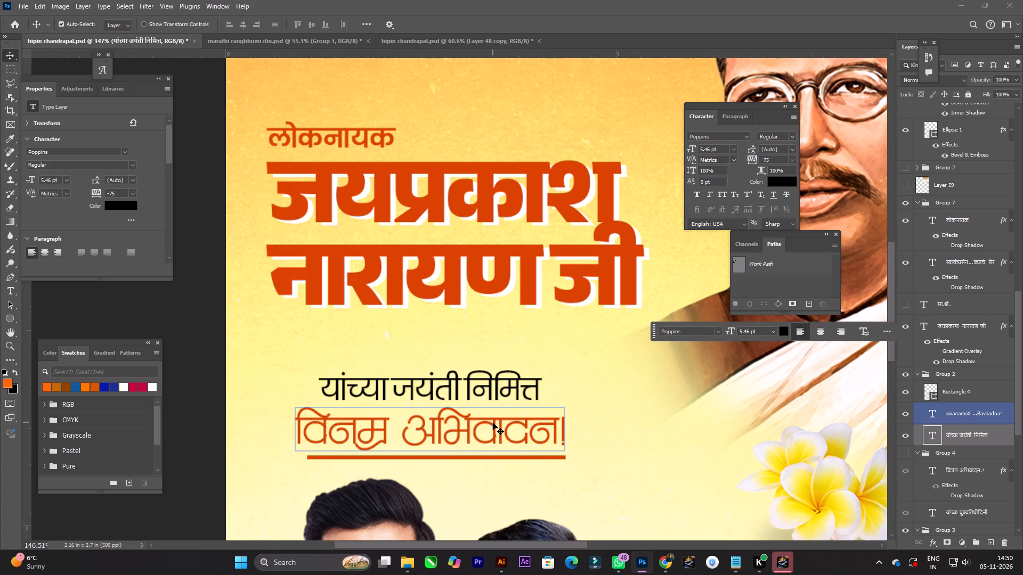
click(495, 423)
key(ctrl+t)
alt+drag(565, 405, 588, 398)
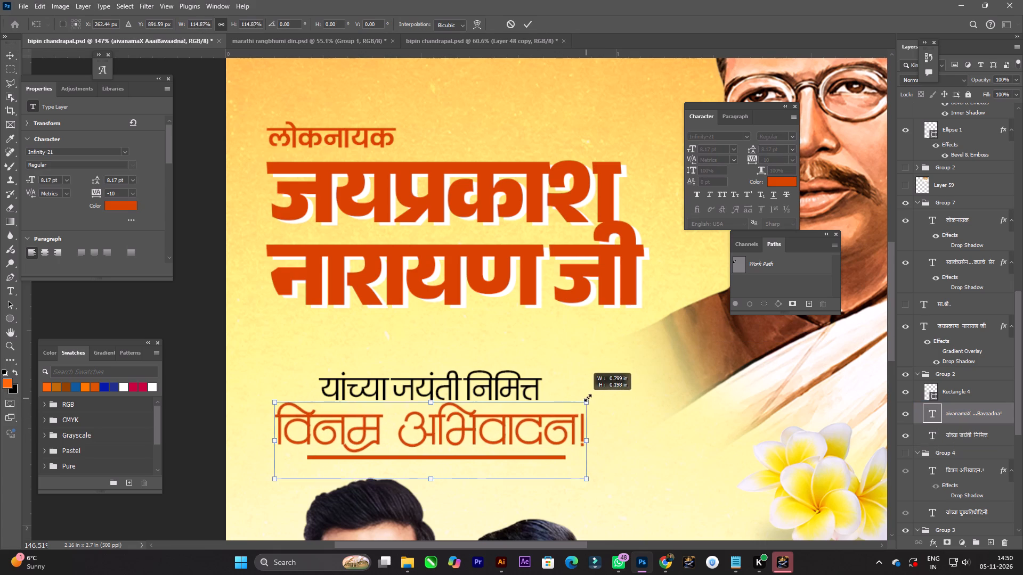
alt+drag(588, 398, 593, 397)
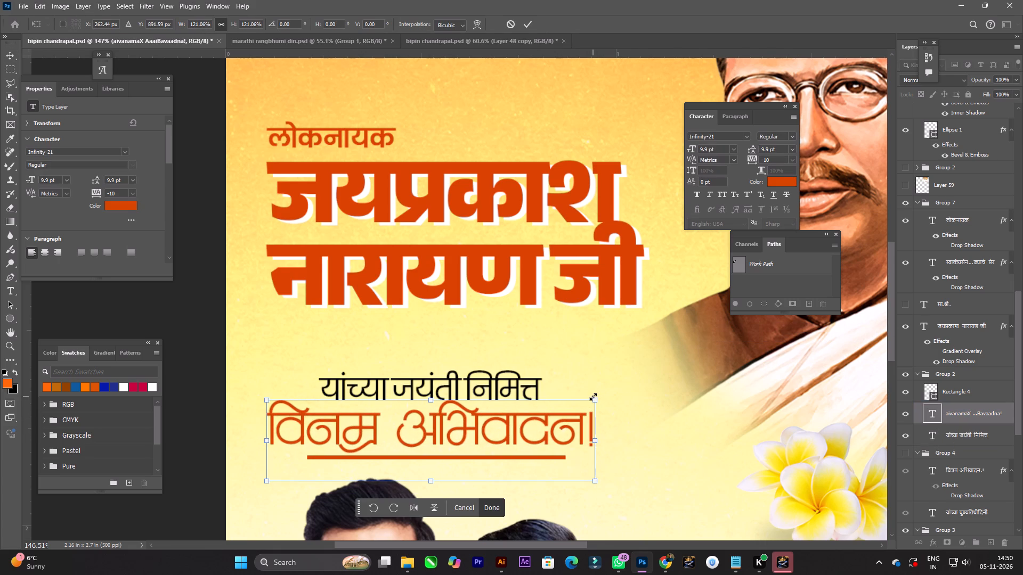
key(Return)
key(Down)
Nudge "यांच्या जयंती निमित्त" up slightly to open more space above the enlarged orange line.
click(456, 377)
key(Up)
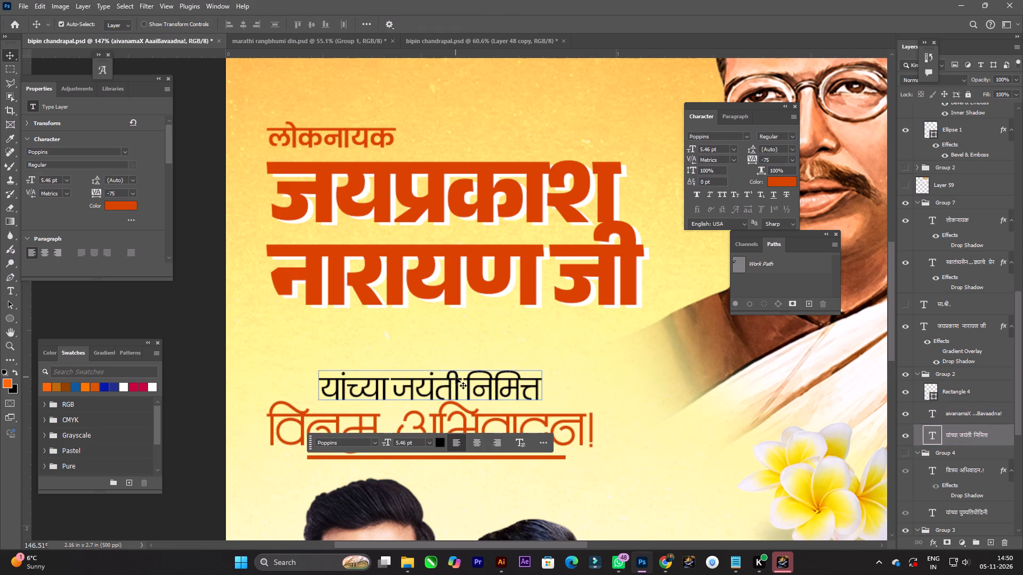
key(Up)
key(Up)
drag(310, 445, 750, 396)
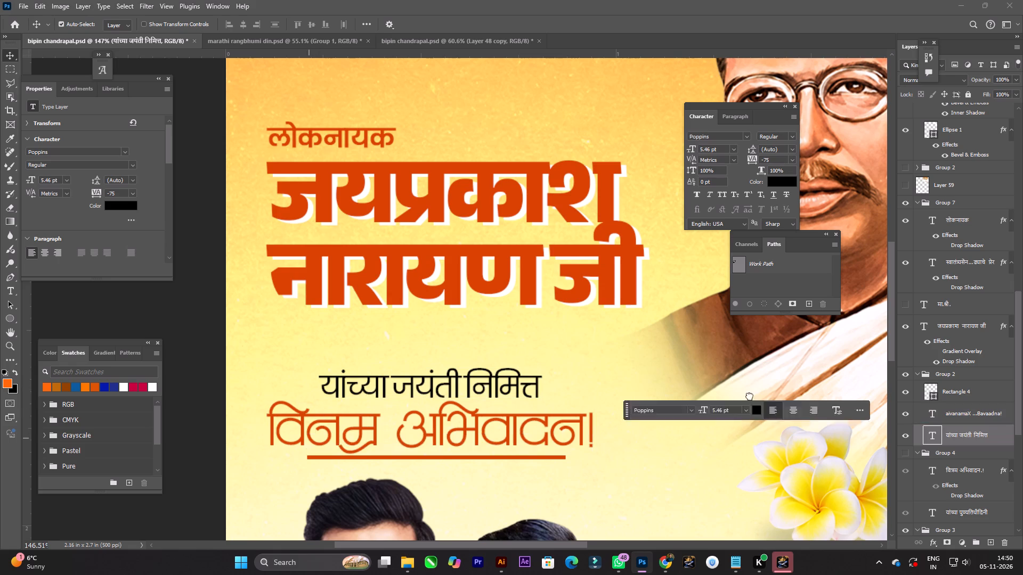
drag(750, 396, 765, 393)
Examine the poster's overall layout and the placement of the greeting lines relative to the name and portrait.
alt+scroll(513, 406, down, 8)
key(space)
key(space)
key(space)
key(space)
key(space)
key(space)
key(space)
key(space)
key(space)
key(space)
key(space)
key(space)
key(space)
key(space)
key(space)
key(space)
key(space)
key(space)
key(space)
key(space)
drag(515, 383, 494, 465)
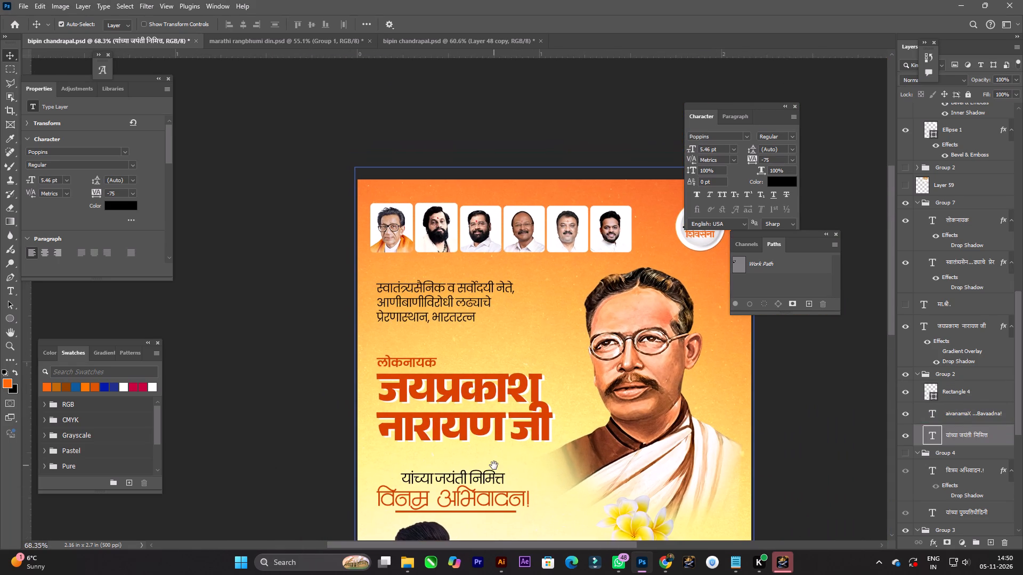
drag(494, 465, 494, 465)
drag(523, 422, 523, 416)
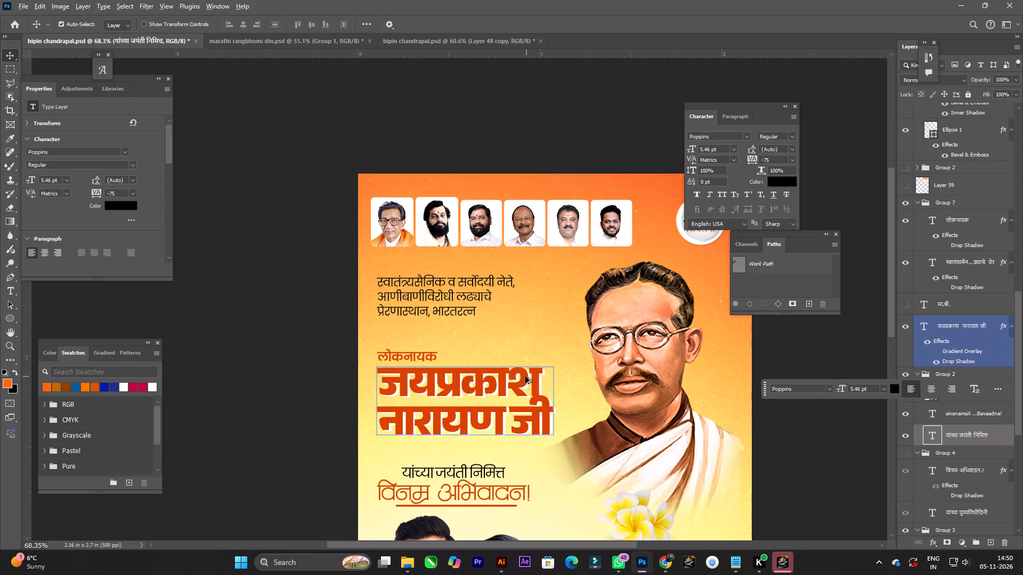
alt+scroll(525, 376, down, 1)
key(space)
key(space)
key(space)
key(space)
key(space)
key(space)
key(space)
key(space)
key(space)
key(space)
key(space)
key(space)
key(space)
key(space)
key(space)
key(space)
key(space)
key(space)
key(space)
key(space)
drag(528, 375, 458, 346)
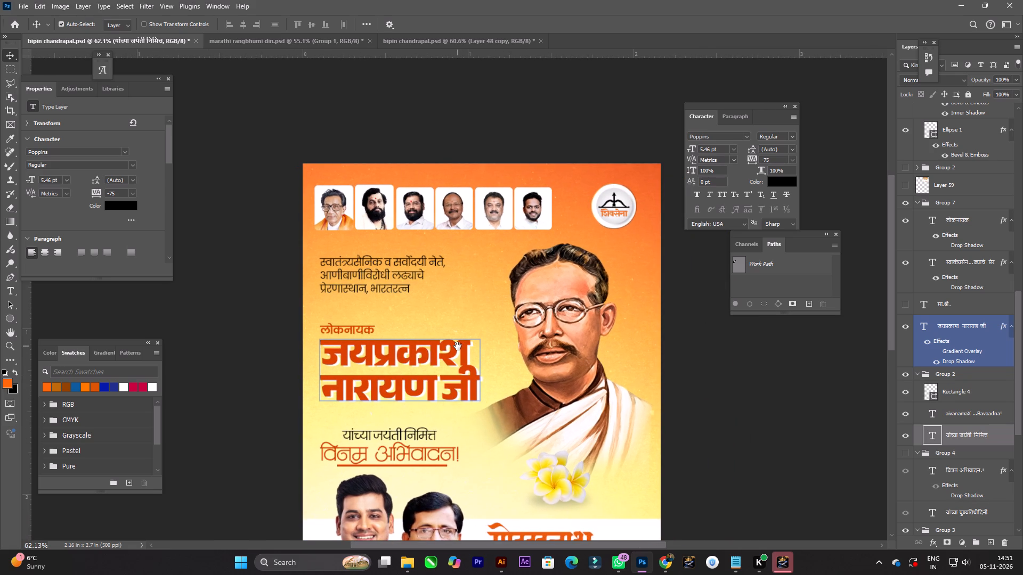
drag(458, 346, 459, 339)
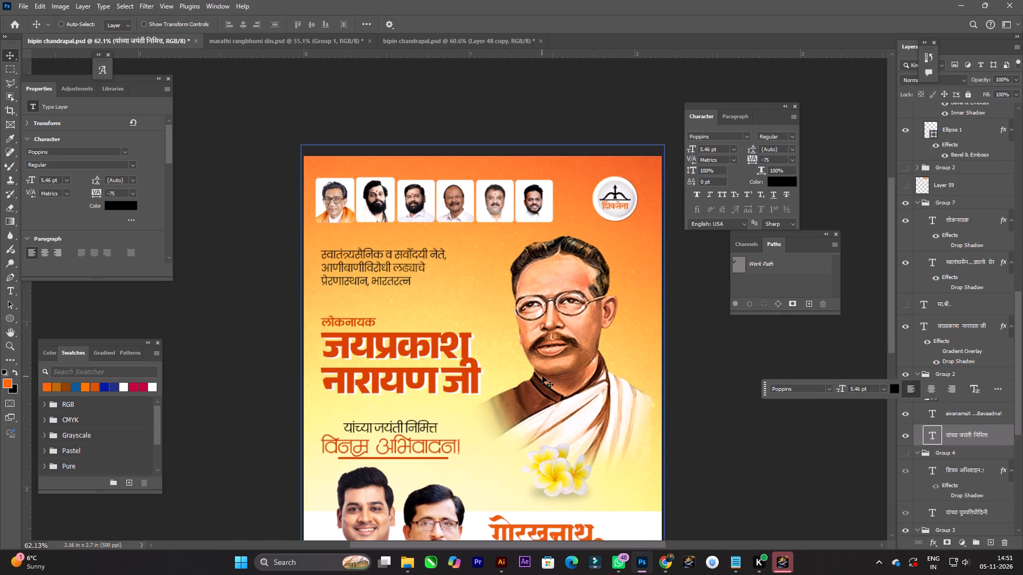
Save the "bipin chandrapal" poster PSD.
key(ctrl+s)
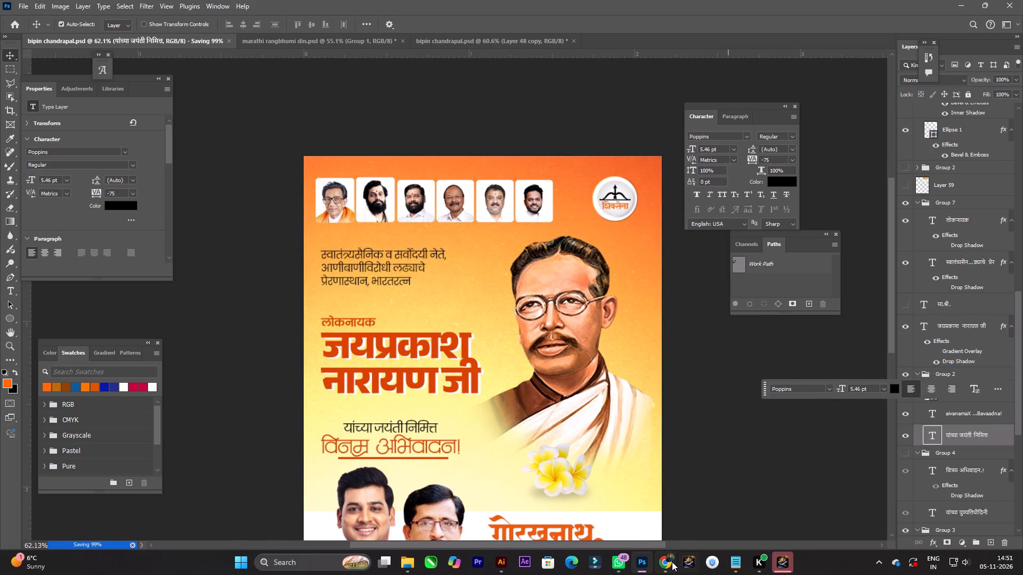
Switch to Chrome and examine the "bipin pal jayanti" image result for the Devanagari spelling of the leader's name.
click(671, 561)
click(353, 0)
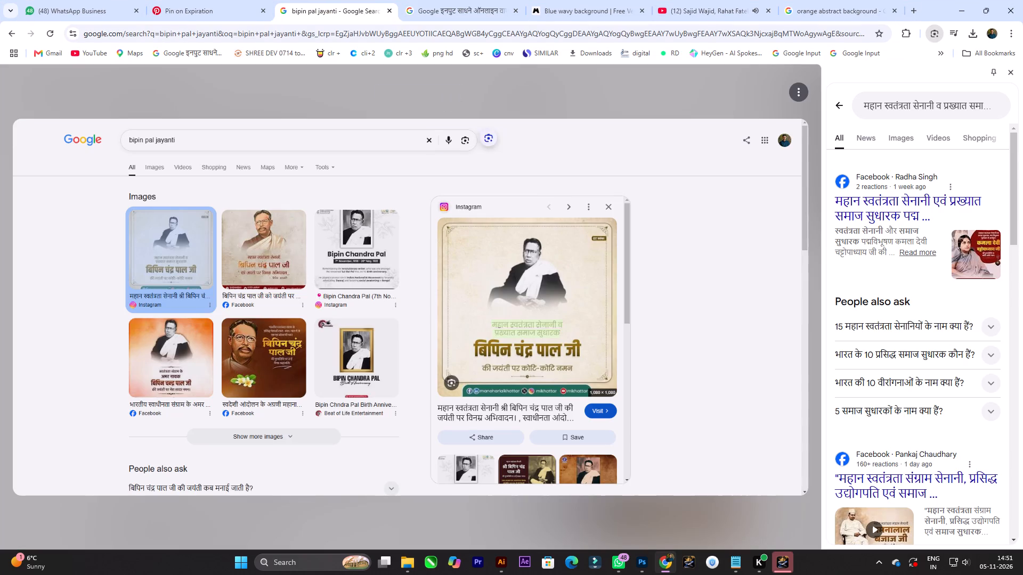
key(Escape)
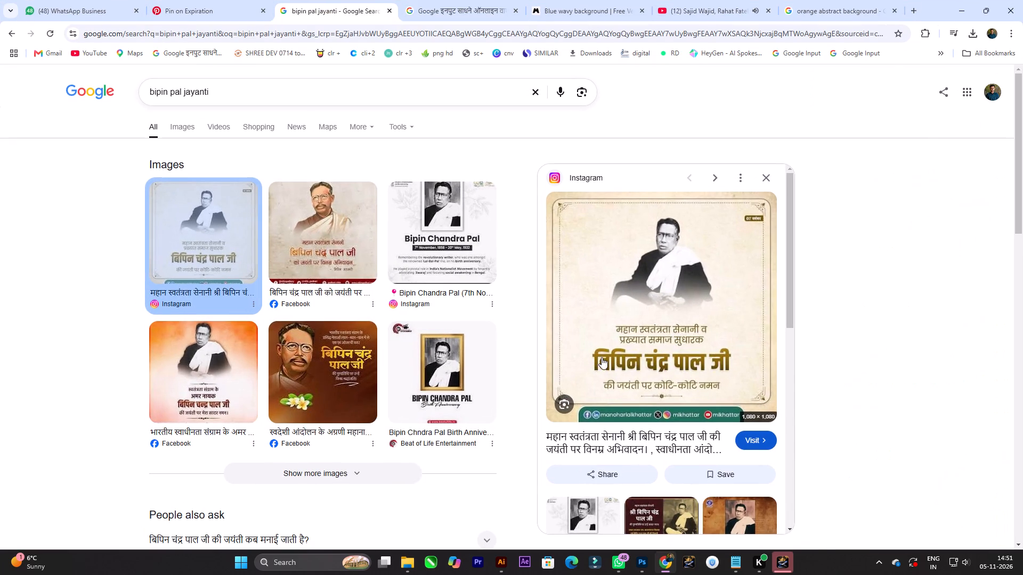
drag(602, 358, 620, 360)
key(Escape)
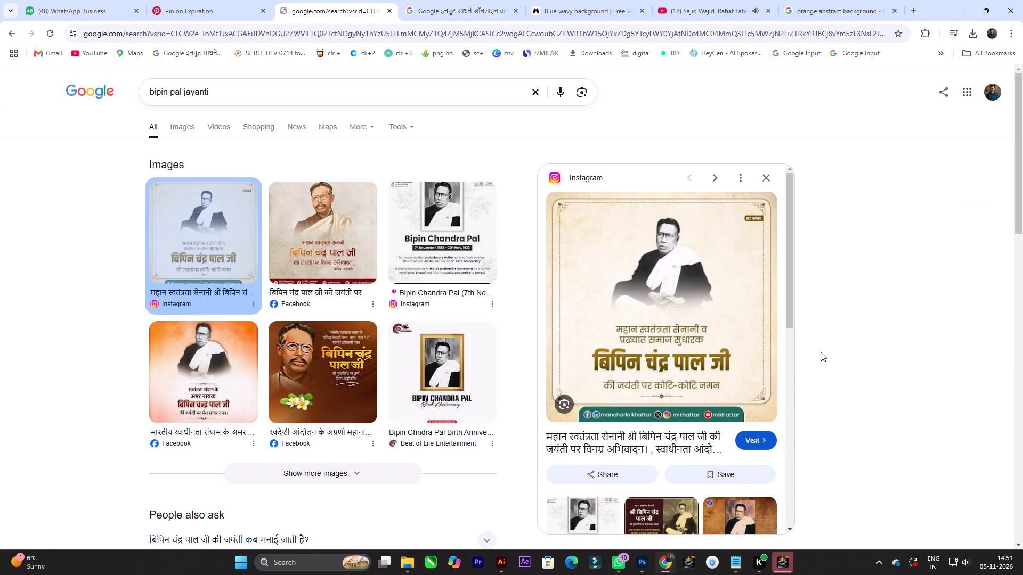
right_click(821, 352)
right_click(790, 368)
right_click(782, 354)
right_click(713, 155)
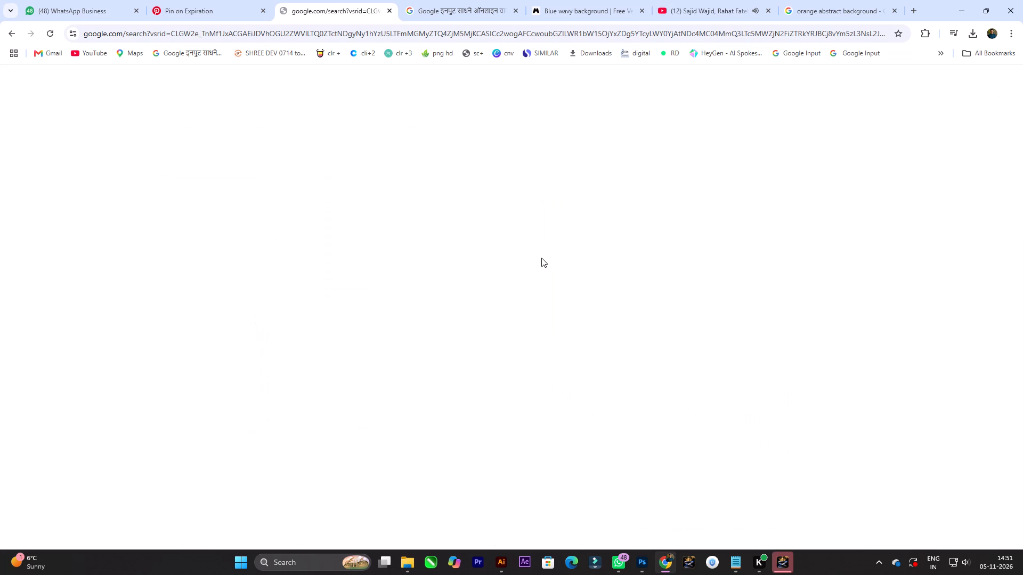
Close the blank result tab and search Google Images for "bipin pal jayanti" in a new tab.
click(392, 13)
click(239, 0)
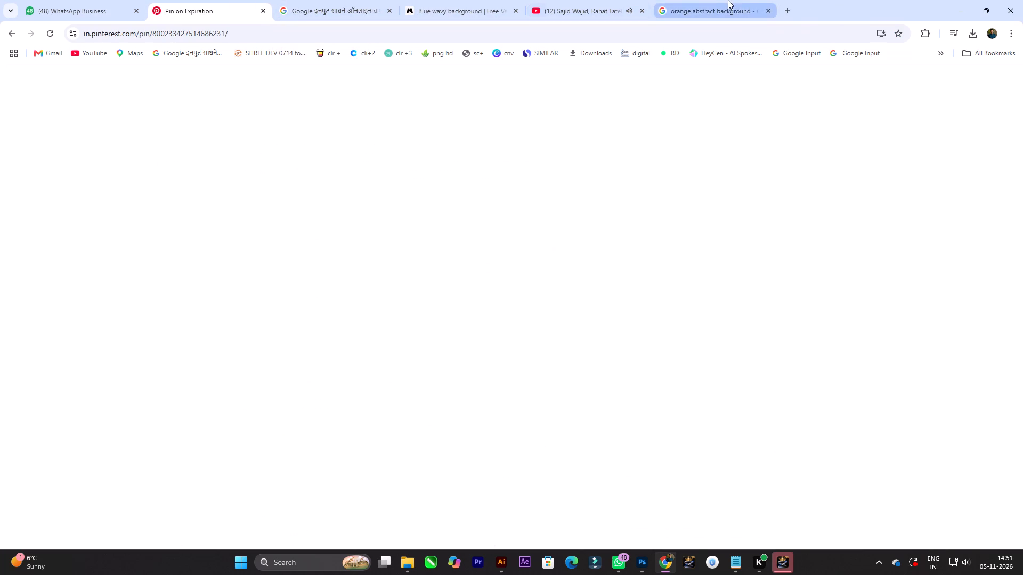
click(728, 0)
click(790, 12)
click(442, 222)
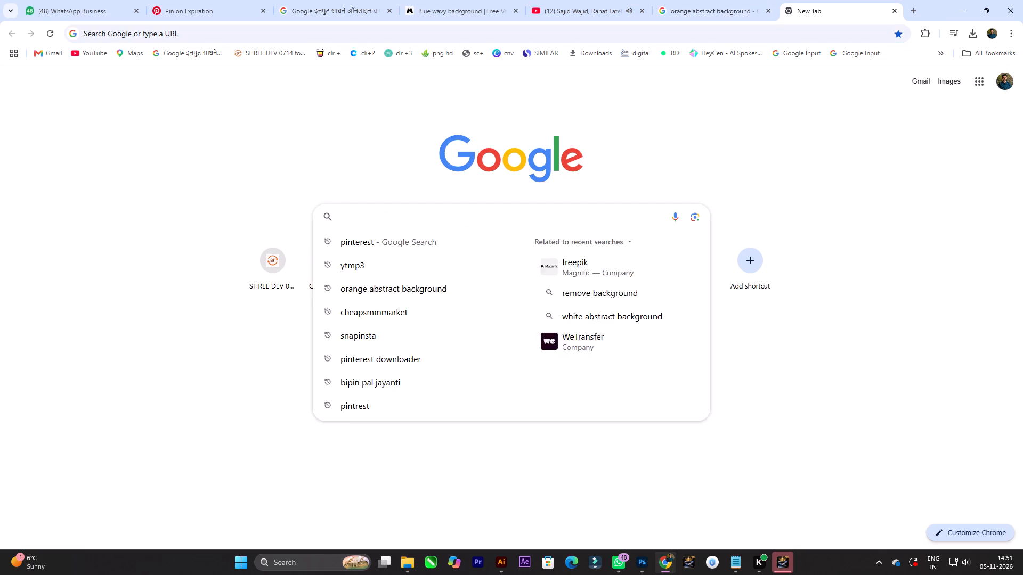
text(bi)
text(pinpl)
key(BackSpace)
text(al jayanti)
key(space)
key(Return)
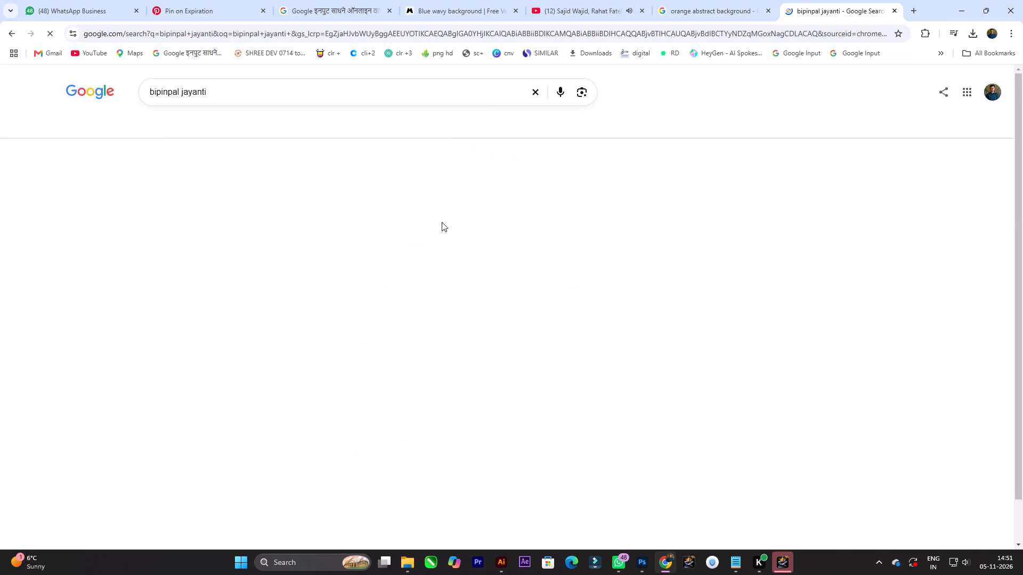
click(182, 122)
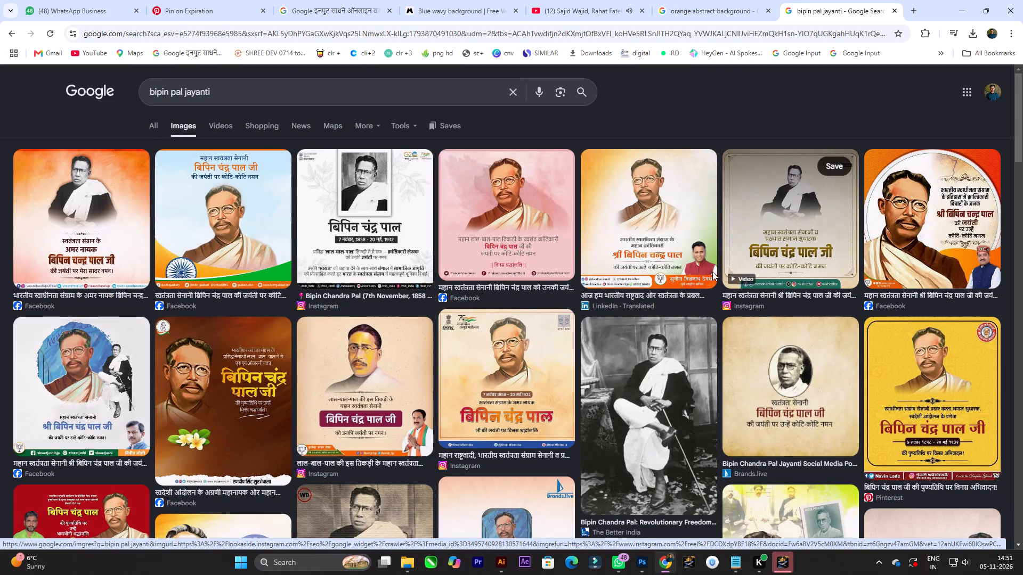
Open the white Instagram poster result and copy the name "बिपिन चंद्र पाल" from its image with Google Lens.
click(402, 232)
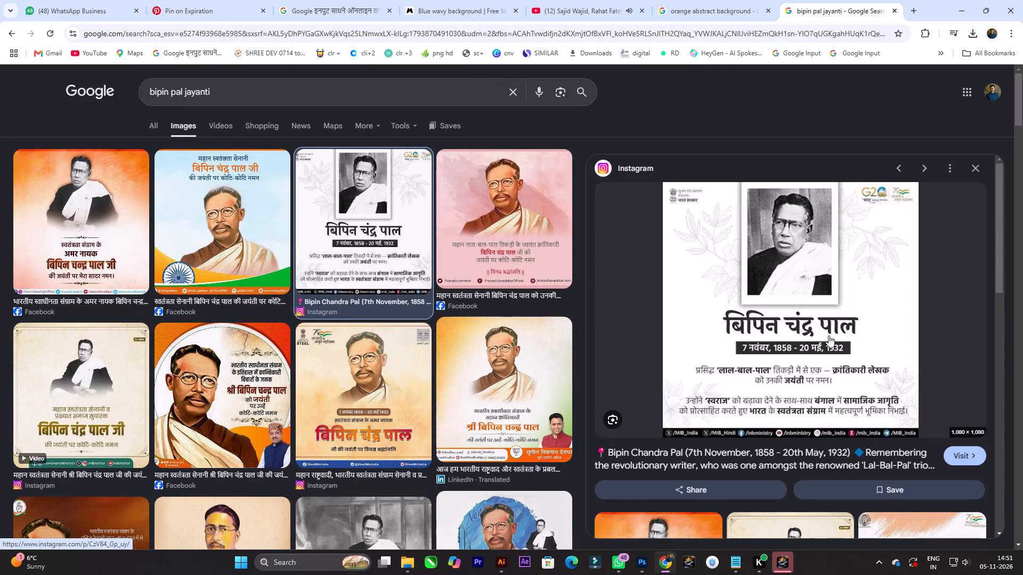
right_click(892, 321)
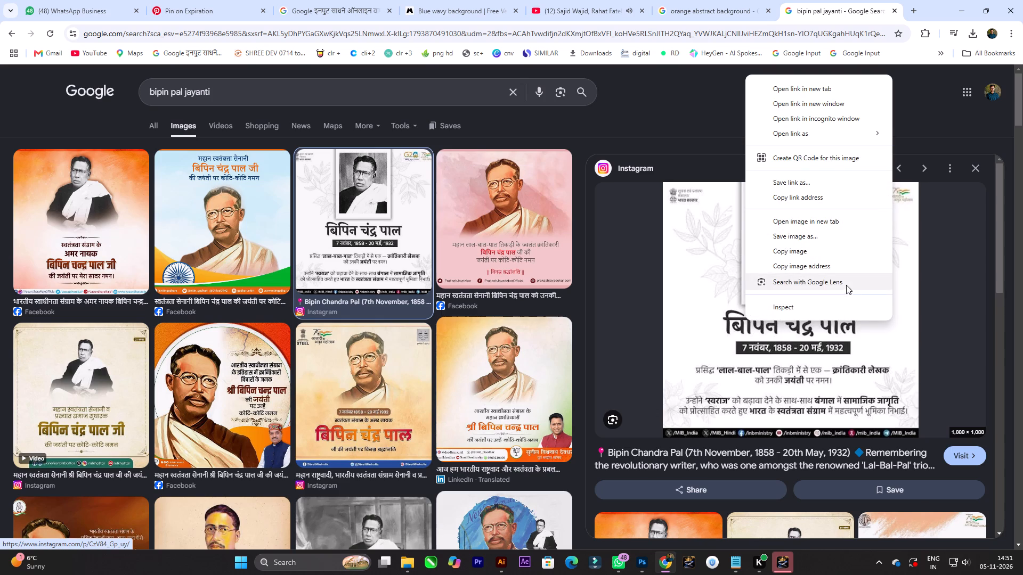
click(846, 285)
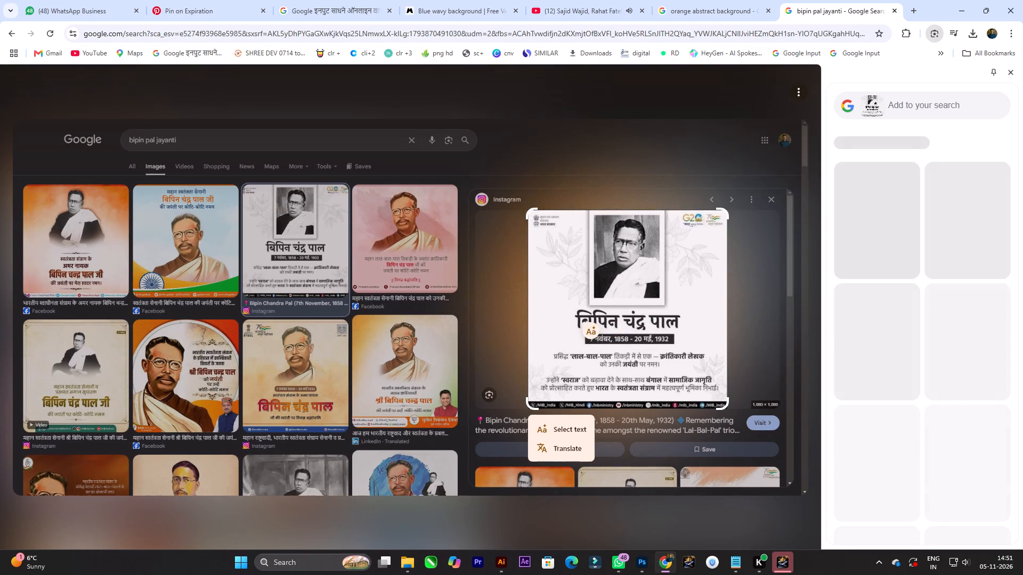
drag(579, 319, 665, 322)
click(608, 350)
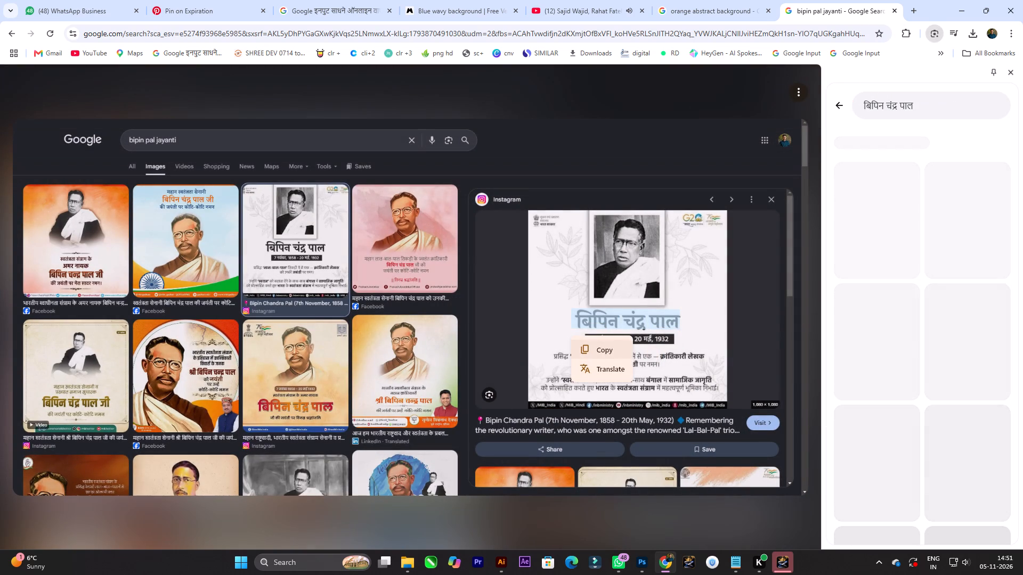
Switch to Photoshop and replace the large orange name under "लोकनायक" with the copied "बिपिन चंद्र पाल", breaking the line after "बिपिन".
click(646, 562)
alt+scroll(419, 349, up, 2)
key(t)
click(418, 355)
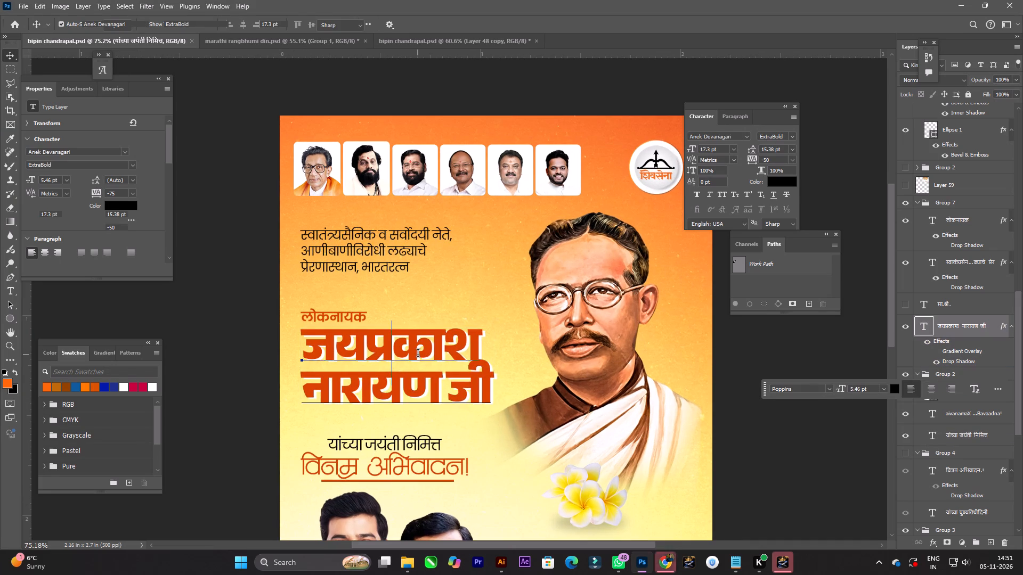
key(ctrl+a)
key(ctrl+v)
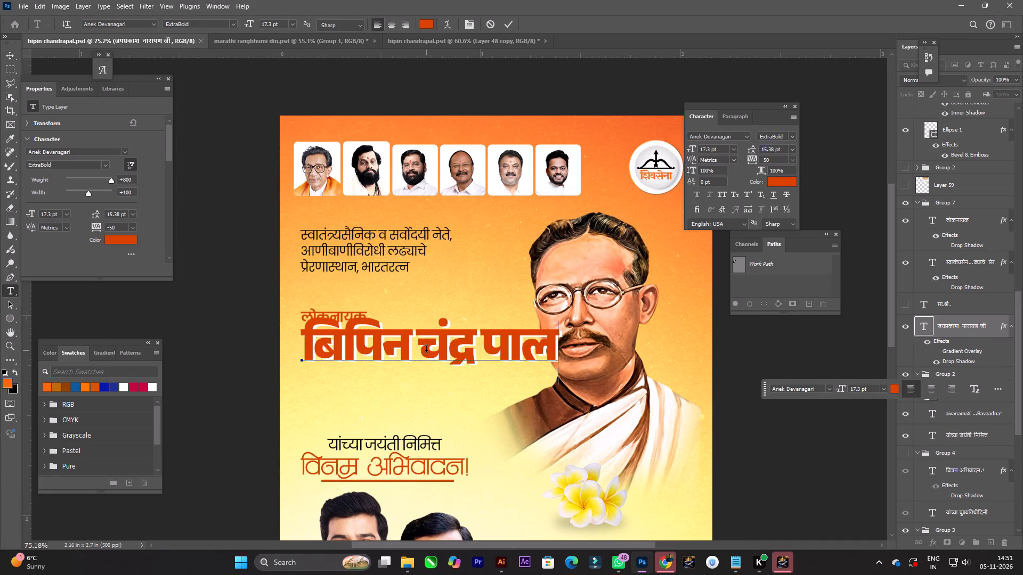
click(426, 350)
key(Return)
key(Return)
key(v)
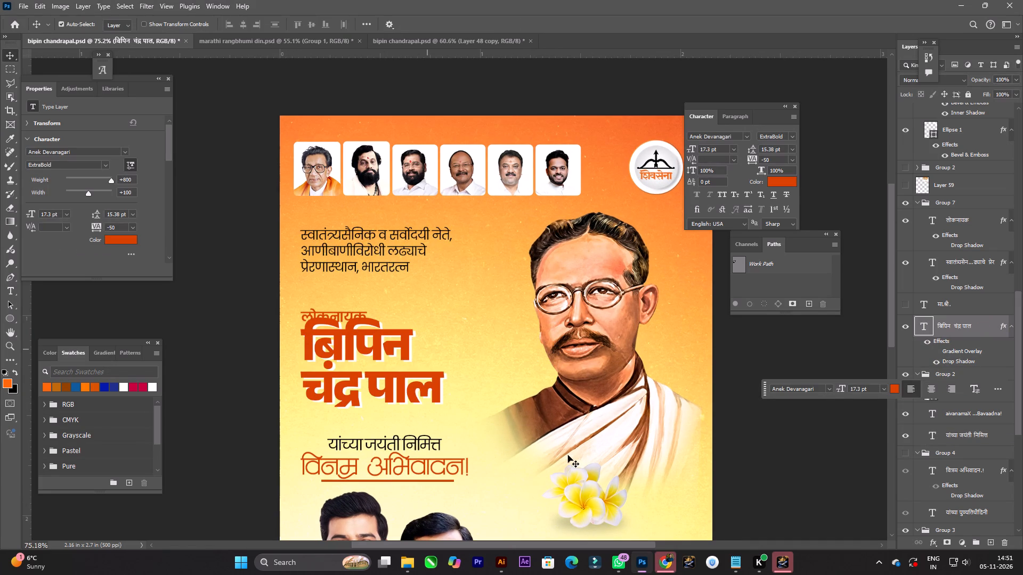
Switch back to Chrome to the Google Lens result for "बिपिन चंद्र पाल".
click(663, 561)
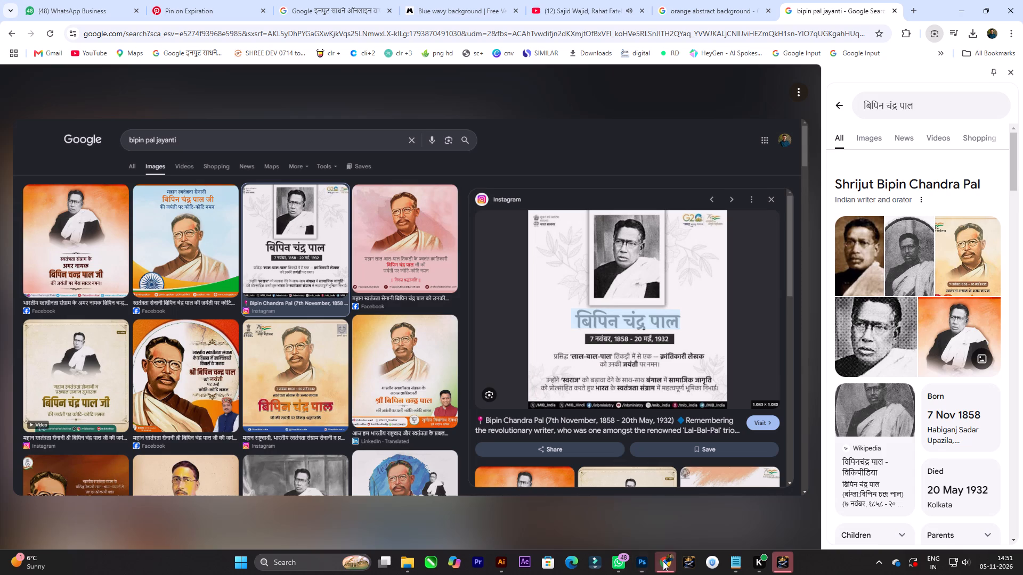
In Google Input Tools, write "जी" in Marathi below the existing greeting line and copy it.
click(341, 0)
click(424, 257)
key(Return)
key(Return)
text(ji)
key(space)
key(BackSpace)
drag(353, 301, 79, 308)
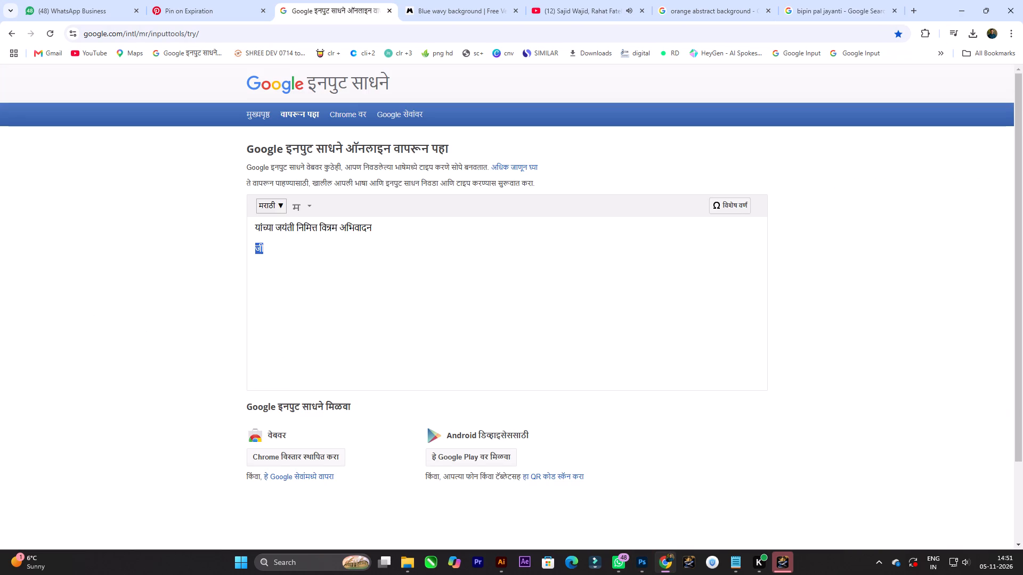
key(ctrl+c)
Switch back to Photoshop and append the copied "जी" after "बिपिन चंद्र पाल" in the large name text.
click(644, 560)
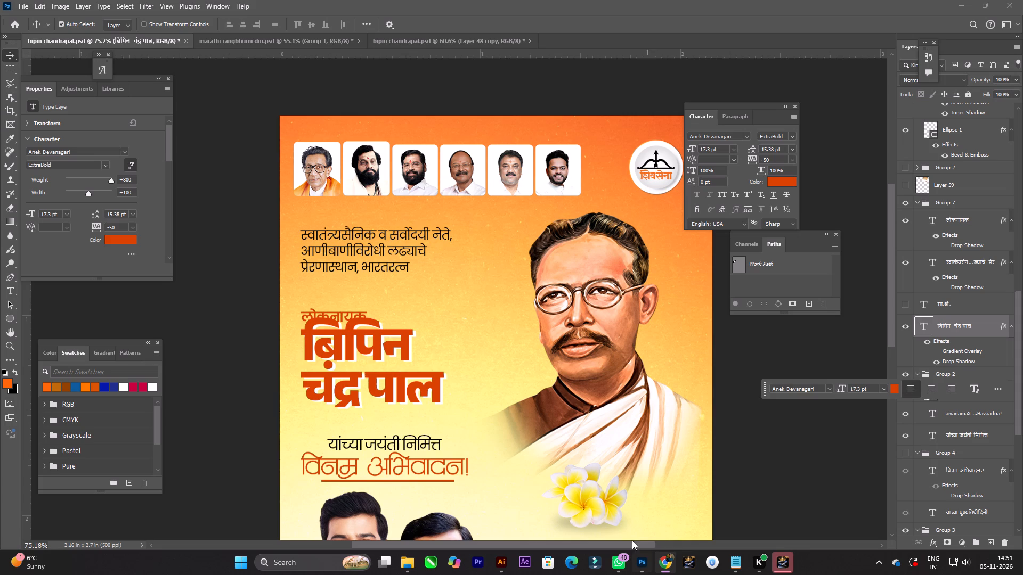
key(t)
click(446, 382)
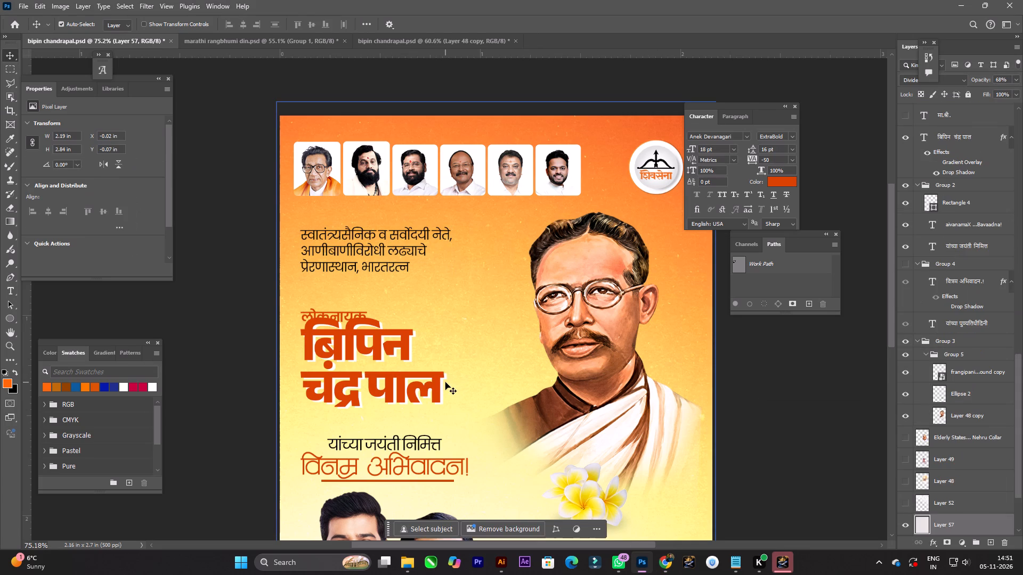
key(Escape)
double_click(440, 380)
click(440, 380)
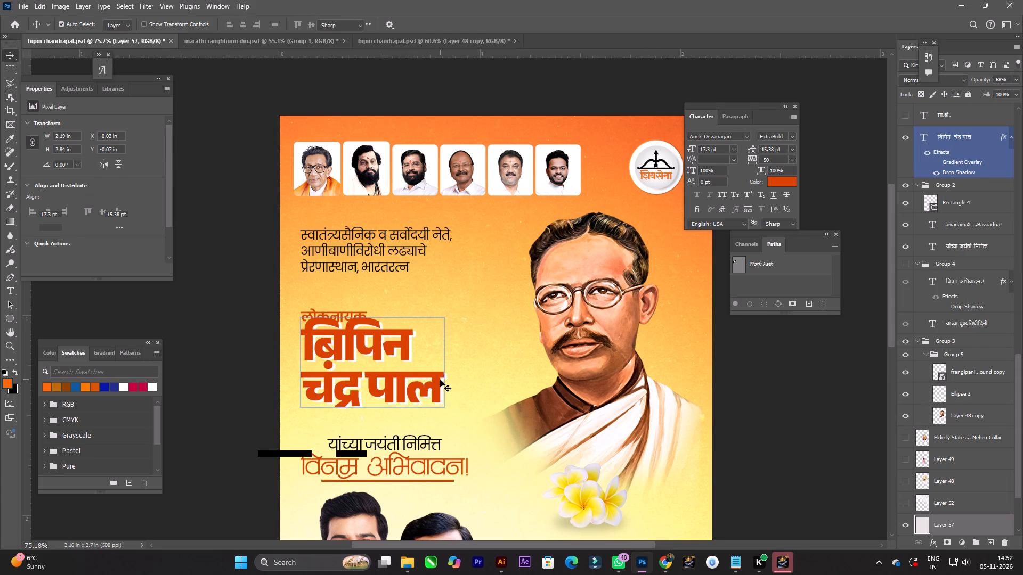
click(440, 380)
click(441, 380)
key(space)
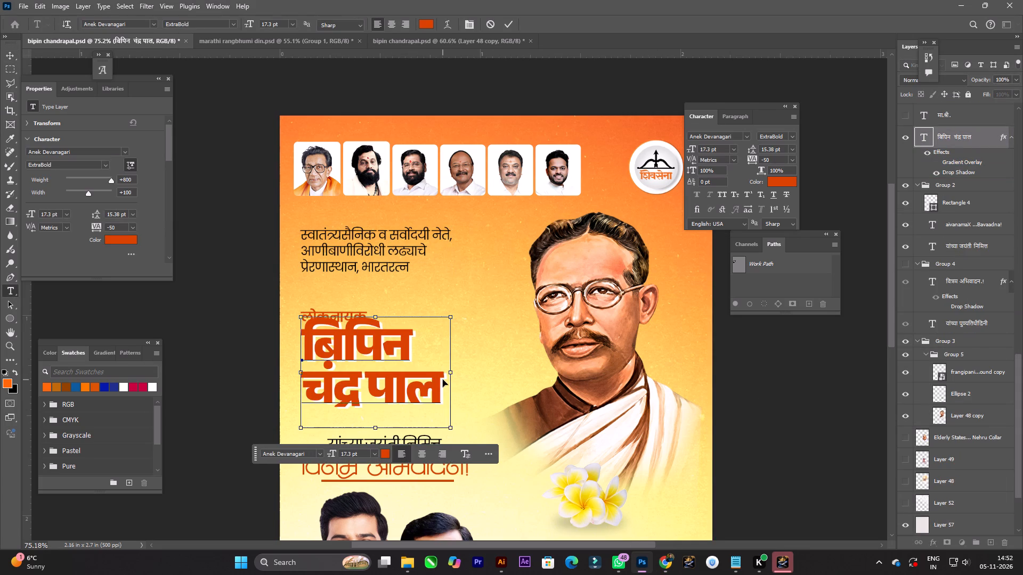
key(ctrl+v)
key(Return)
key(v)
Move the three-line intro text up and place the orange "लोकनायक" line directly beneath it, clear of the name.
alt+scroll(368, 341, up, 3)
key(space)
key(space)
key(space)
key(space)
key(space)
key(space)
key(space)
key(space)
key(space)
key(space)
key(space)
key(space)
key(space)
key(space)
key(space)
key(space)
key(space)
key(space)
key(space)
key(space)
drag(371, 344, 381, 367)
drag(347, 330, 347, 309)
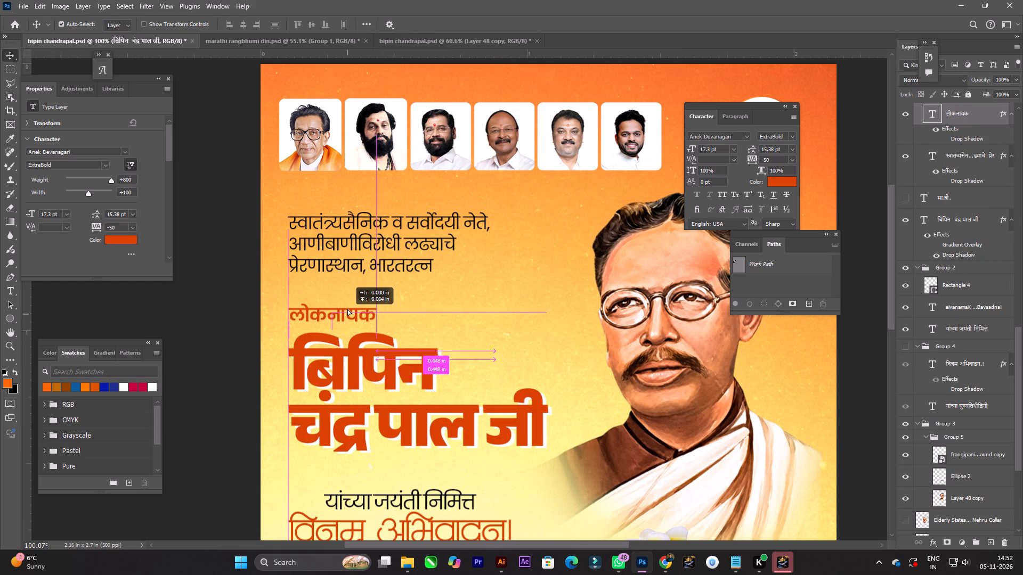
drag(347, 309, 348, 288)
drag(353, 219, 352, 200)
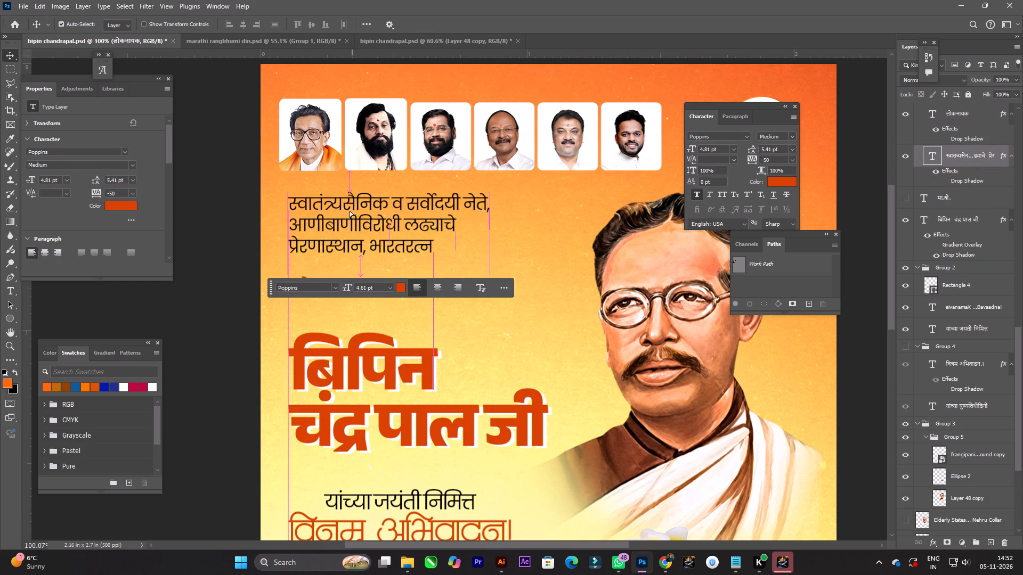
drag(272, 287, 630, 235)
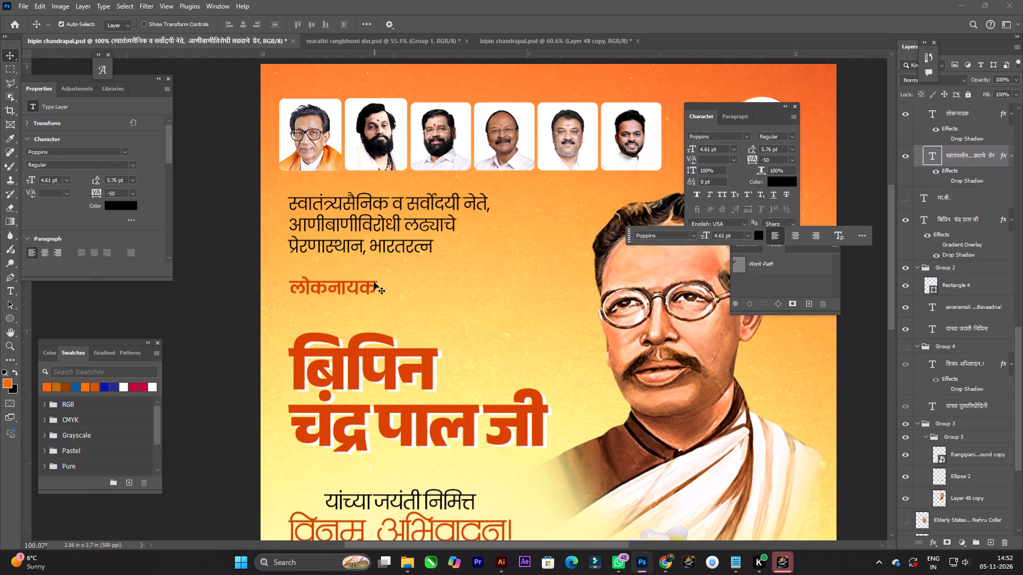
drag(371, 286, 372, 270)
Move the "बिपिन चंद्र पाल जी" name block up slightly toward the "लोकनायक" line.
drag(437, 416, 435, 404)
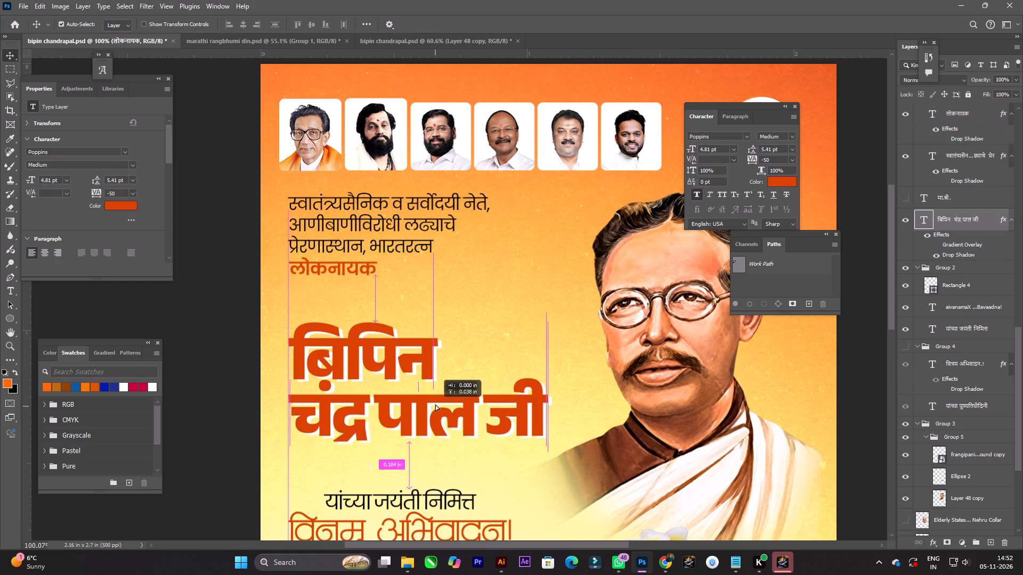
drag(435, 404, 435, 400)
Examine the whole poster's balance between the name block, greeting lines and portrait.
key(space)
key(space)
key(space)
key(space)
drag(497, 395, 465, 316)
alt+scroll(465, 316, down, 6)
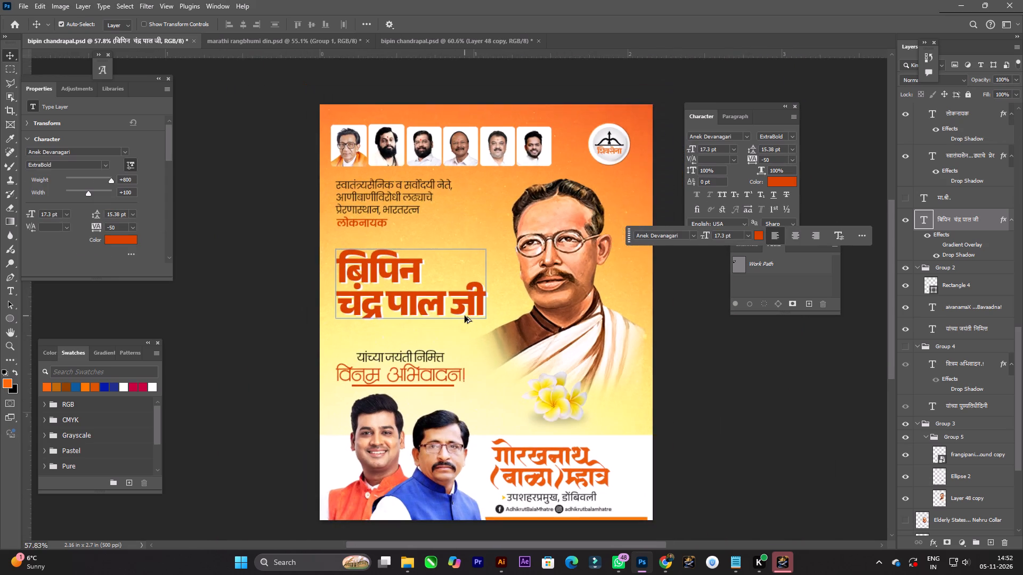
alt+scroll(465, 316, down, 2)
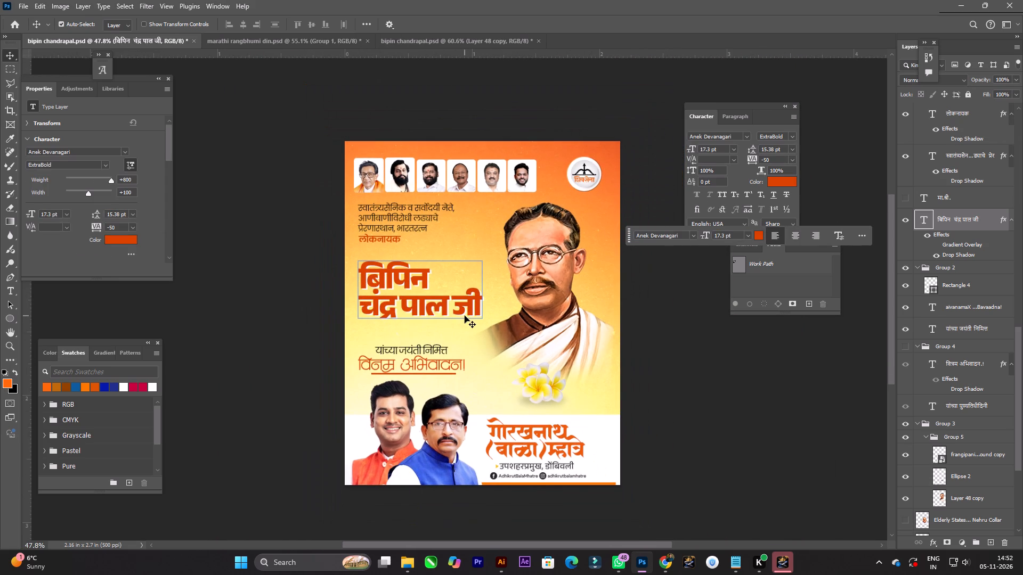
key(space)
key(space)
key(space)
key(space)
key(space)
key(space)
key(space)
key(space)
key(space)
key(space)
key(space)
key(space)
key(space)
key(space)
key(space)
key(space)
key(space)
key(space)
key(space)
key(space)
drag(440, 317, 484, 322)
Nudge the orange underline down to widen the gap beneath "विनम्र अभिवादन!".
alt+scroll(465, 353, up, 3)
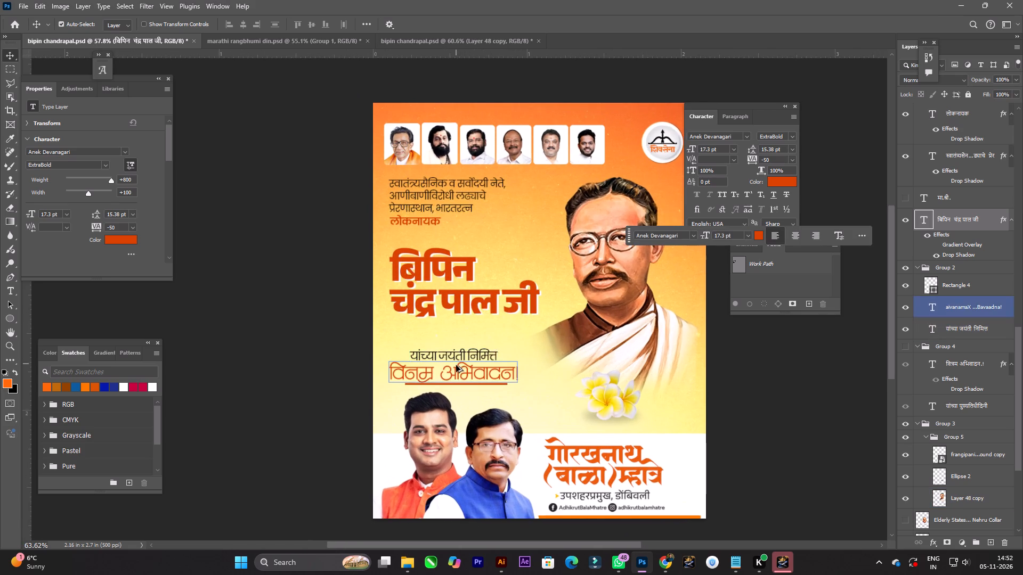
alt+scroll(459, 372, up, 3)
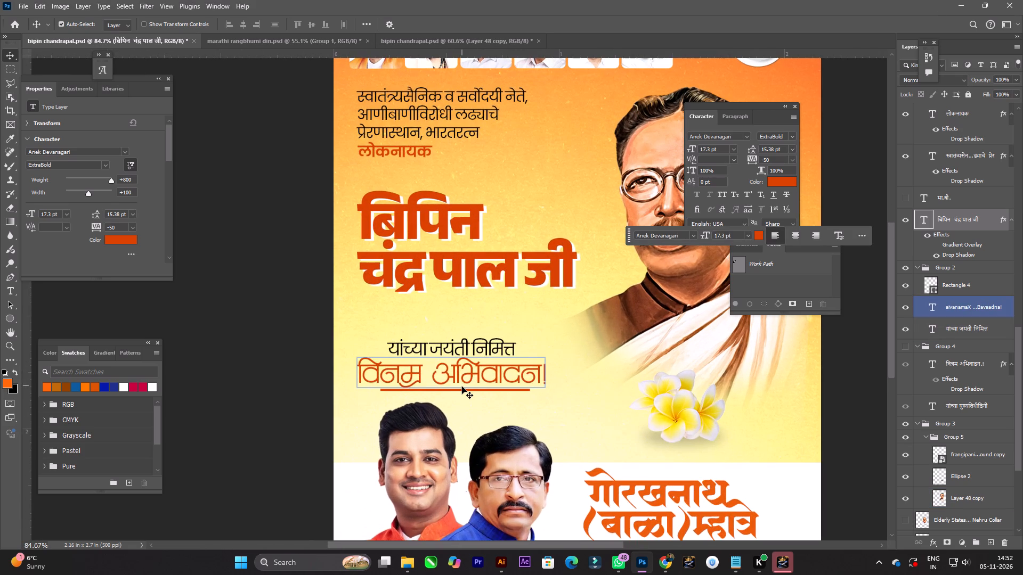
click(462, 390)
key(Down)
key(Down)
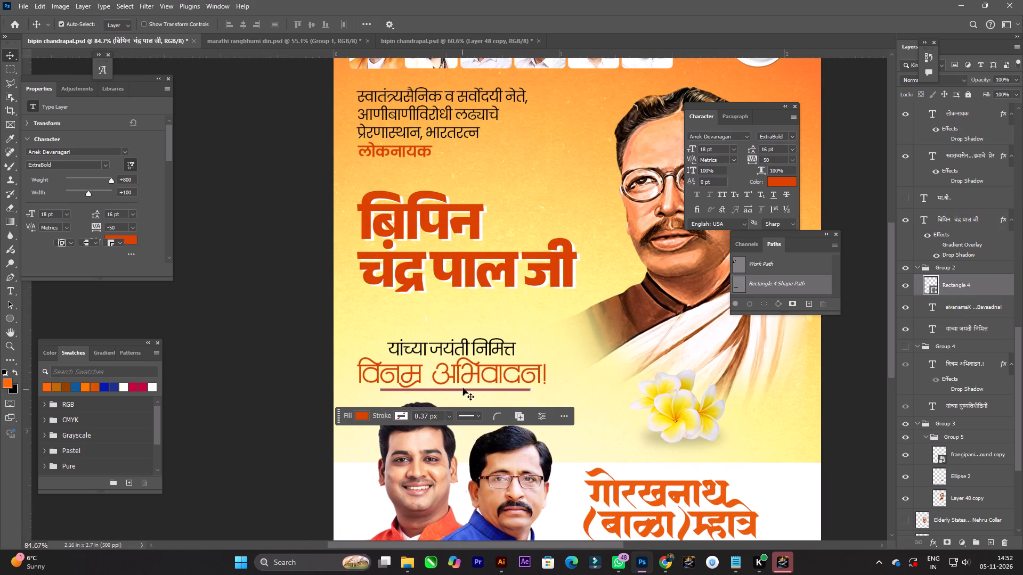
key(Down)
key(Down)
key(Down)
Align the left edges of "यांच्या जयंती निमित्त", "विनम्र अभिवादन!" and the underline.
click(459, 374)
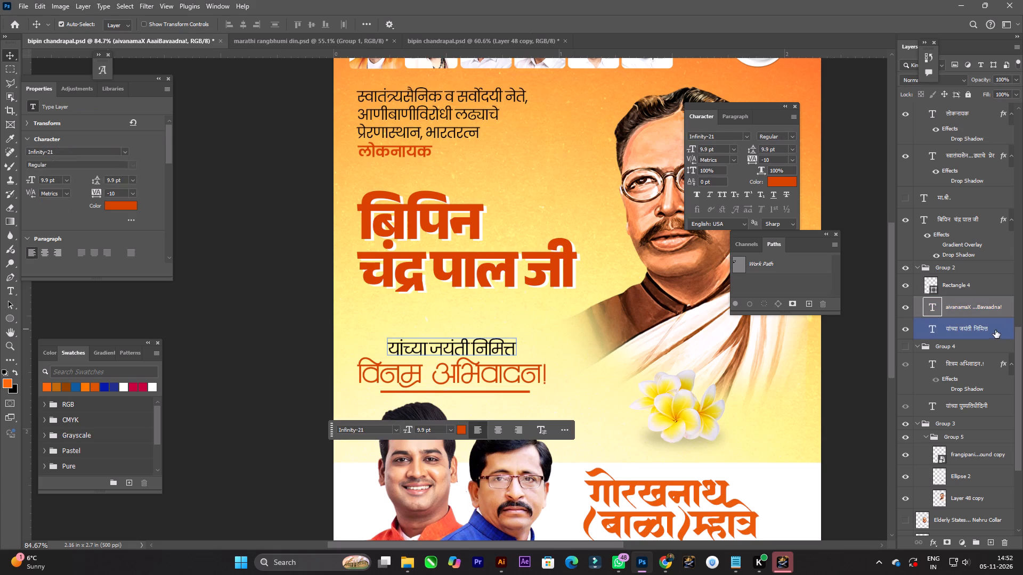
click(986, 331)
shift+click(981, 290)
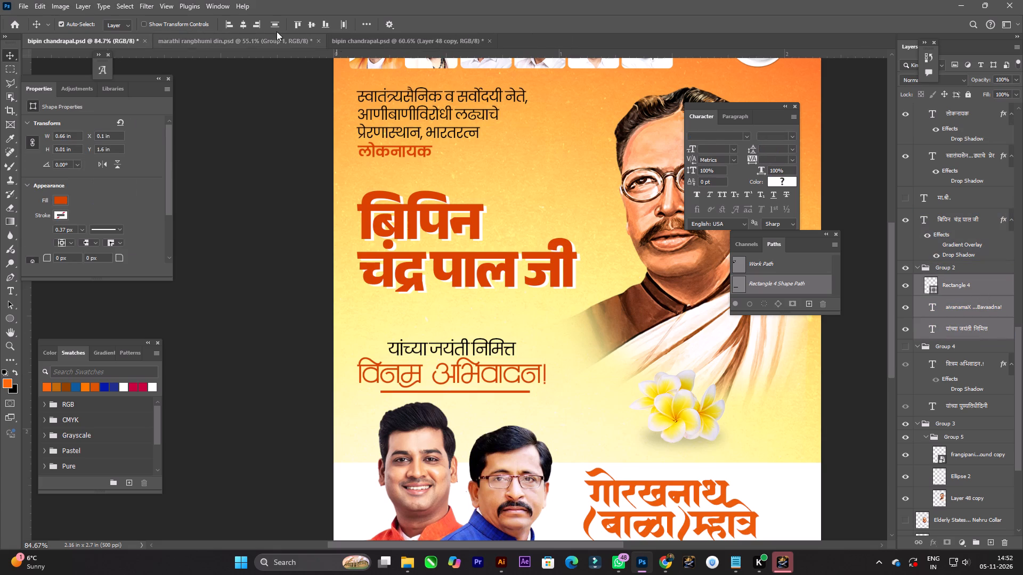
click(230, 26)
Move the two greeting lines and underline up close beneath the name and scale them down slightly together.
key(ctrl+t)
drag(461, 357, 464, 326)
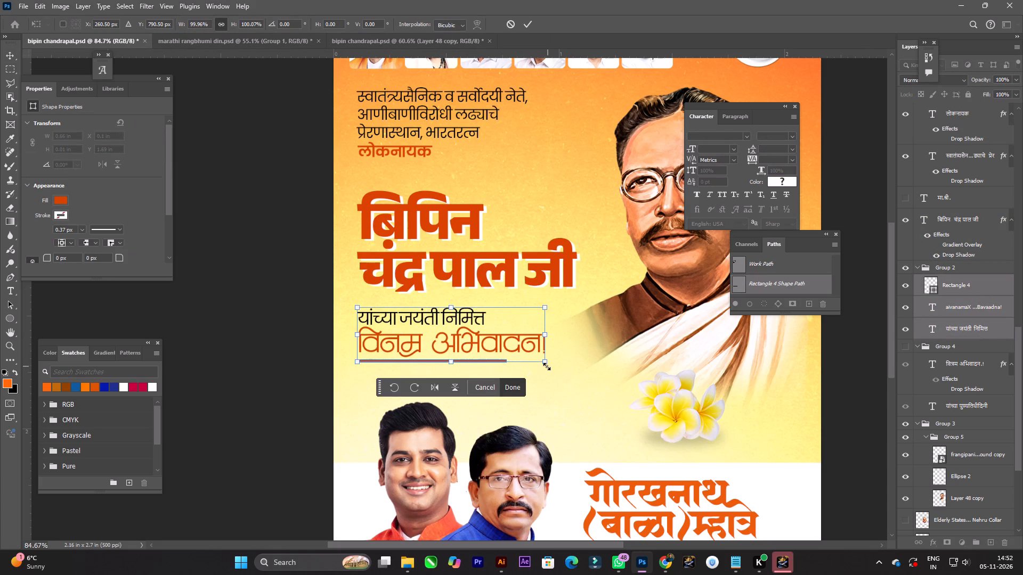
alt+click(547, 366)
key(Return)
Enlarge the frangipani flowers and their Ellipse 2 shadow to about 133%, rotate them about -30° and shift them slightly over the portrait's lower edge.
scroll(488, 347, down, 2)
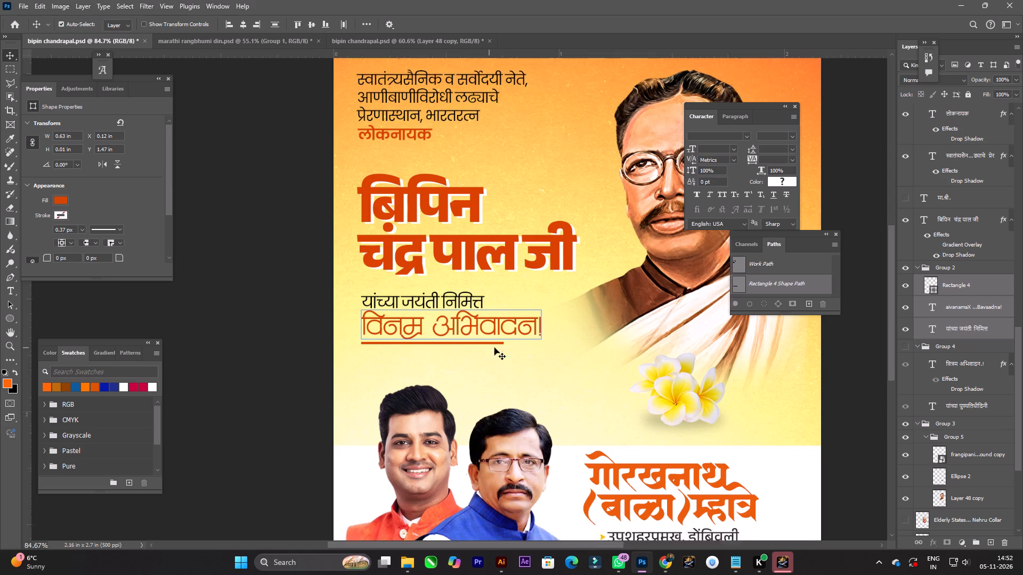
scroll(494, 348, down, 12)
key(alt+space)
key(alt+space)
key(alt+space)
drag(570, 323, 551, 363)
click(578, 393)
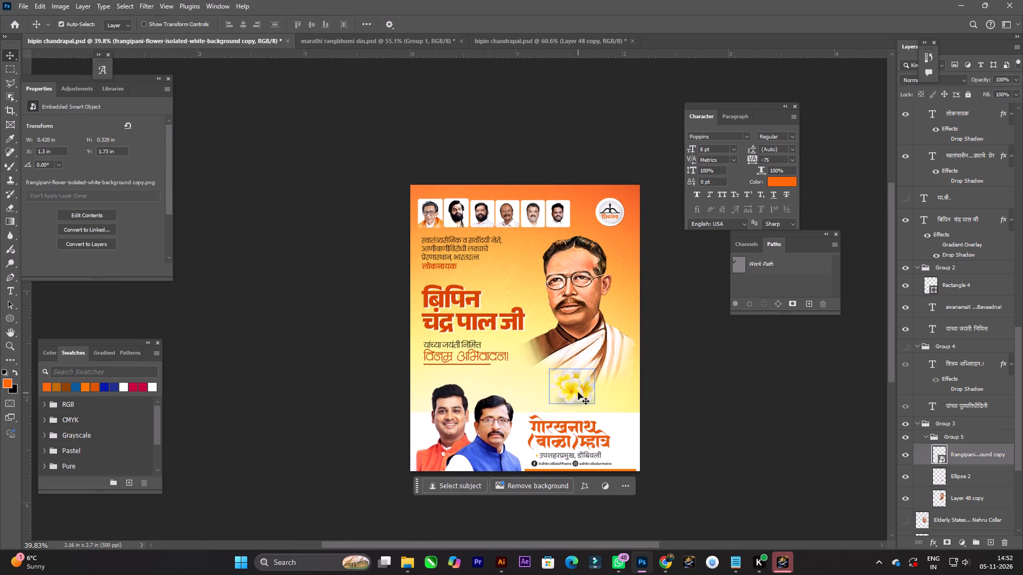
click(914, 439)
click(912, 438)
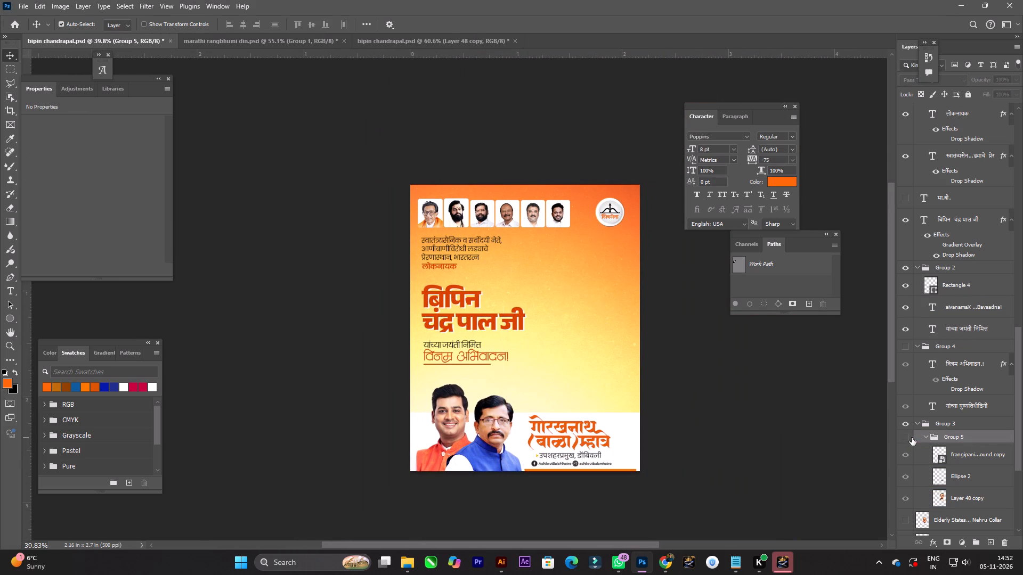
click(912, 438)
click(985, 484)
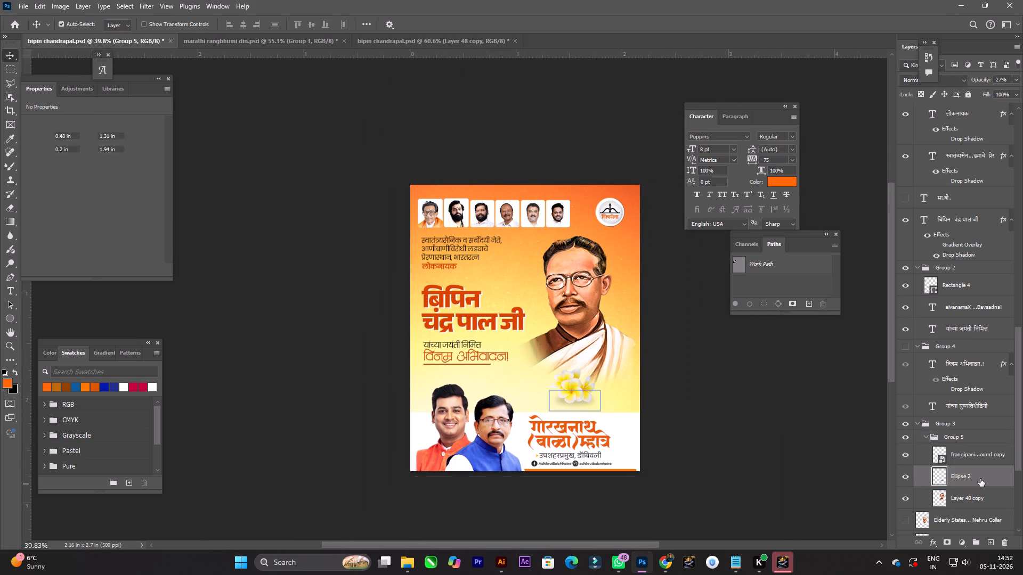
ctrl+click(975, 451)
key(ctrl+t)
alt+drag(600, 369, 608, 363)
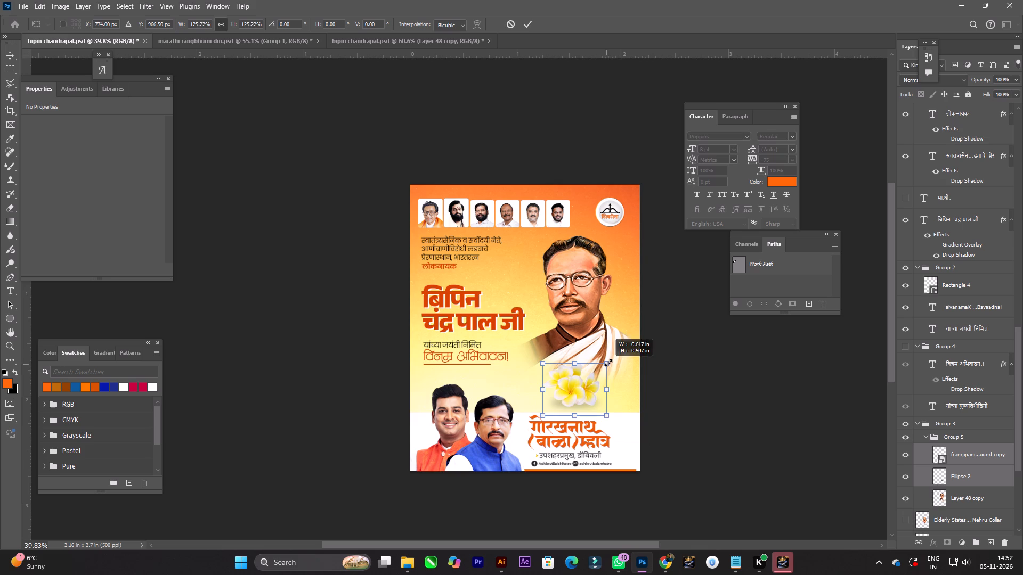
alt+drag(608, 363, 609, 363)
drag(587, 385, 592, 383)
drag(653, 398, 652, 388)
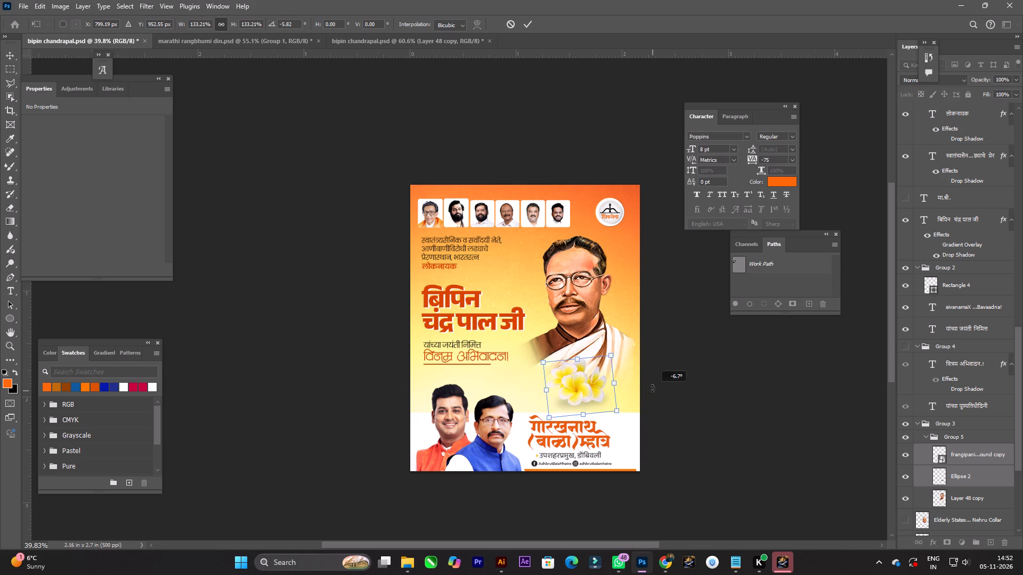
drag(652, 388, 643, 363)
key(Return)
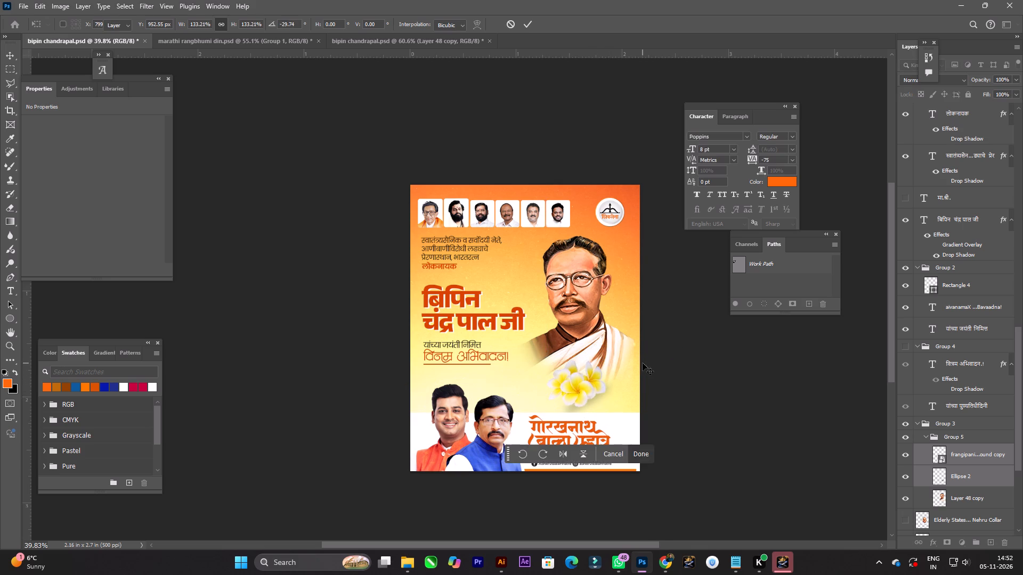
key(Up)
key(Up)
key(Down)
Examine the poster with the enlarged flowers, checking the portrait area against the text block.
key(space)
key(space)
key(space)
key(space)
key(space)
key(space)
key(space)
key(space)
key(space)
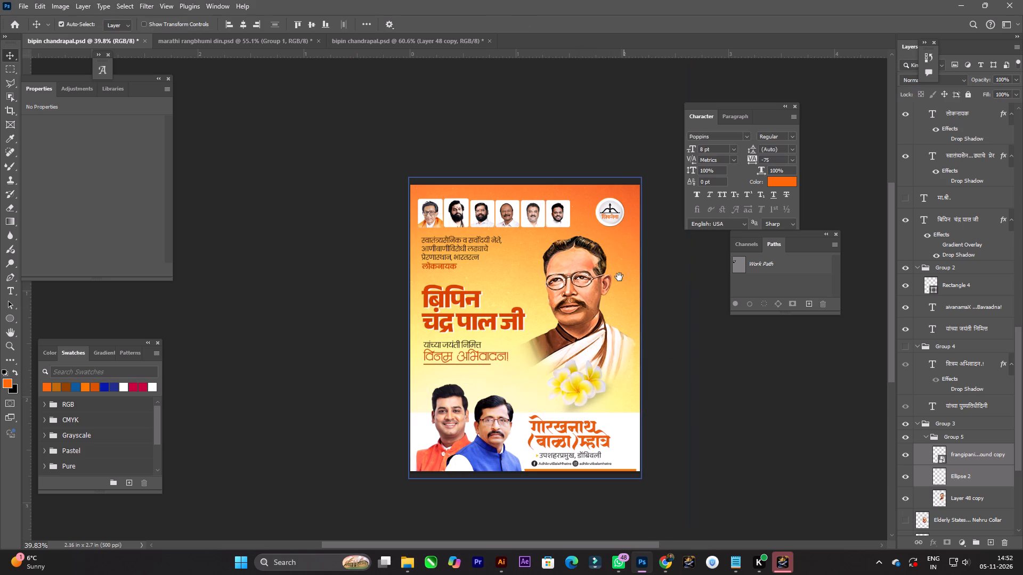
drag(624, 294, 624, 299)
scroll(533, 303, up, 5)
key(space)
key(space)
key(space)
key(space)
key(space)
key(space)
key(space)
key(space)
key(space)
key(space)
key(space)
key(space)
key(space)
key(space)
key(space)
key(space)
key(space)
key(space)
key(space)
key(space)
drag(600, 310, 568, 293)
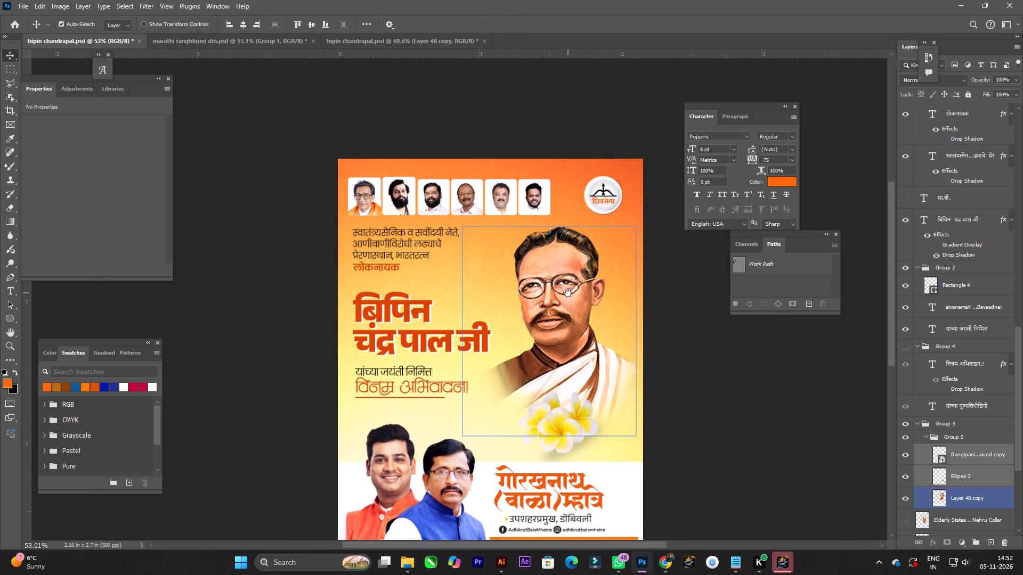
Show the Jayprakash Narayan reference poster (Layer 59) and move it down between the text block and the portrait.
drag(568, 293, 565, 290)
scroll(993, 305, up, 15)
scroll(945, 153, up, 4)
click(906, 327)
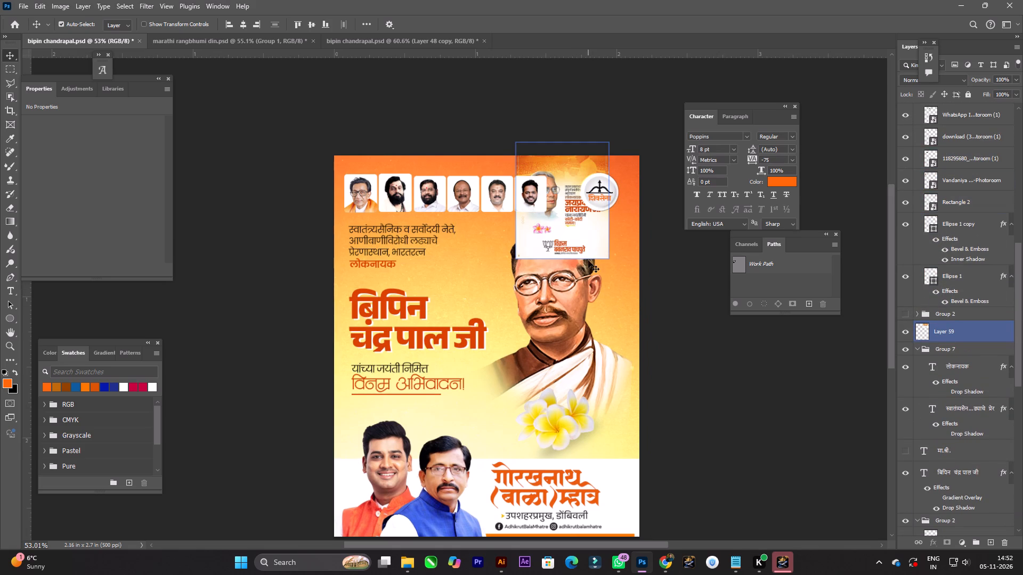
drag(563, 236, 518, 300)
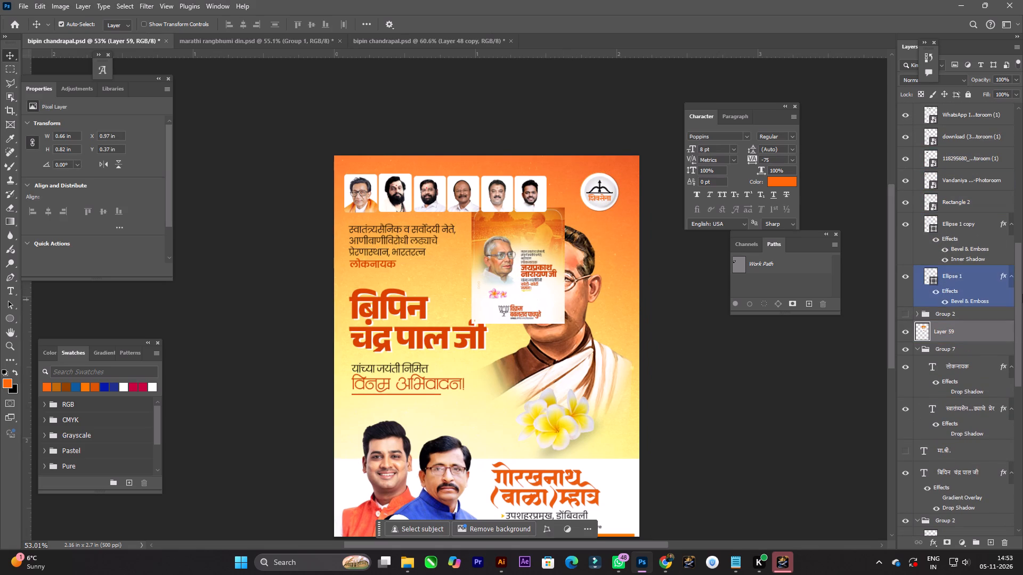
Draw a rectangle shape about 2.05 × 1.96 in around the poster's upper area, enclosing the leader photos, text and portrait.
alt+scroll(564, 263, down, 3)
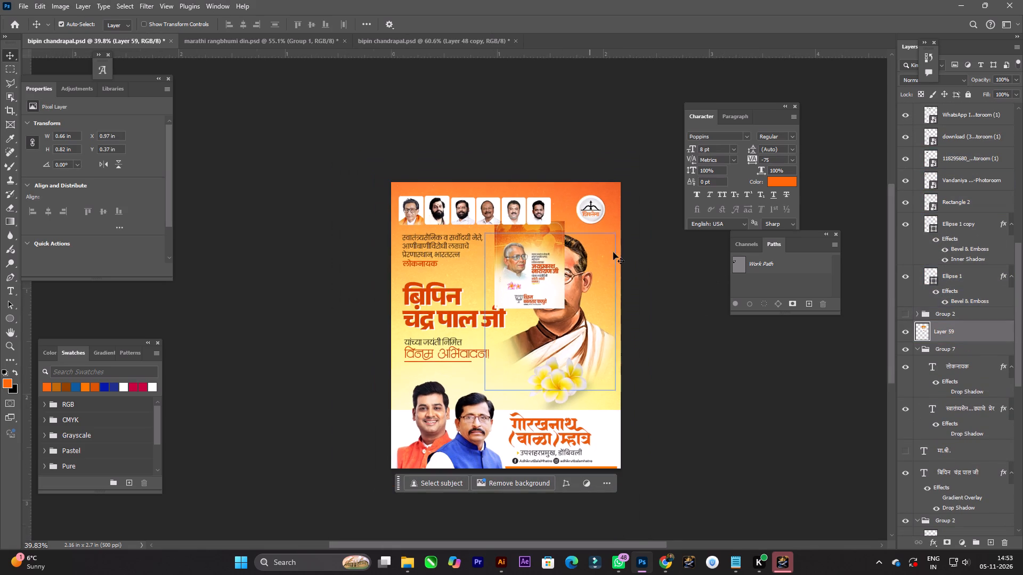
key(space)
key(space)
key(space)
key(space)
key(space)
key(space)
key(space)
key(space)
key(space)
drag(721, 345, 687, 332)
click(4, 313)
right_click(4, 313)
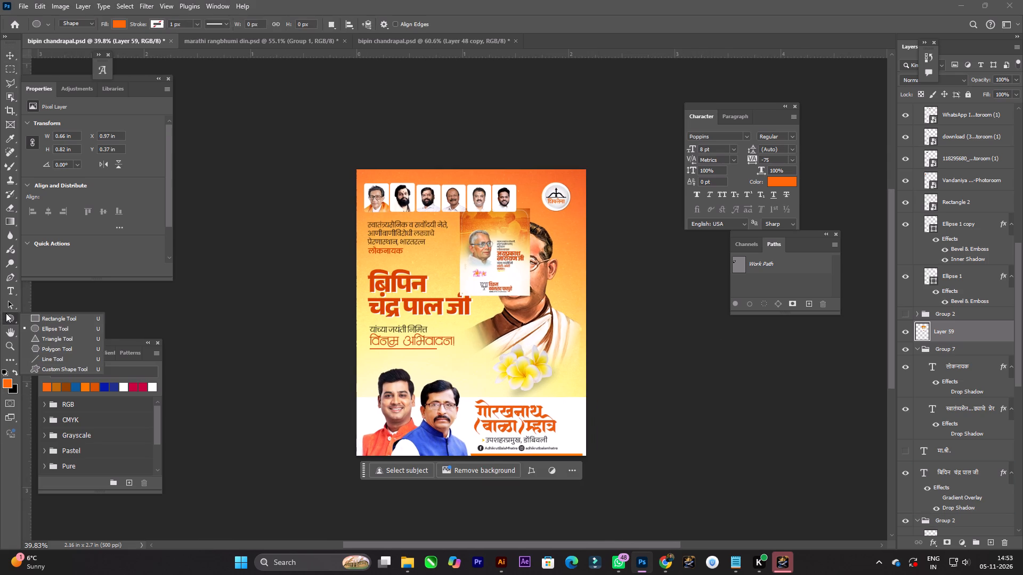
click(42, 321)
drag(361, 183, 396, 218)
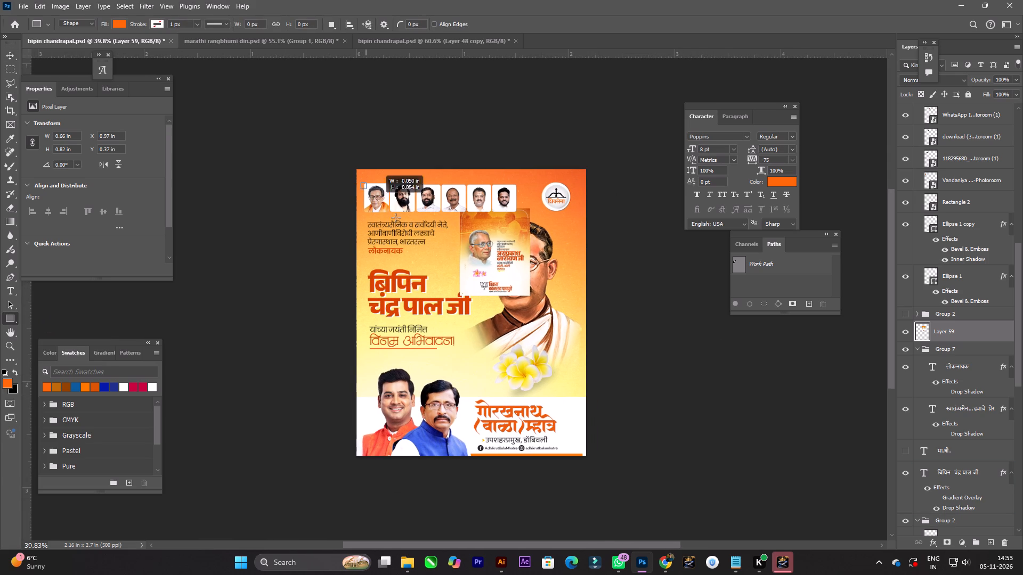
drag(396, 218, 579, 393)
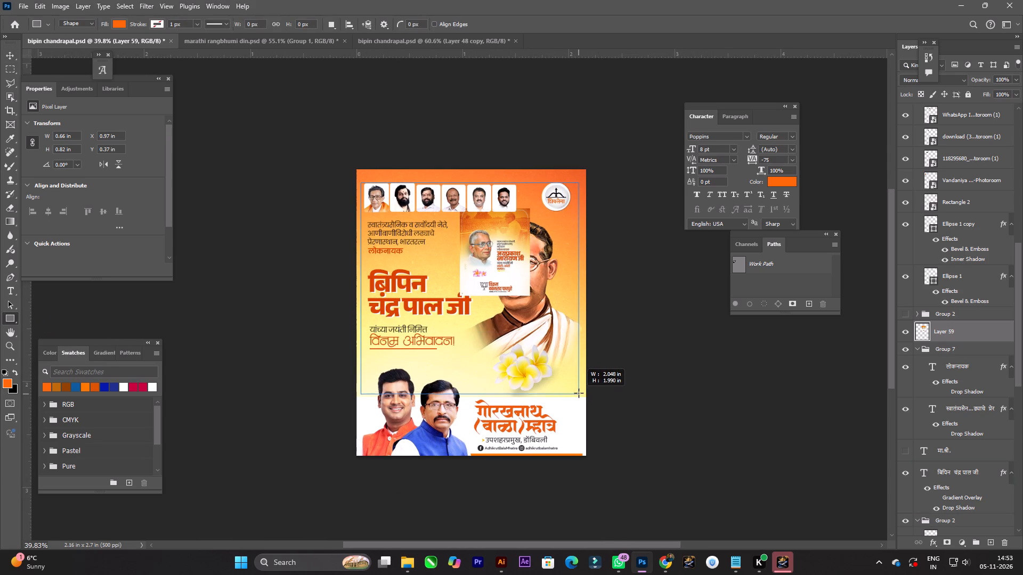
drag(579, 393, 579, 390)
key(v)
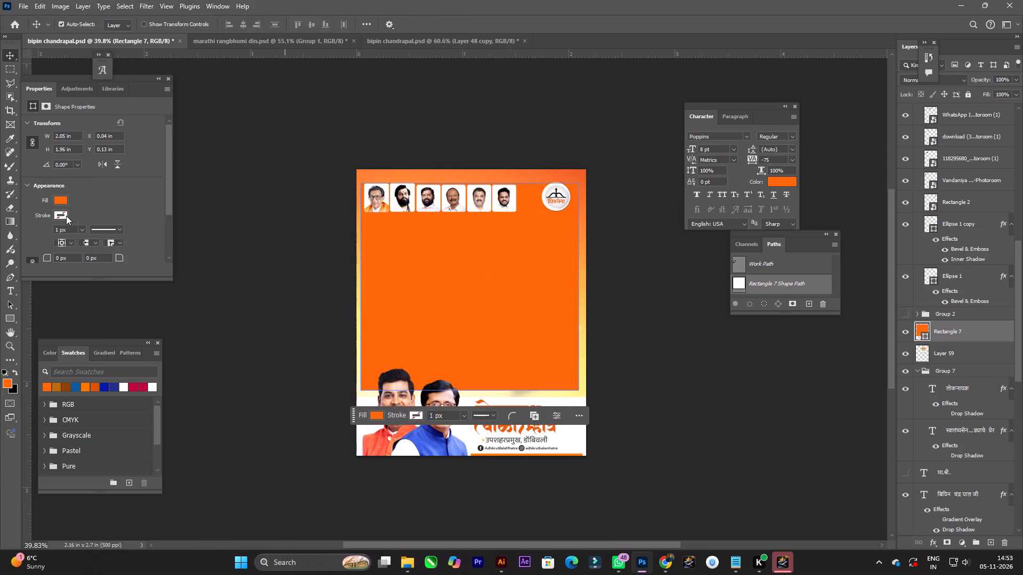
Give the new rectangle no fill and a white stroke of 3 px.
click(64, 201)
click(38, 222)
click(90, 191)
click(62, 218)
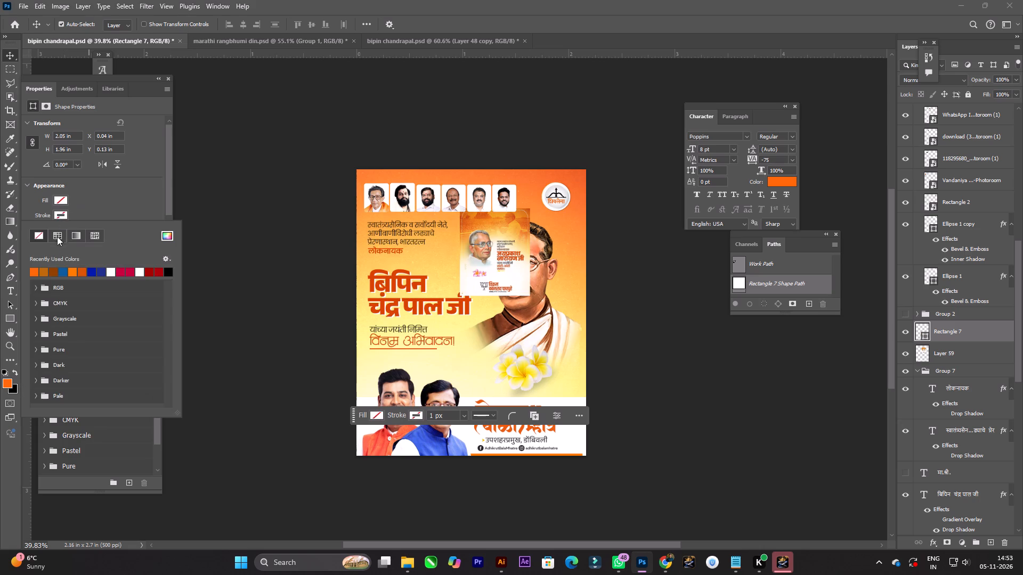
click(114, 273)
click(116, 194)
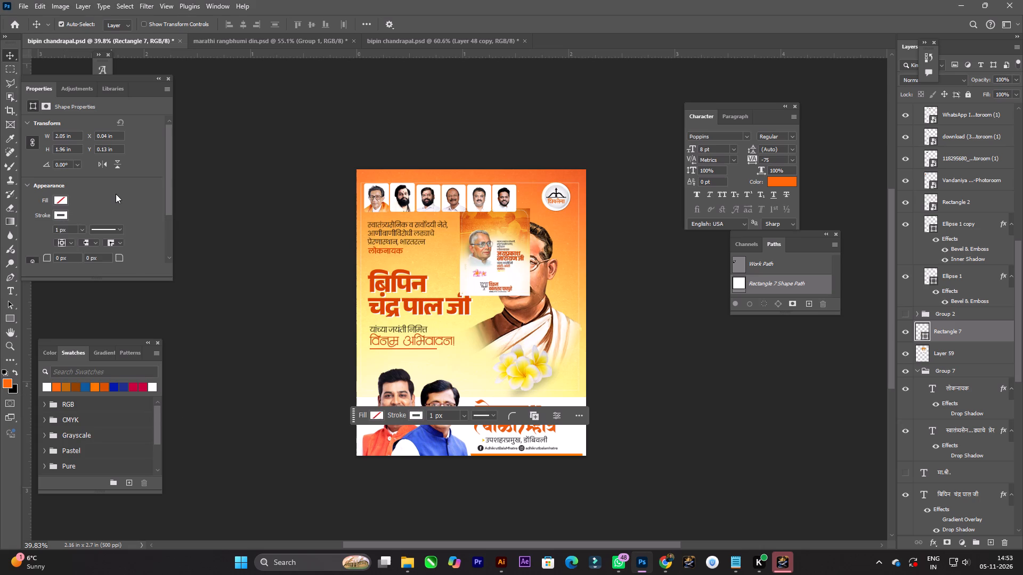
drag(69, 228, 58, 230)
key(BackSpace)
key(BackSpace)
key(BackSpace)
key(BackSpace)
key(3)
key(Return)
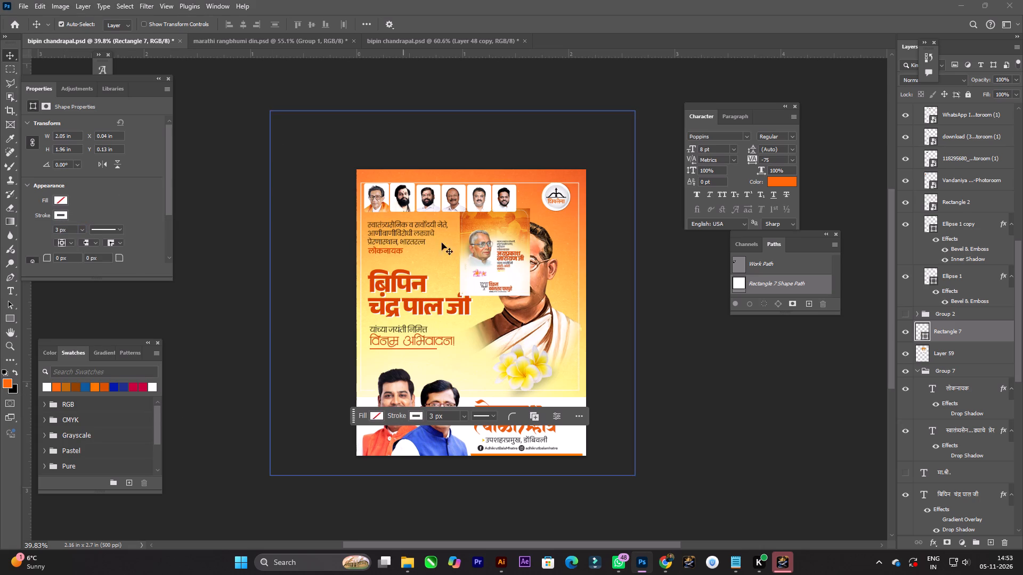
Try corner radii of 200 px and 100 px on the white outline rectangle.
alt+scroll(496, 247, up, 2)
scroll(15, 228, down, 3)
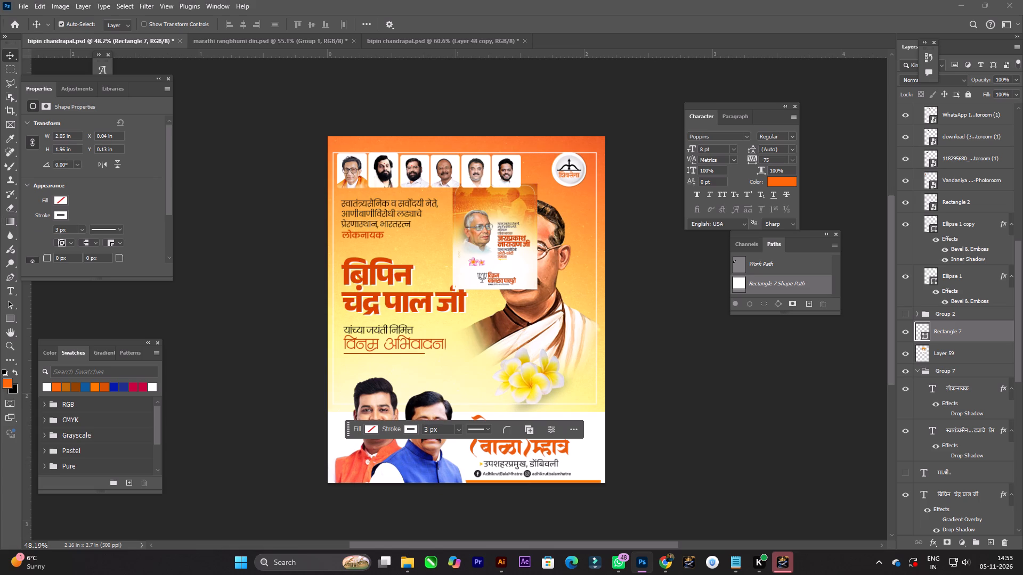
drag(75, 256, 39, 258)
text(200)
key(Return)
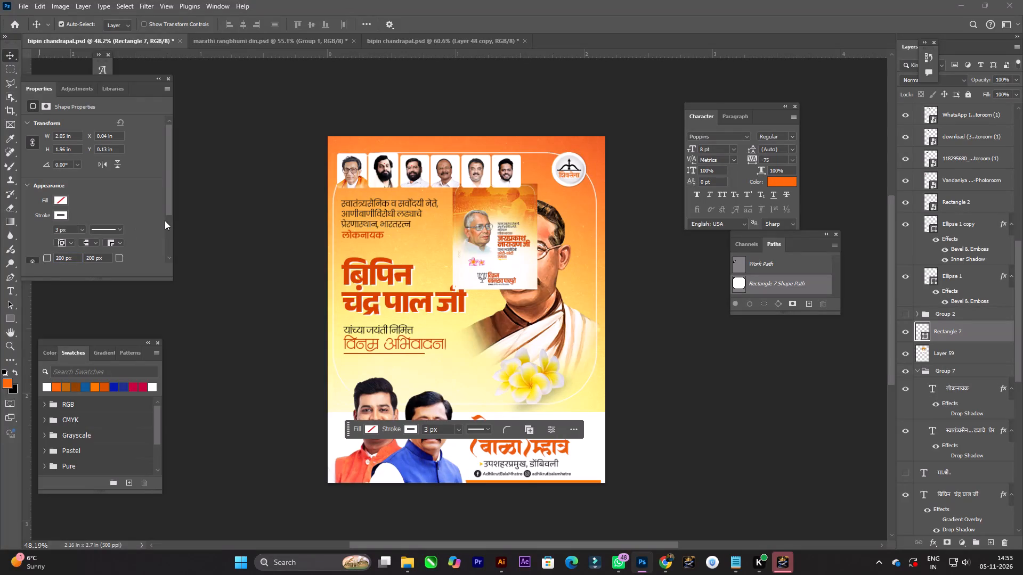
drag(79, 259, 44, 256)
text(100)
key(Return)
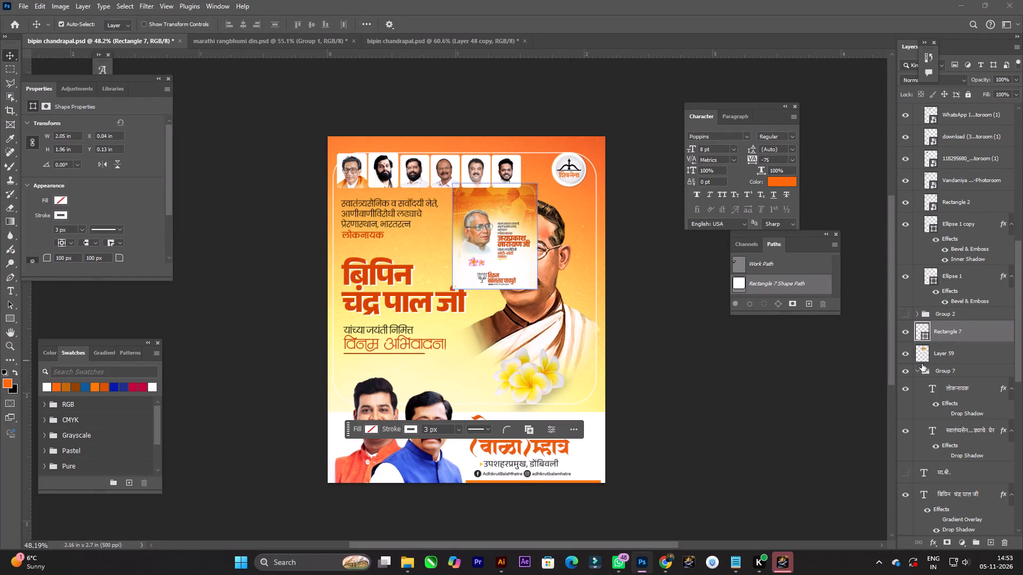
Nudge the outline rectangle up to about 0.05 in below the poster's top edge.
click(948, 333)
key(Up)
key(Up)
key(Up)
key(Up)
key(Up)
key(Up)
key(Up)
key(Up)
key(Up)
key(Up)
key(Up)
key(Up)
key(Up)
key(Up)
key(Up)
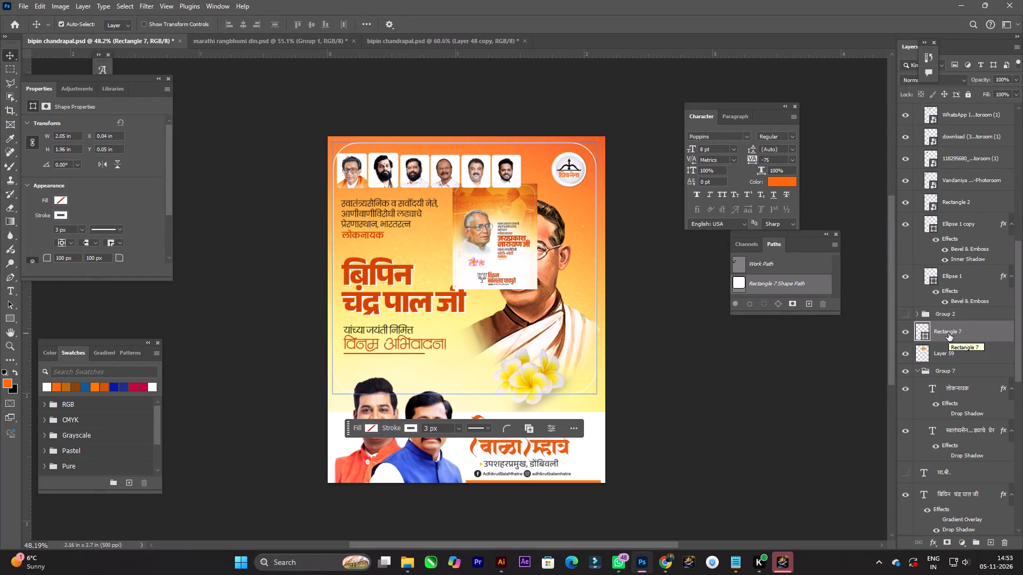
key(Down)
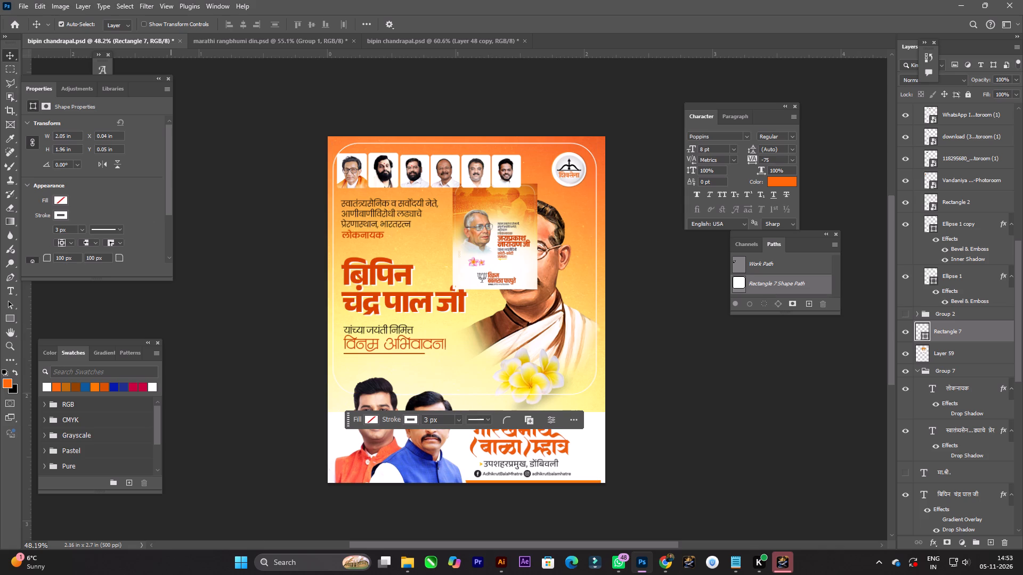
Set the outline rectangle's corner radius to 80 px.
drag(69, 257, 46, 257)
text(80)
key(Return)
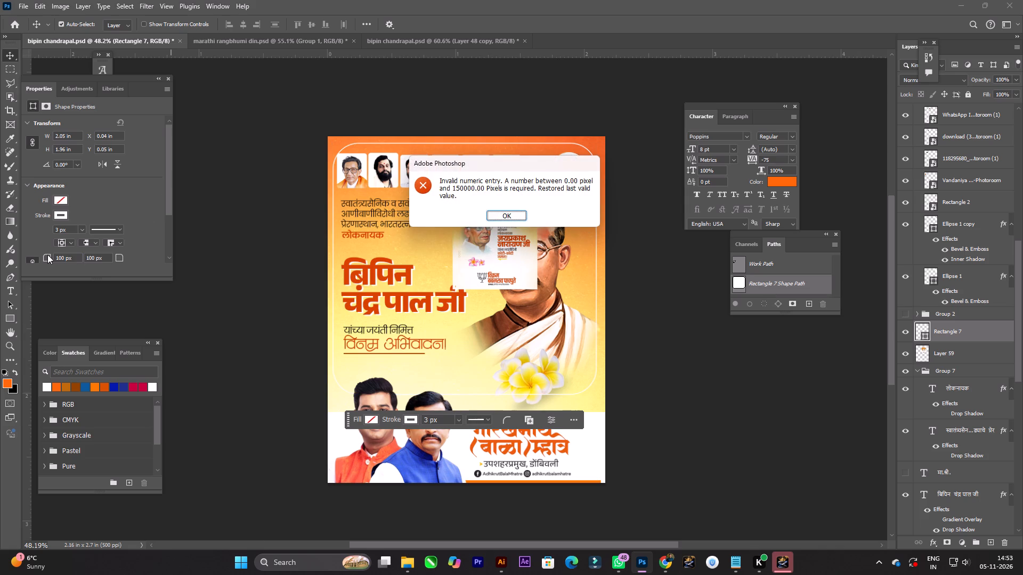
key(Return)
drag(65, 260, 60, 259)
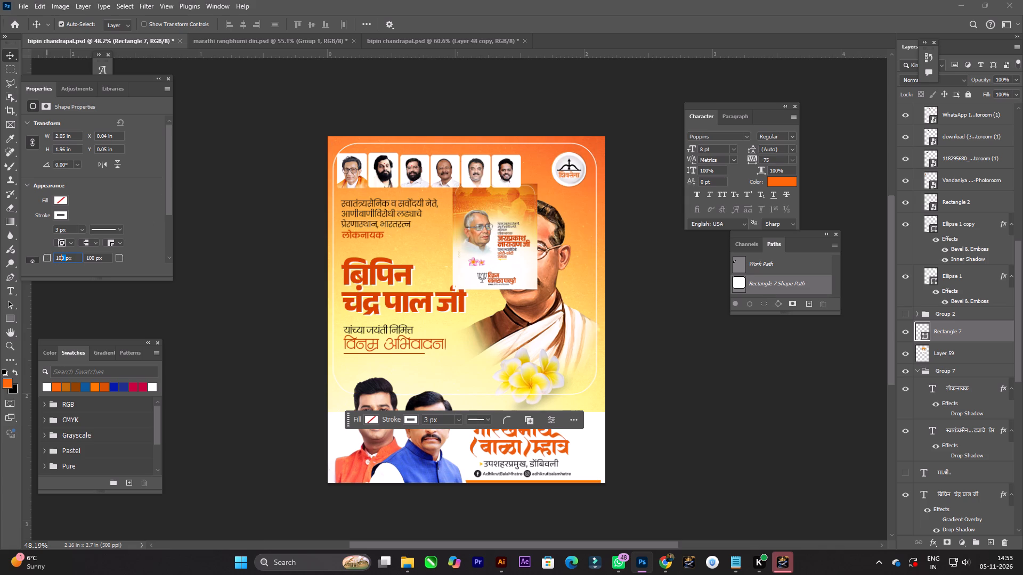
key(BackSpace)
key(BackSpace)
key(BackSpace)
text(80)
key(Return)
Add a blank layer above the outline rectangle and merge the two into one pixel layer.
alt+scroll(644, 223, up, 2)
key(space)
key(space)
key(space)
key(space)
key(space)
key(space)
key(space)
key(space)
key(space)
key(space)
key(space)
key(space)
key(space)
key(space)
key(space)
key(space)
key(space)
key(space)
key(space)
key(space)
drag(598, 219, 570, 223)
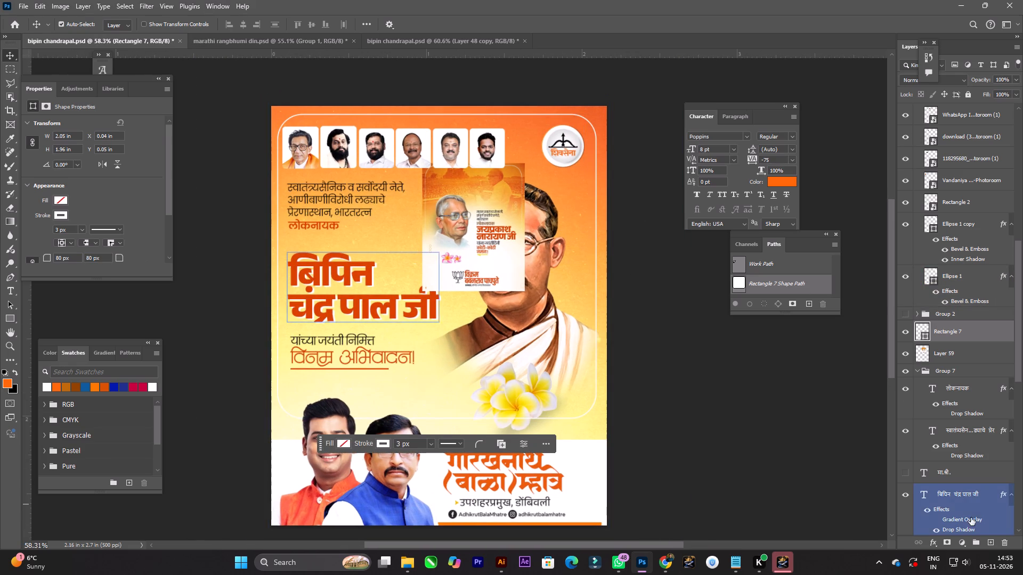
click(990, 544)
ctrl+click(961, 354)
key(ctrl+e)
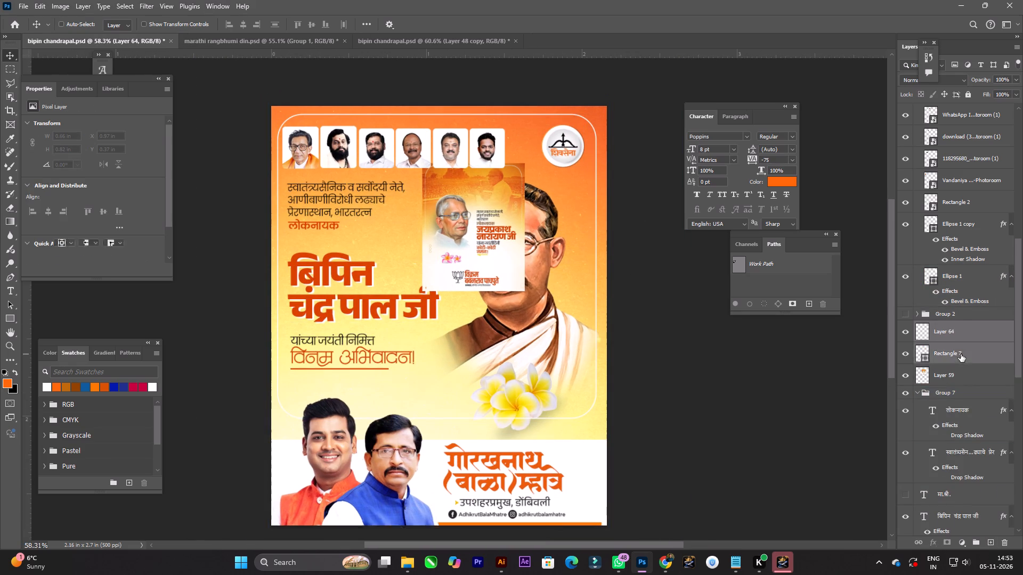
Delete the lower part of the white outline, from about the height of the name downwards, and deselect.
alt+scroll(596, 290, down, 3)
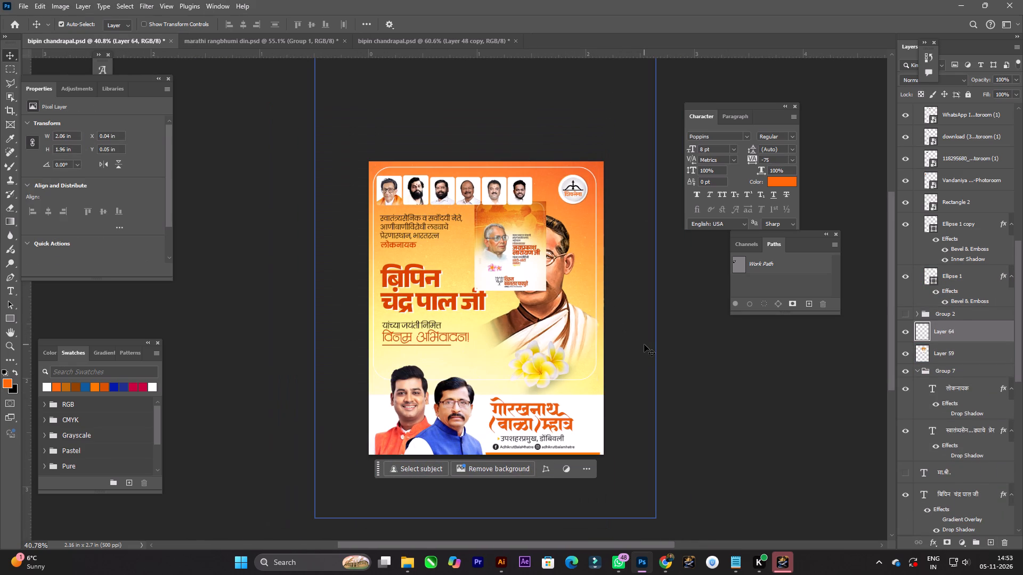
key(m)
key(m)
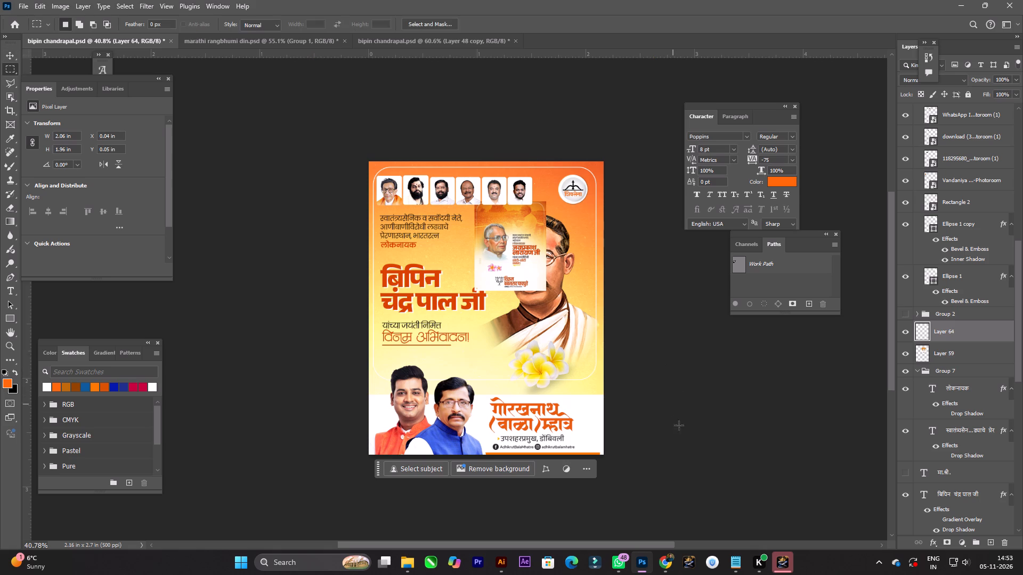
drag(684, 439, 198, 290)
key(Delete)
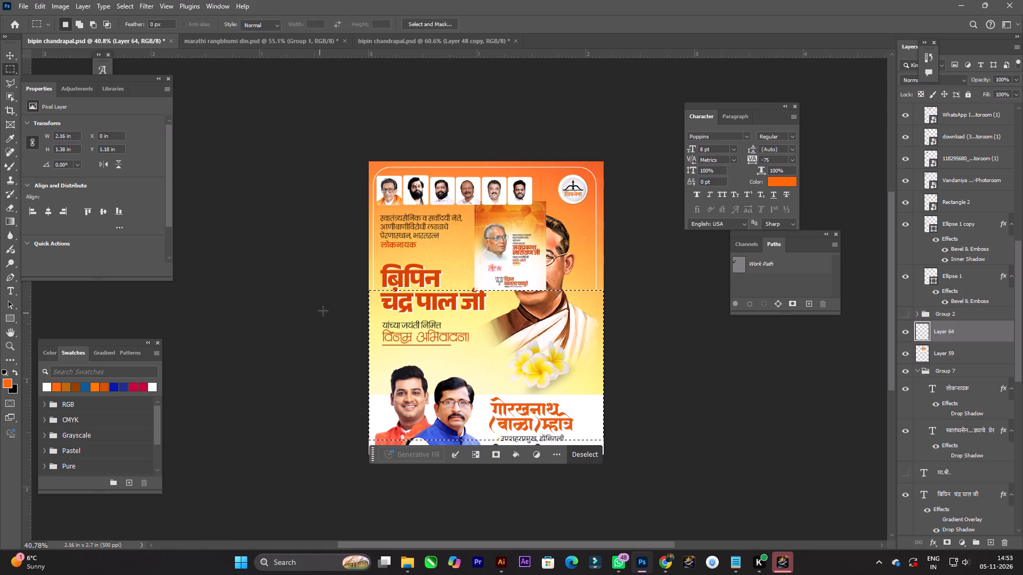
key(ctrl+d)
Fade out the cut lower ends of the outline's two vertical sides with a large soft eraser.
key(e)
click(593, 305)
click(610, 308)
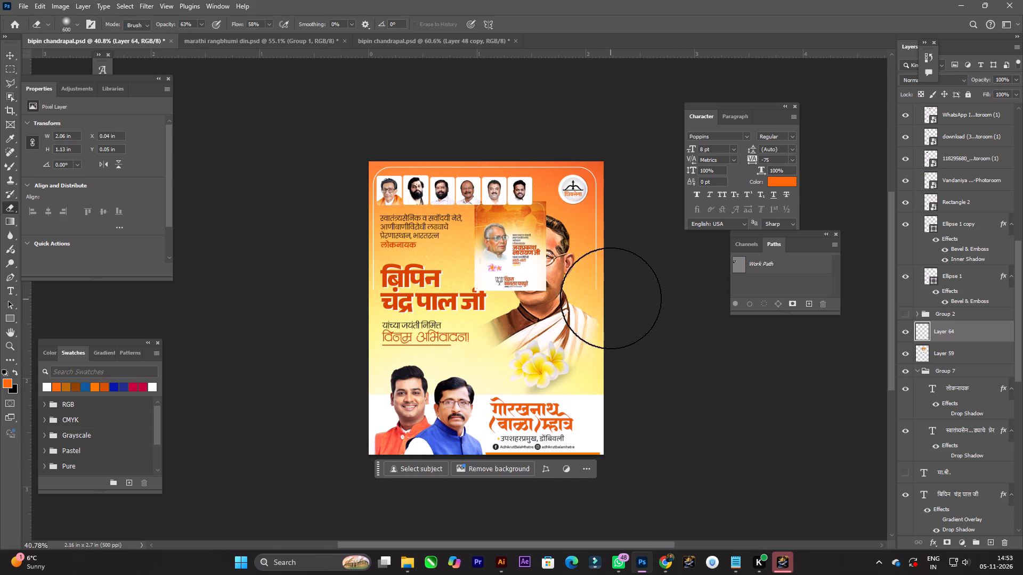
double_click(607, 288)
drag(605, 286, 605, 281)
click(605, 278)
triple_click(604, 274)
drag(603, 279, 599, 286)
drag(596, 292, 569, 305)
drag(438, 309, 403, 302)
drag(394, 295, 384, 298)
drag(379, 298, 372, 295)
double_click(370, 292)
drag(369, 292, 370, 299)
triple_click(369, 297)
triple_click(367, 293)
drag(366, 295, 372, 303)
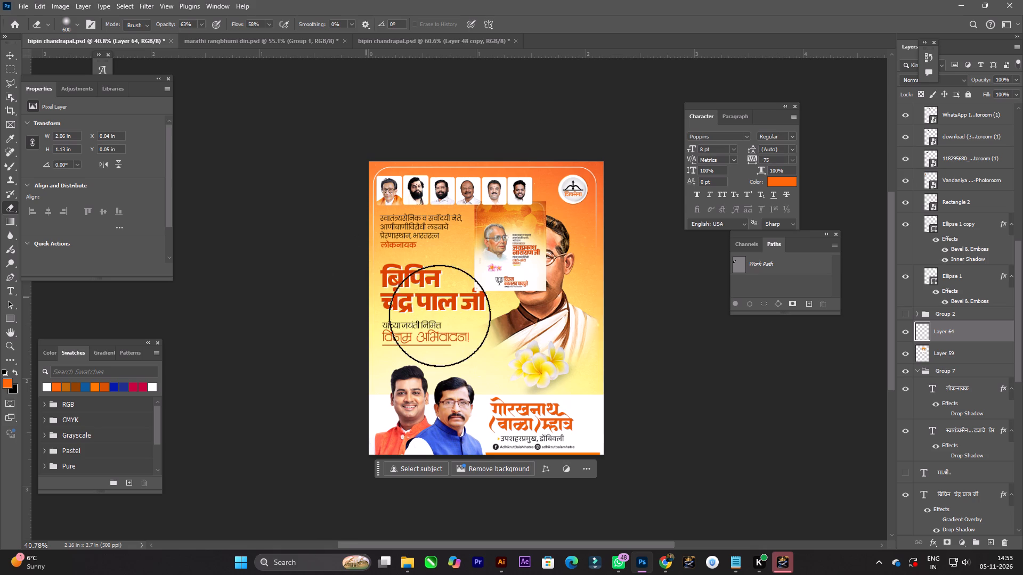
key(v)
Delete the Jayprakash Narayan reference poster that overlaps the portrait.
alt+scroll(624, 252, up, 1)
key(space)
key(space)
key(space)
key(space)
key(space)
key(space)
key(space)
key(space)
key(space)
key(space)
key(space)
key(space)
key(space)
key(space)
key(space)
key(space)
key(space)
key(space)
key(space)
key(space)
drag(628, 252, 593, 264)
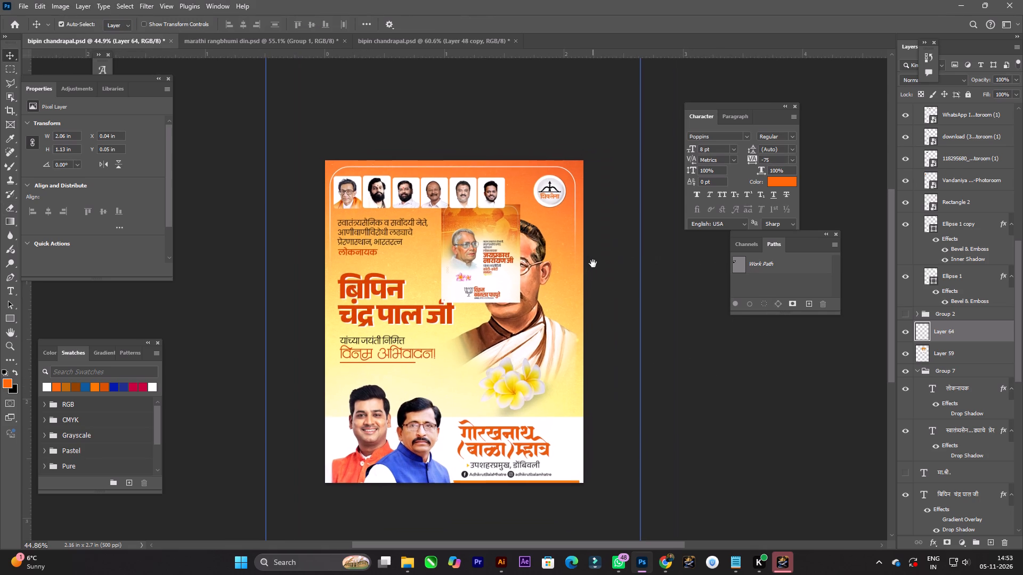
drag(593, 264, 592, 263)
alt+scroll(508, 256, up, 2)
click(496, 240)
key(Delete)
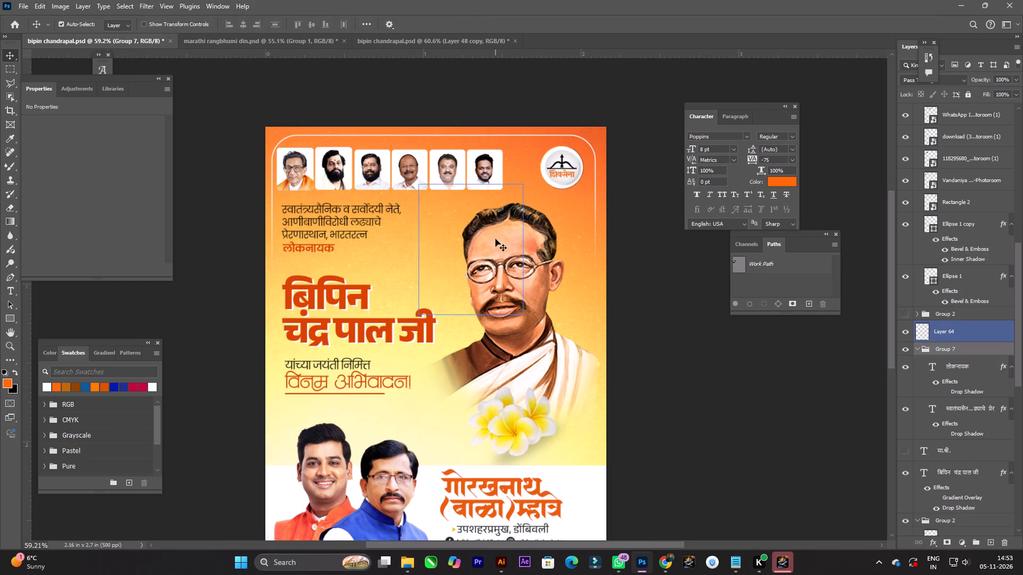
Show the Bipin Chandra Pal reference poster (Layer 63), bring it out of Group 1 to the top of the layer stack, and hide it again.
scroll(989, 274, up, 20)
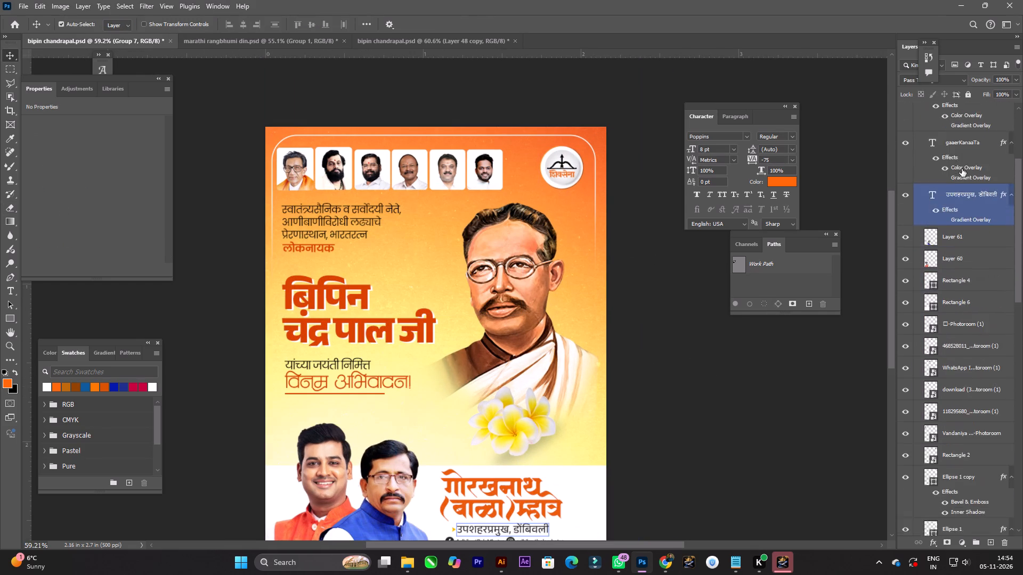
scroll(962, 169, up, 17)
click(903, 131)
click(939, 133)
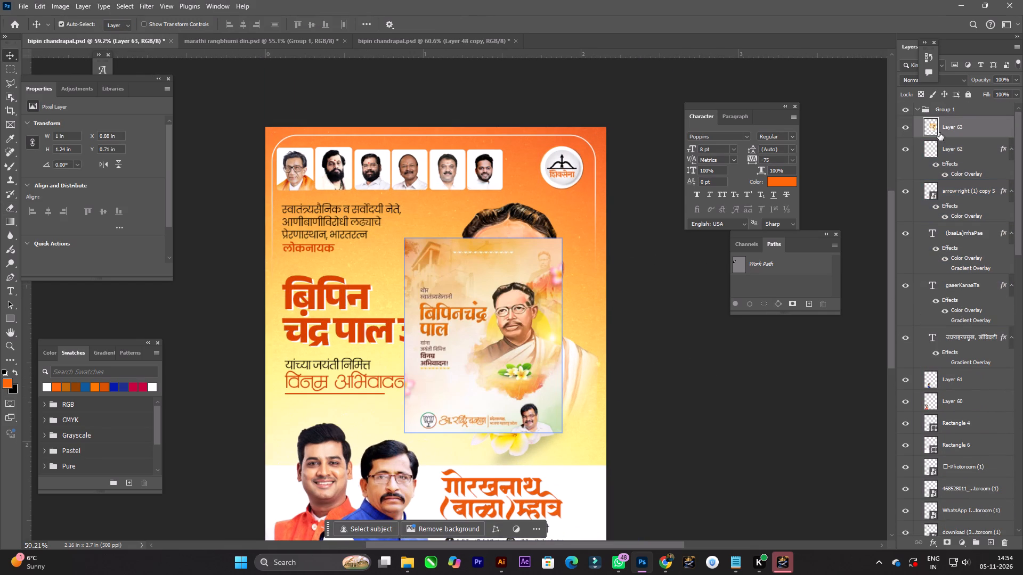
key(ctrl+bracketright)
key(ctrl+bracketright)
key(ctrl+bracketright)
key(ctrl+bracketright)
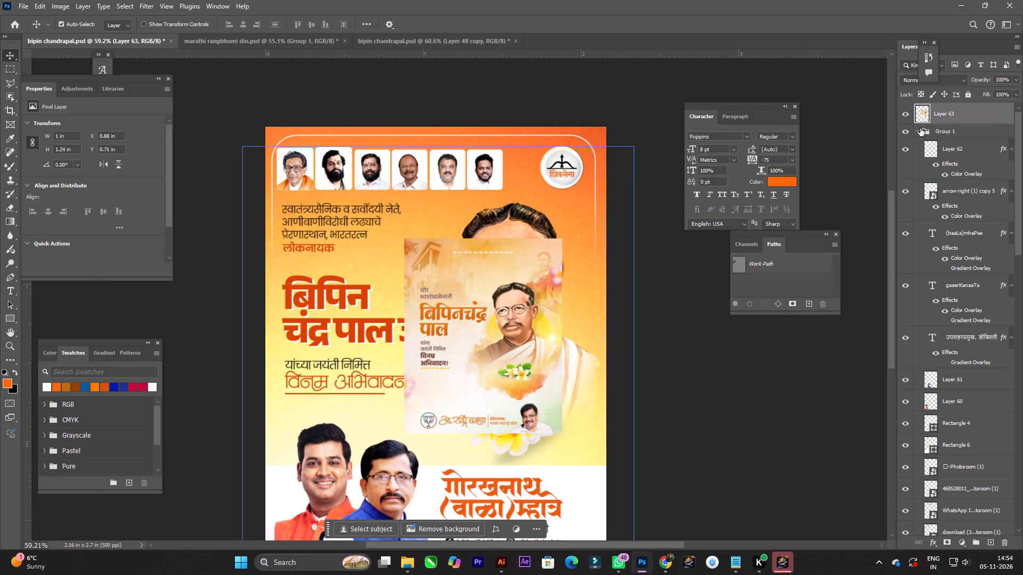
click(906, 115)
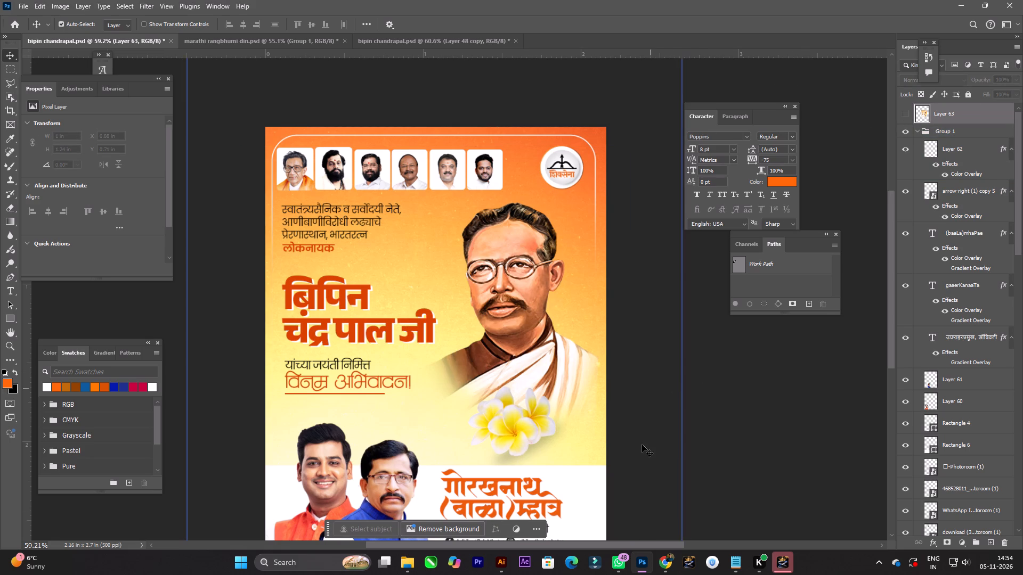
Save the Bipin Chandra Pal poster file.
key(ctrl+s)
Switch to Chrome and run a Google Images search for "paint png" in a new tab.
click(663, 562)
click(889, 0)
click(916, 11)
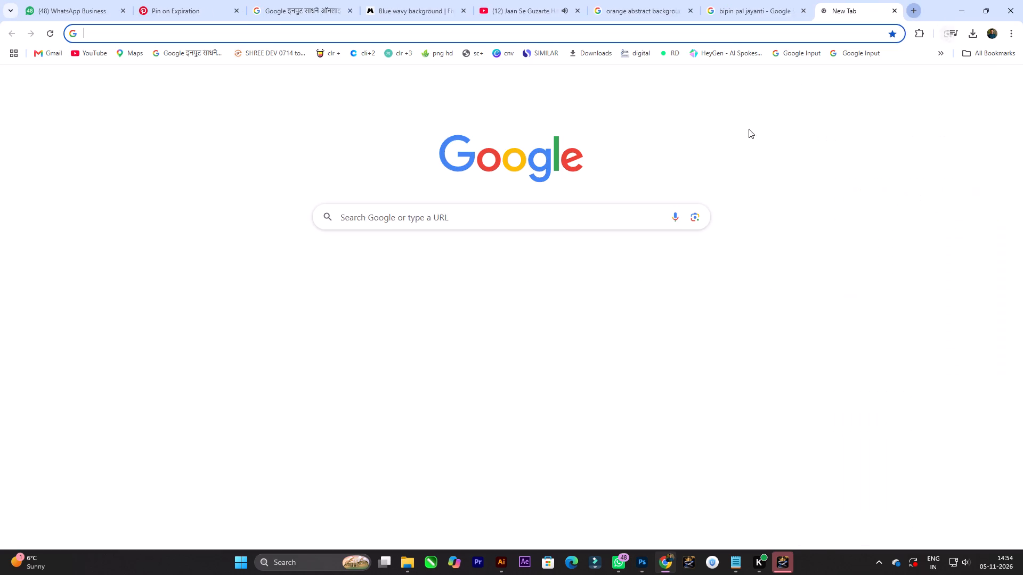
click(599, 218)
text(paint png)
key(space)
key(Return)
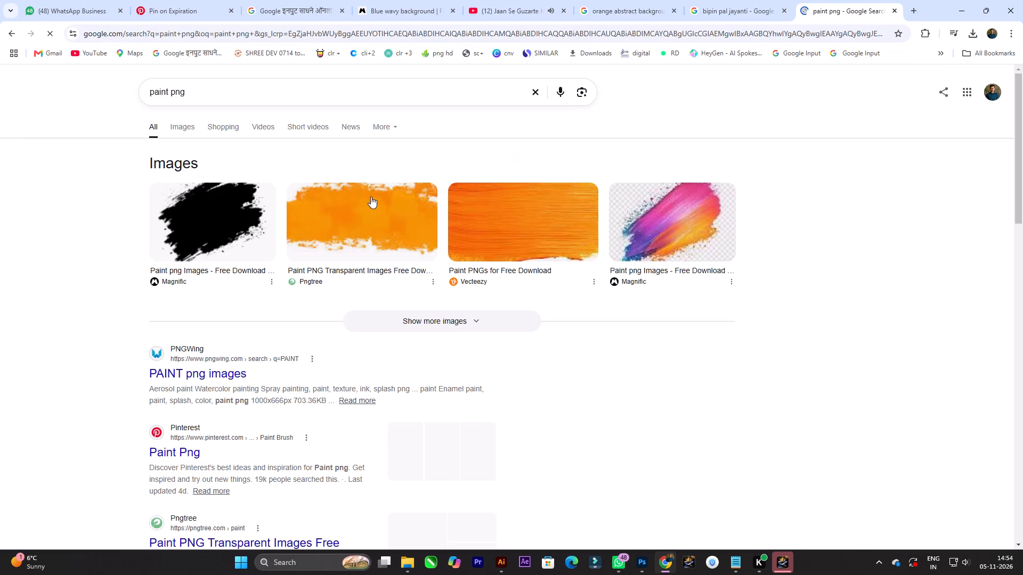
click(186, 133)
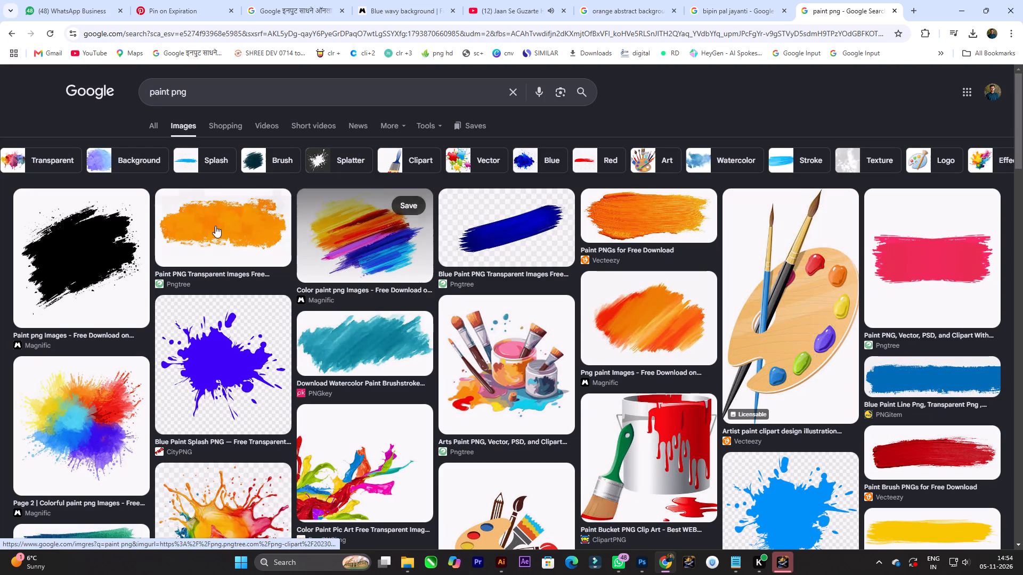
Open the Pngtree source of the orange paint image result and bring up its "Orange Paint Brush Stroke" page.
click(213, 226)
right_click(803, 326)
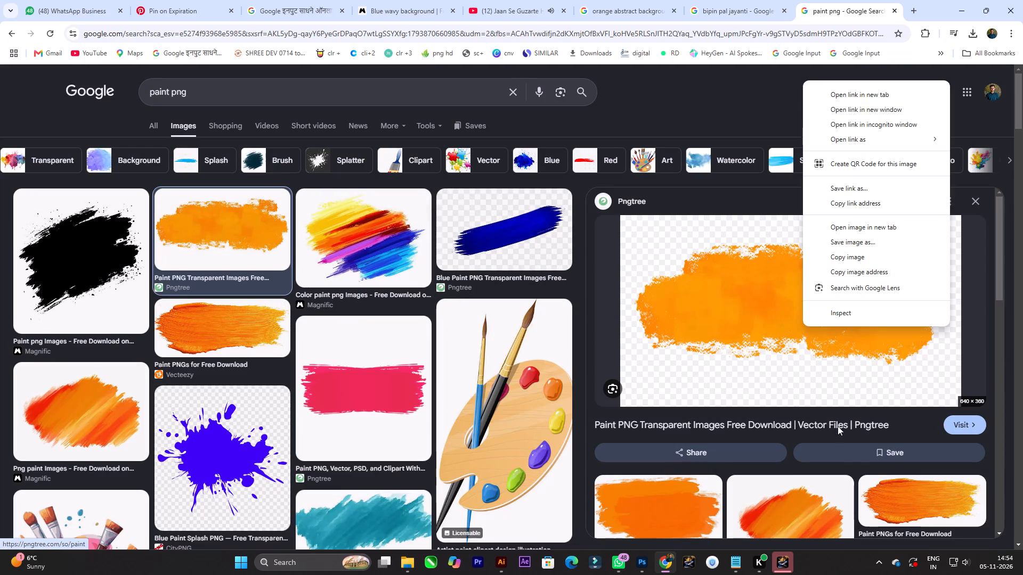
click(972, 430)
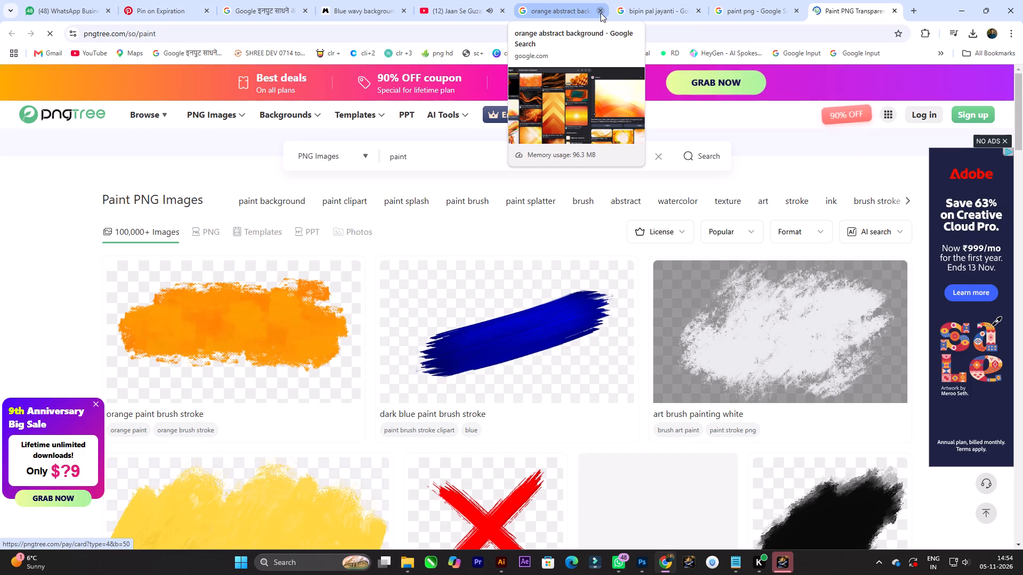
click(193, 306)
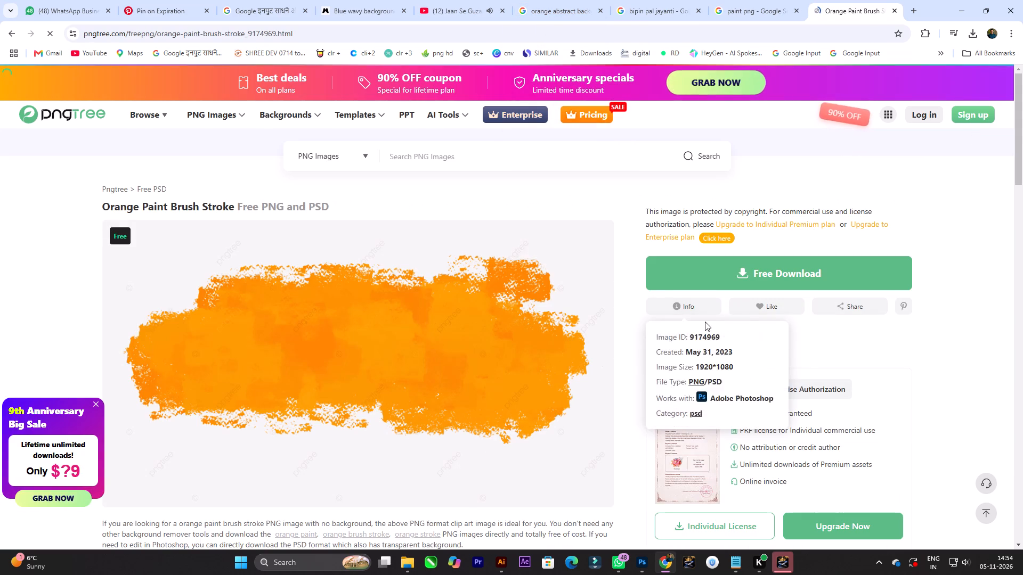
Try the free download of the Orange Paint Brush Stroke image, dismissing the login dialog.
click(814, 263)
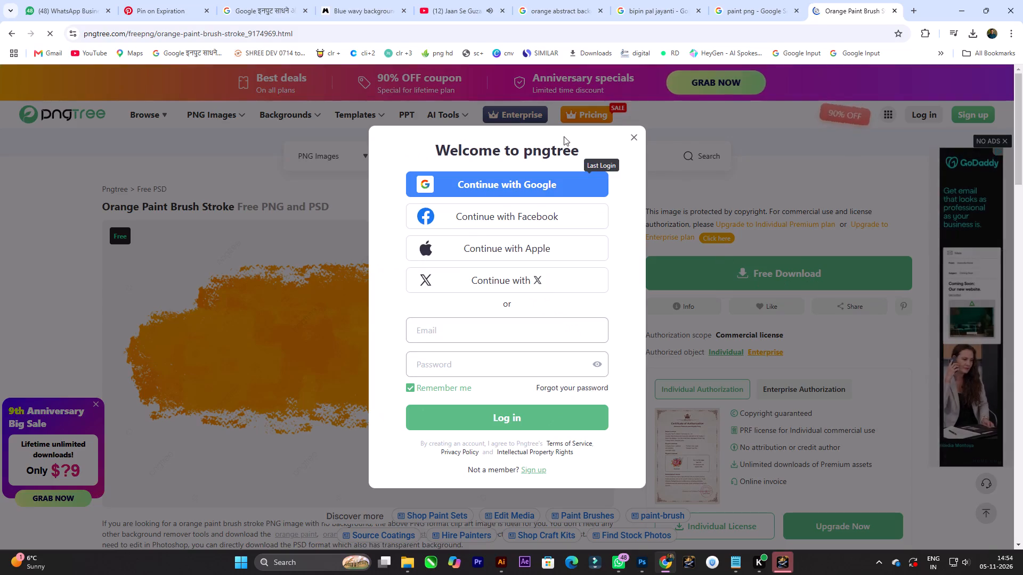
click(634, 136)
click(715, 272)
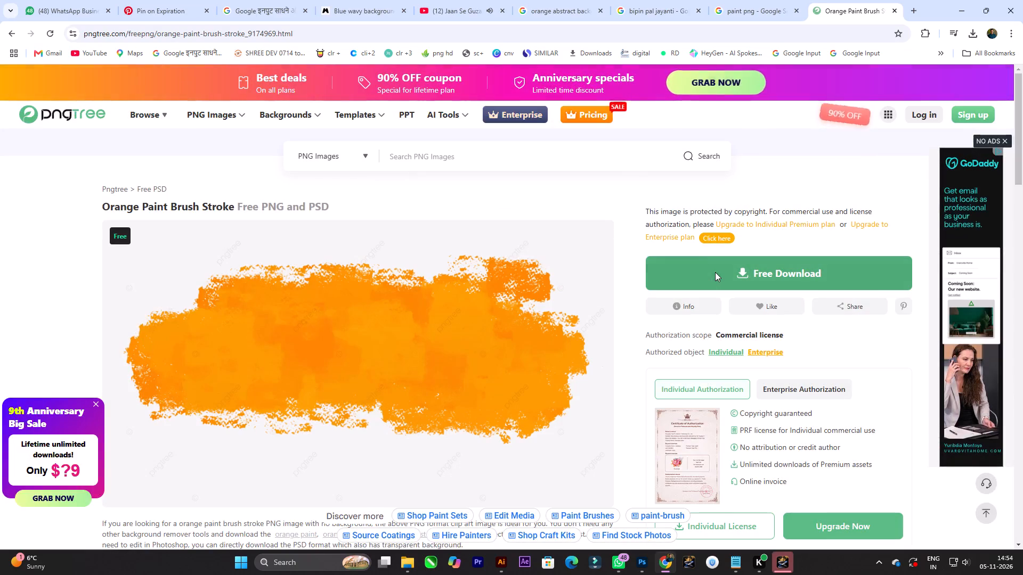
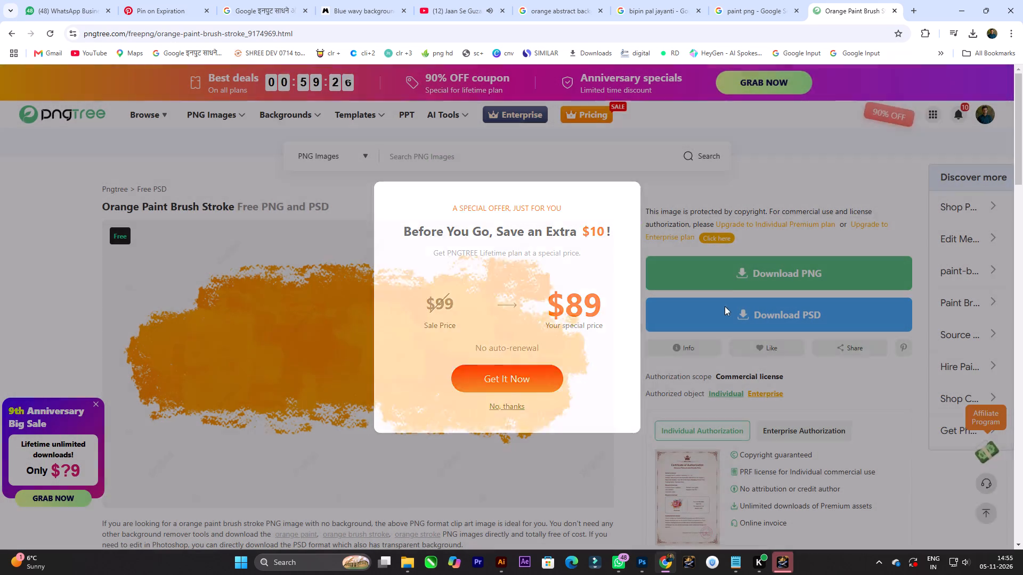
Start the free-plan Relax Download of the Orange Paint Brush Stroke PNG.
click(737, 277)
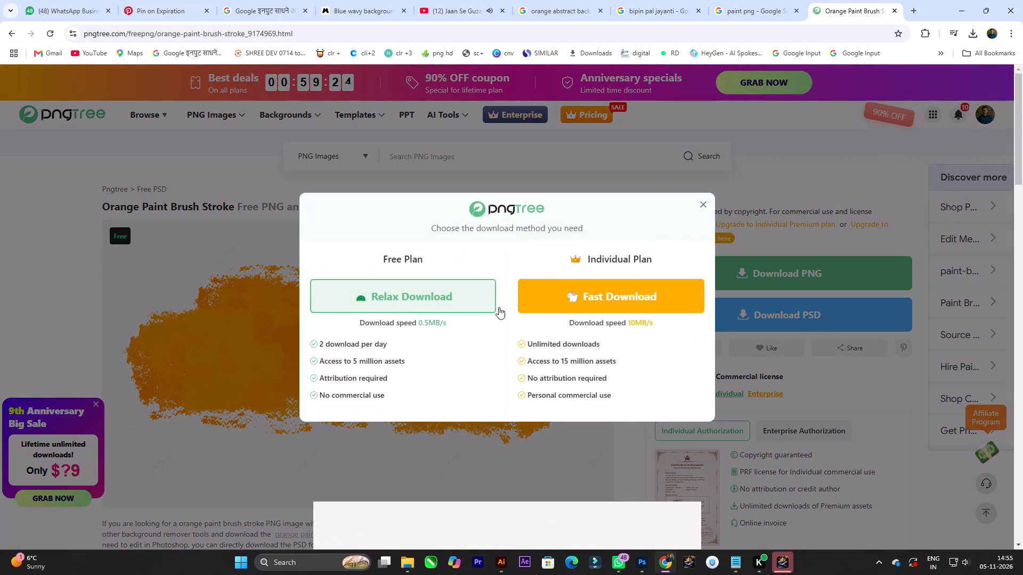
click(412, 300)
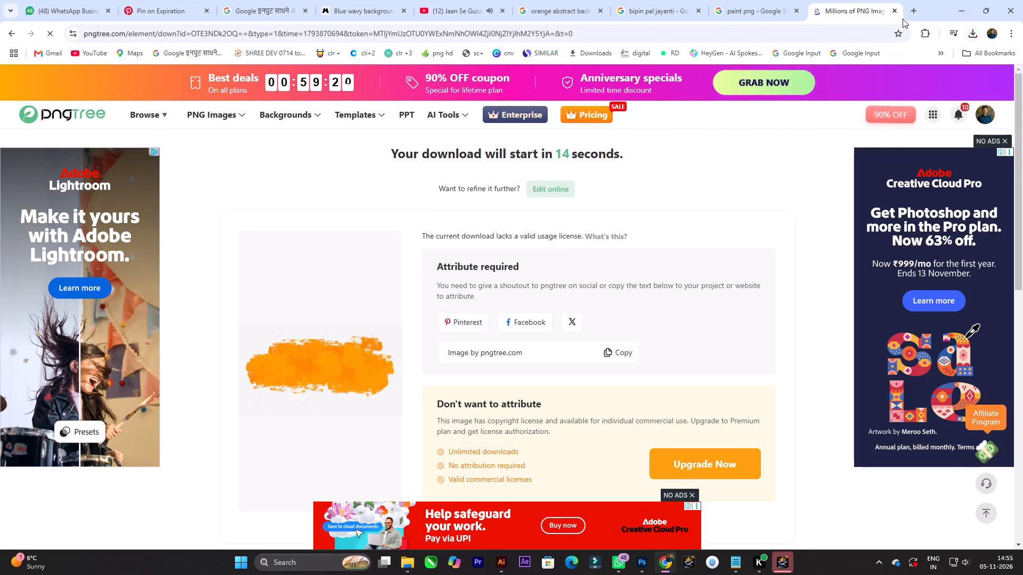
Search Google for "paint splash png" in a new tab.
click(912, 10)
click(547, 211)
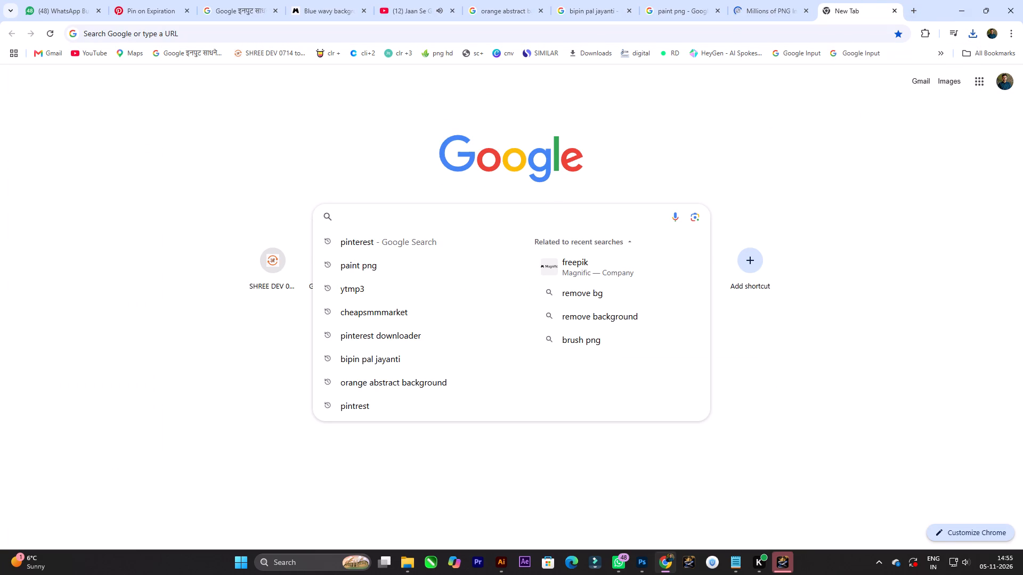
text(pains)
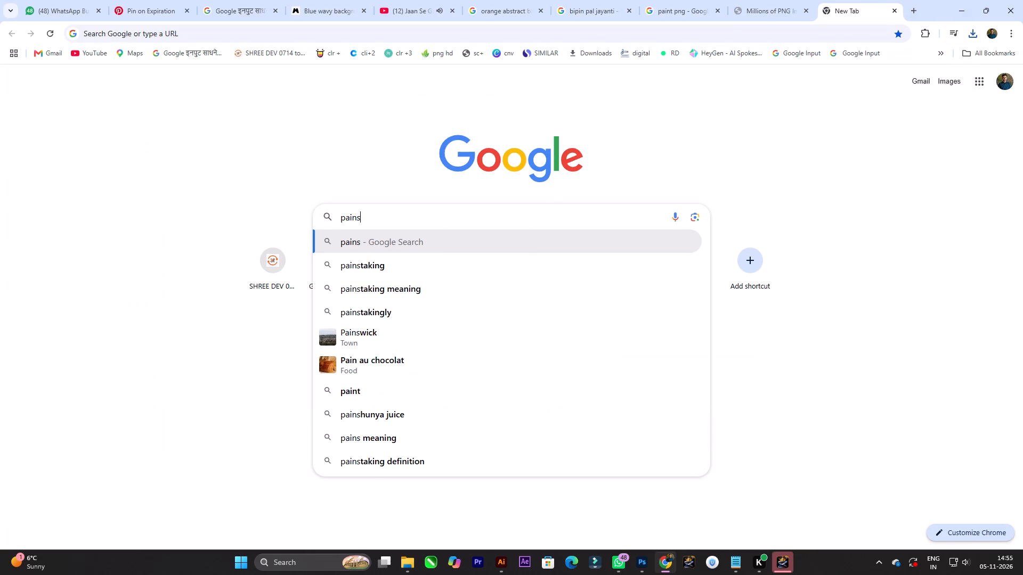
key(BackSpace)
key(t)
key(space)
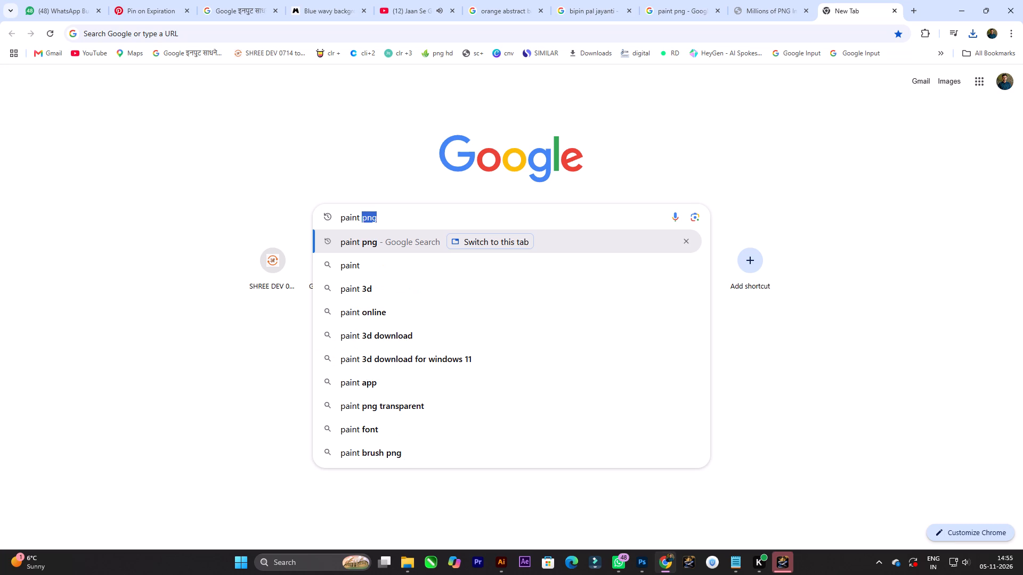
text(splash png)
key(space)
key(Return)
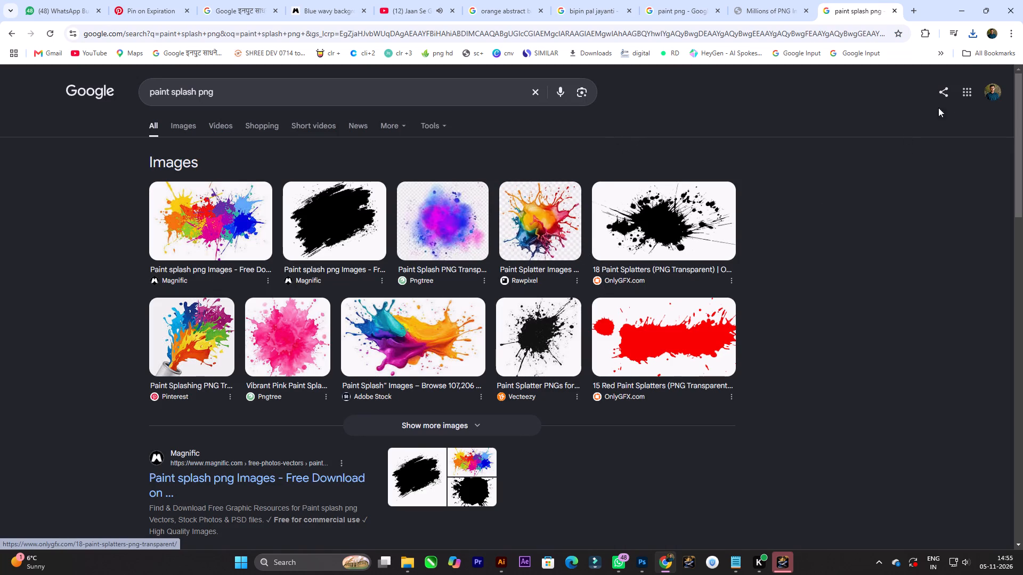
Bring the downloaded orange paint brush stroke PNG into the Bipin Chandra Pal poster in Photoshop and place it.
click(975, 37)
drag(868, 85, 648, 574)
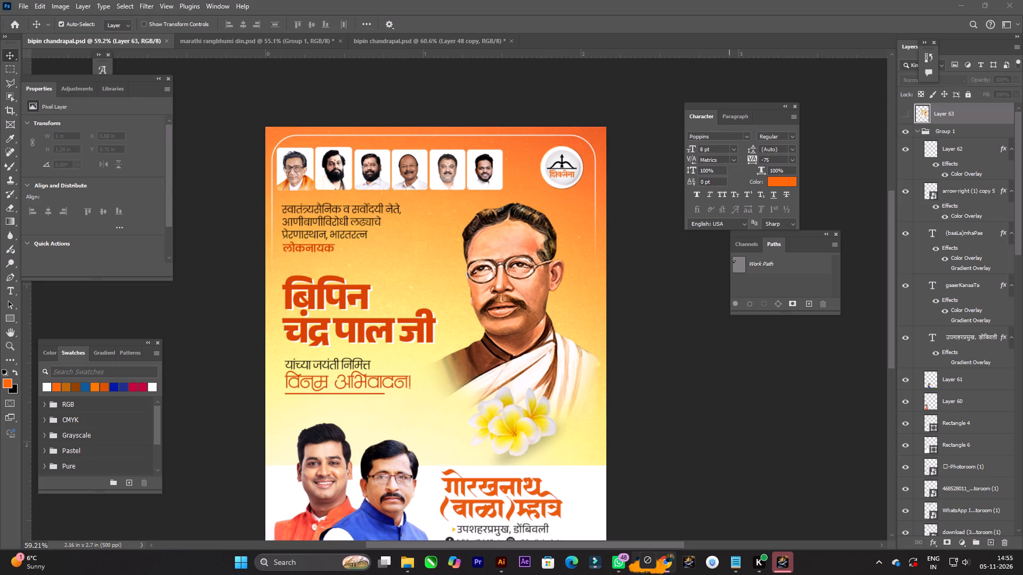
drag(648, 574, 402, 242)
key(Return)
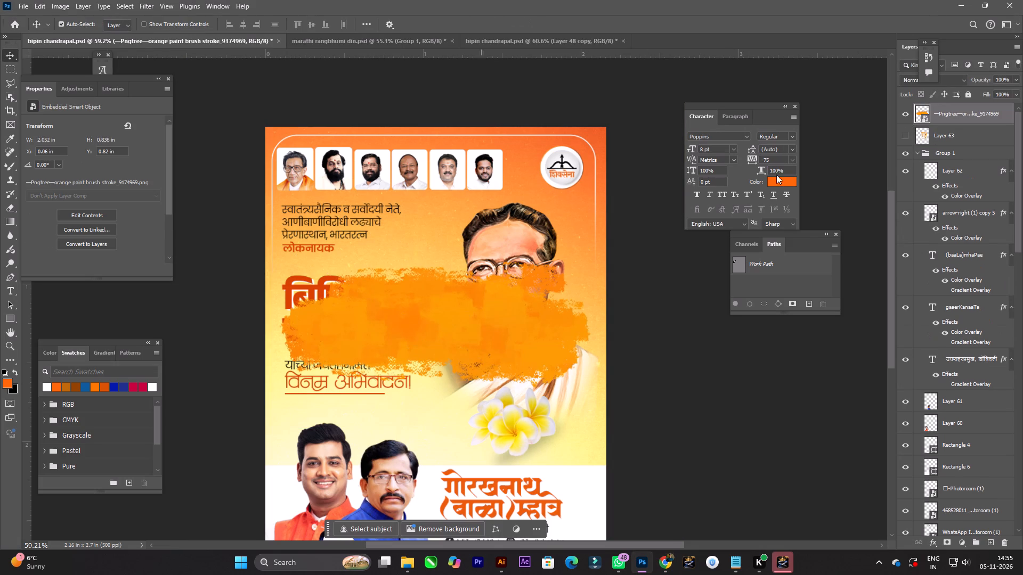
Temporarily show the reference poster in Layer 63, shifting the paint stroke aside to compare the design.
click(909, 133)
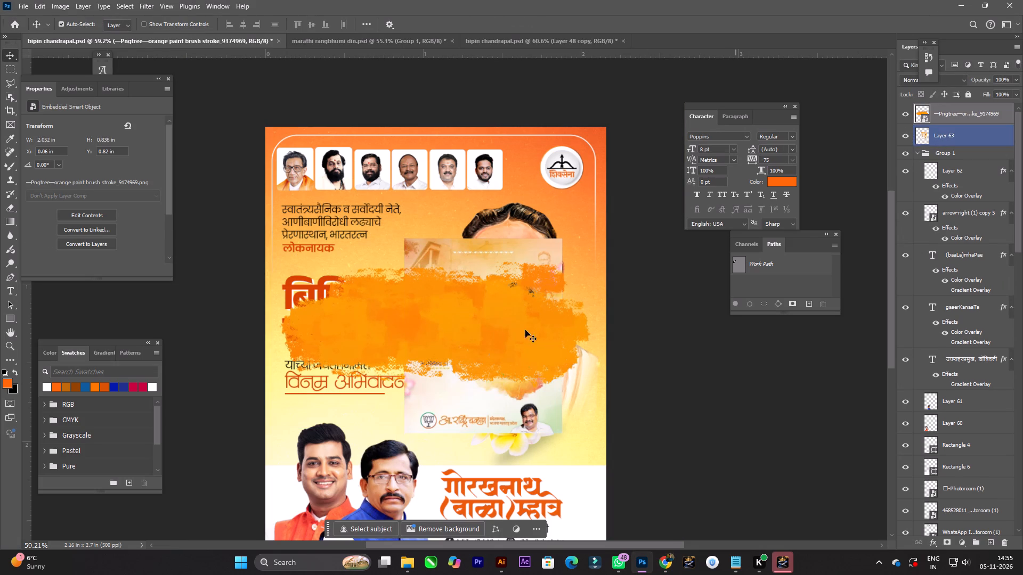
drag(503, 330, 430, 385)
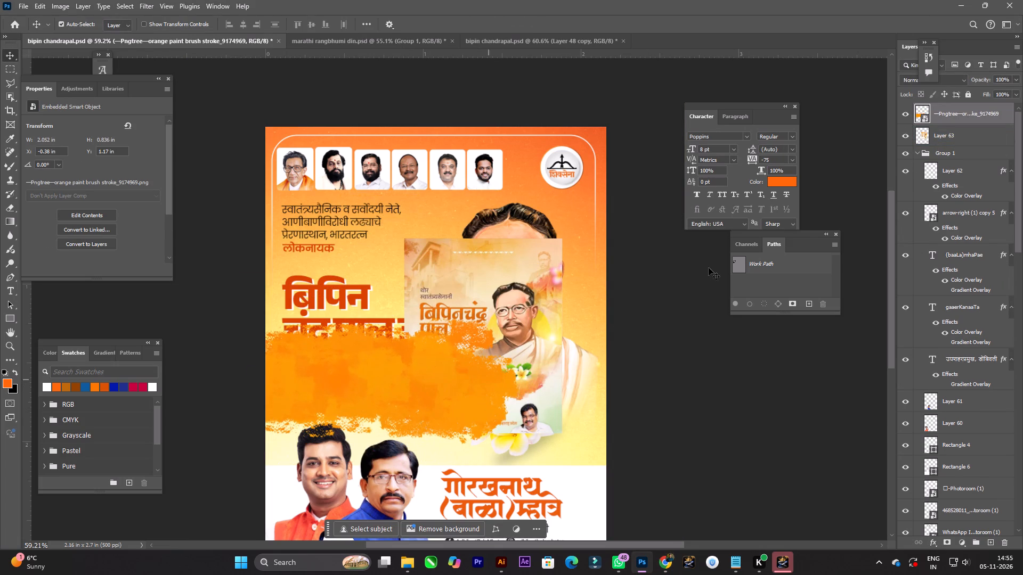
click(907, 133)
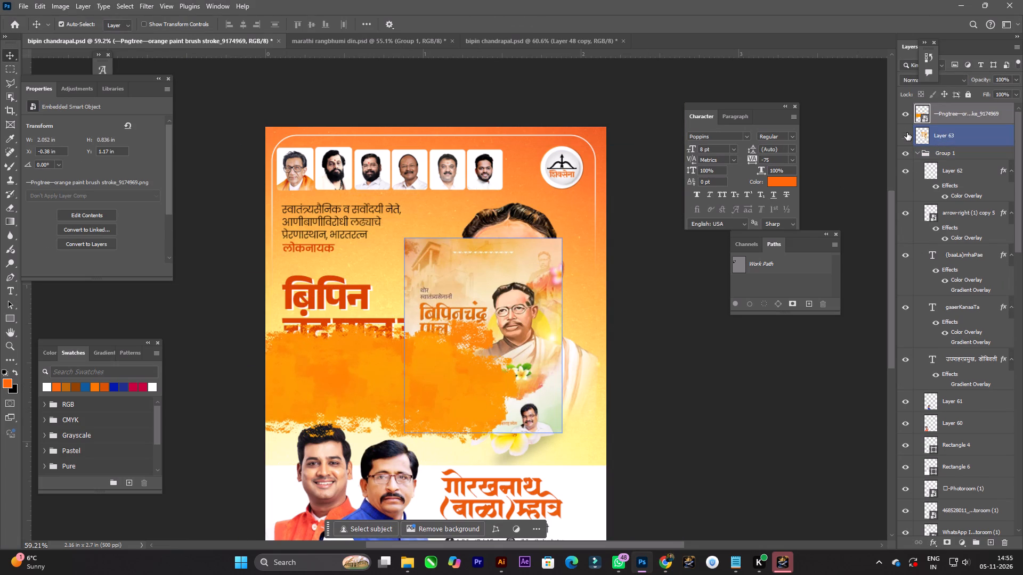
double_click(907, 133)
Move the paint stroke layer into Group 5 directly above the portrait layer by cutting and pasting, and rasterize it.
click(475, 395)
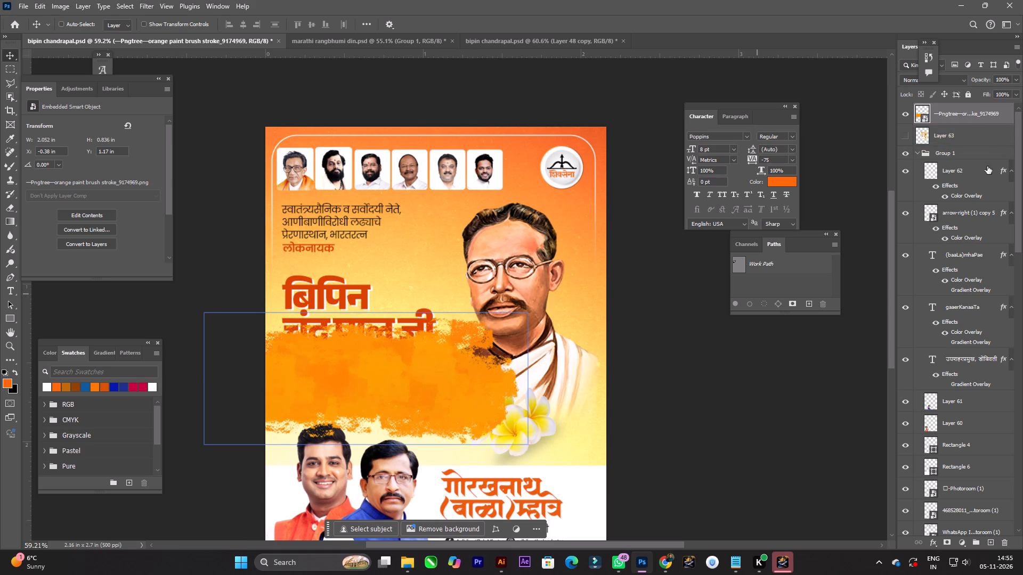
key(ctrl+c)
key(Delete)
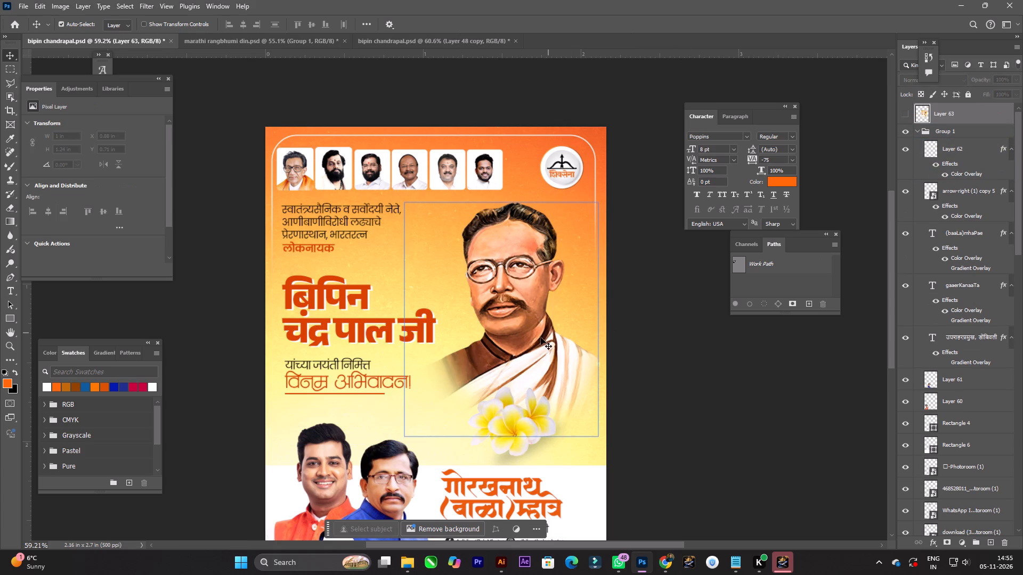
click(540, 338)
key(ctrl+v)
scroll(1004, 459, down, 8)
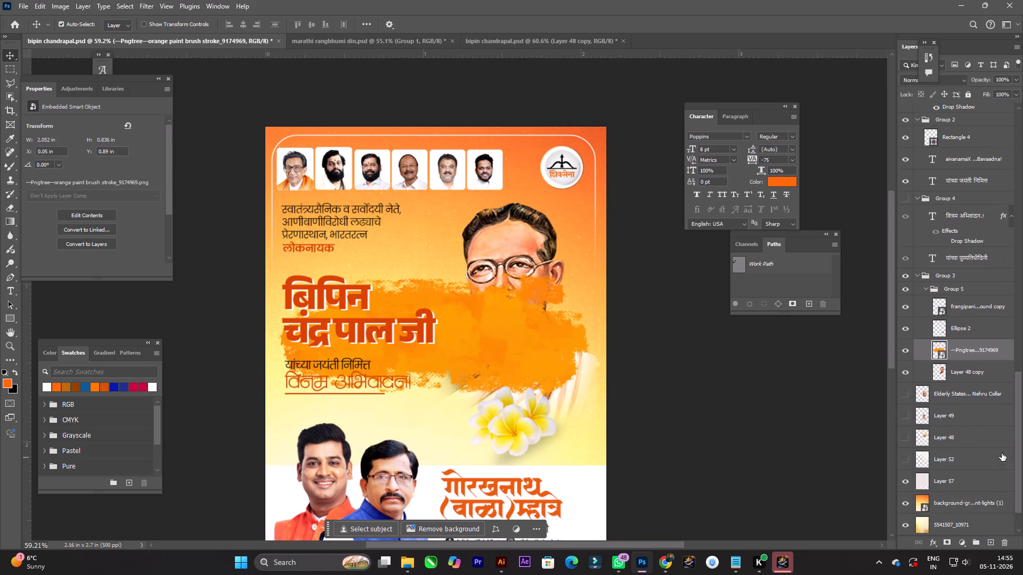
right_click(964, 346)
click(905, 510)
Scale the paint stroke to about 60%, tilt it upward across the portrait's shawl, and send it behind the portrait.
key(ctrl+t)
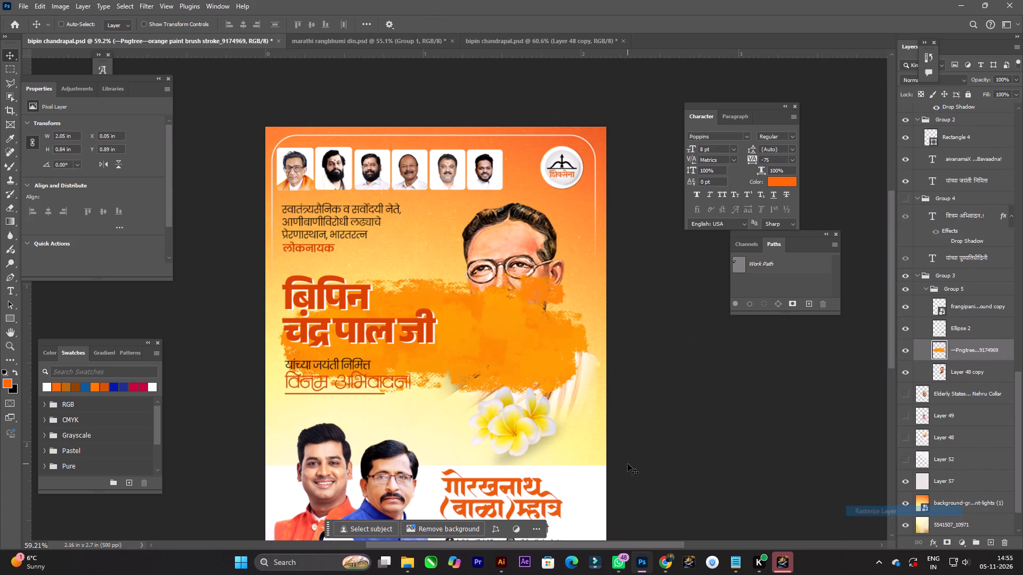
alt+drag(599, 265, 527, 273)
drag(640, 326, 648, 274)
drag(442, 341, 515, 389)
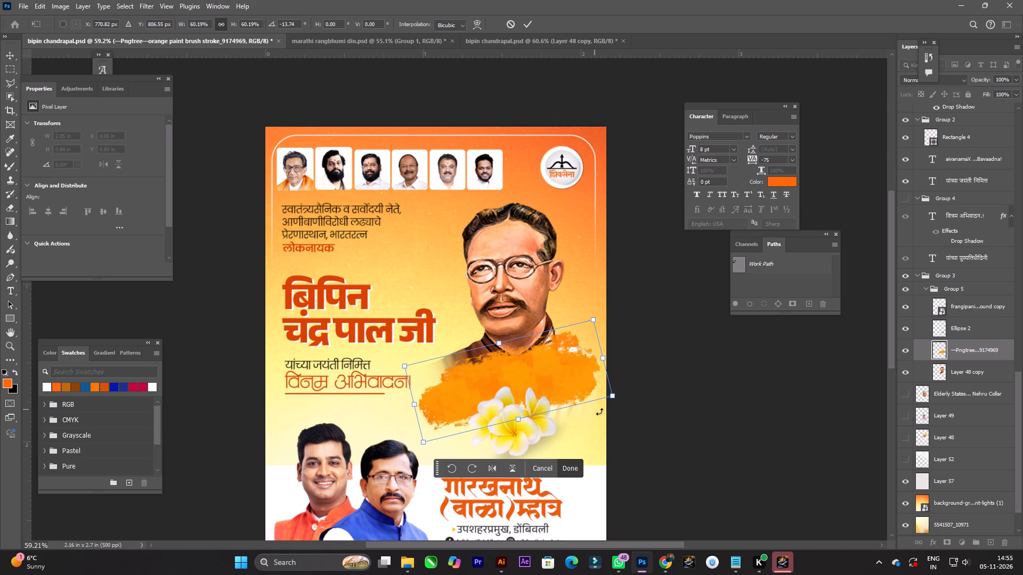
drag(613, 400, 645, 404)
drag(676, 423, 694, 391)
double_click(542, 364)
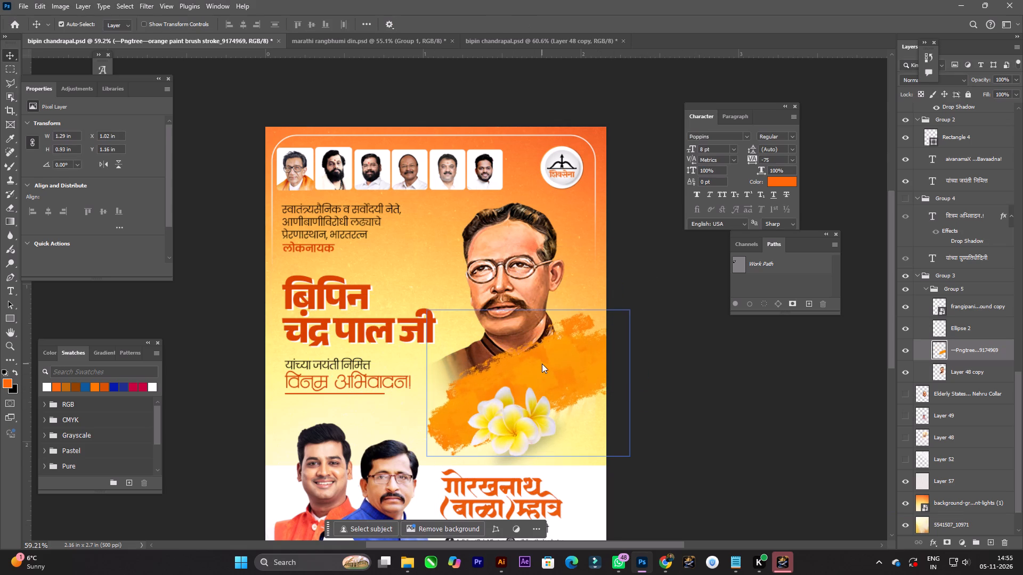
key(ctrl+bracketleft)
Enlarge the paint stroke to about 114%, rotate it roughly half a turn, and position it behind the portrait's face and shoulders.
alt+scroll(539, 360, up, 1)
key(space)
key(space)
key(space)
key(space)
key(space)
drag(549, 362, 569, 375)
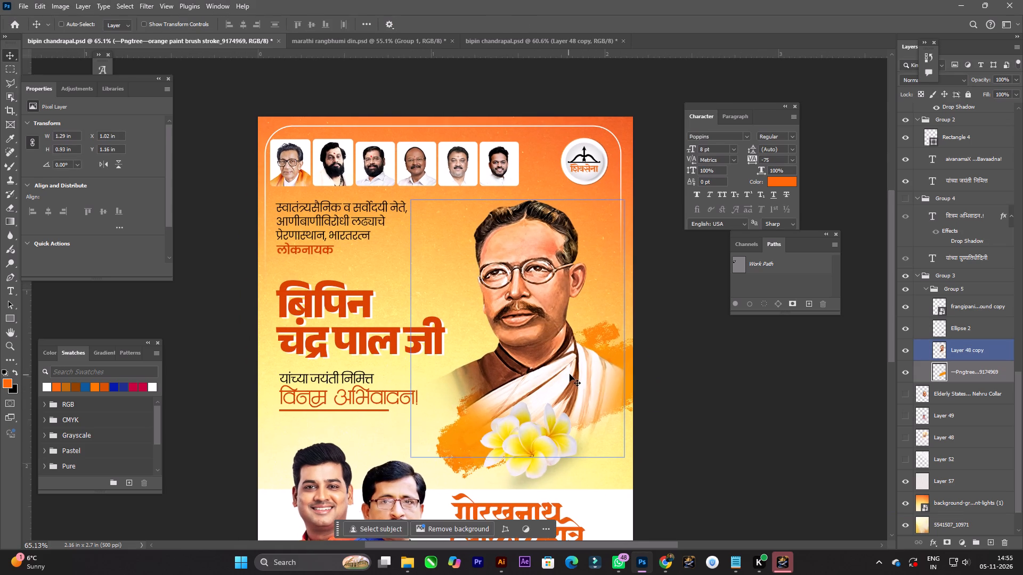
key(ctrl+t)
drag(598, 382, 578, 365)
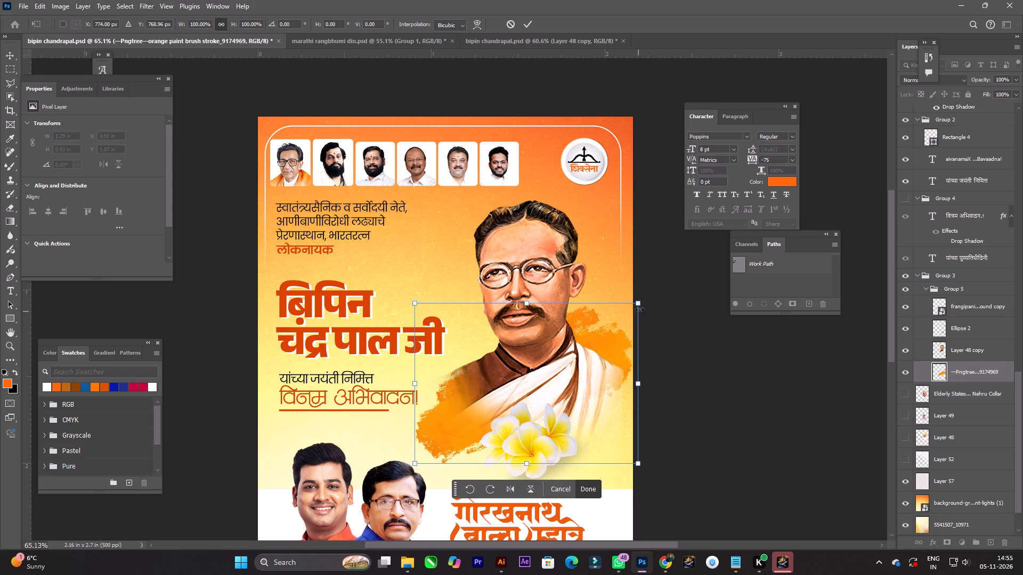
alt+drag(640, 308, 647, 284)
drag(720, 340, 473, 506)
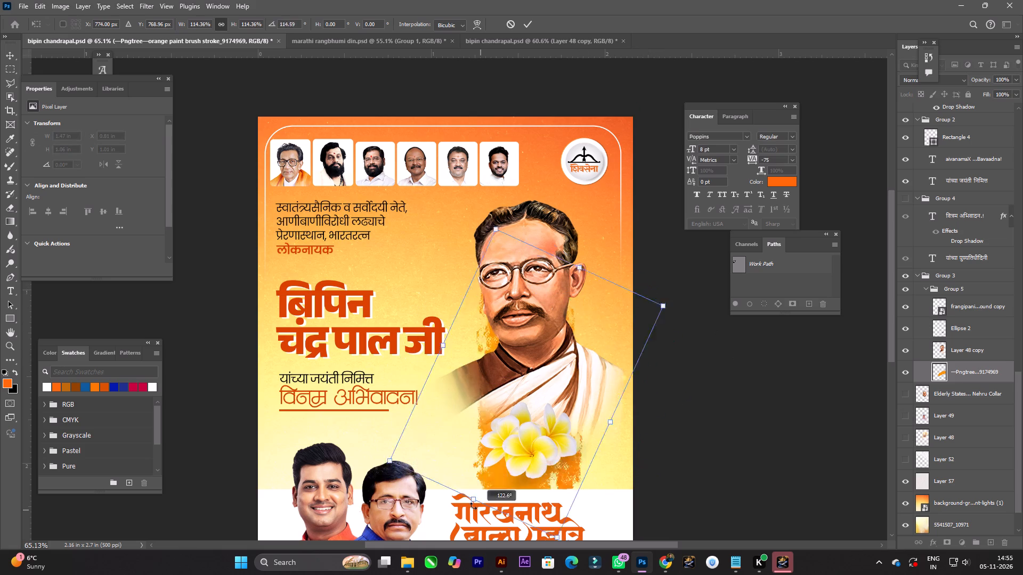
drag(473, 506, 442, 405)
drag(599, 398, 597, 387)
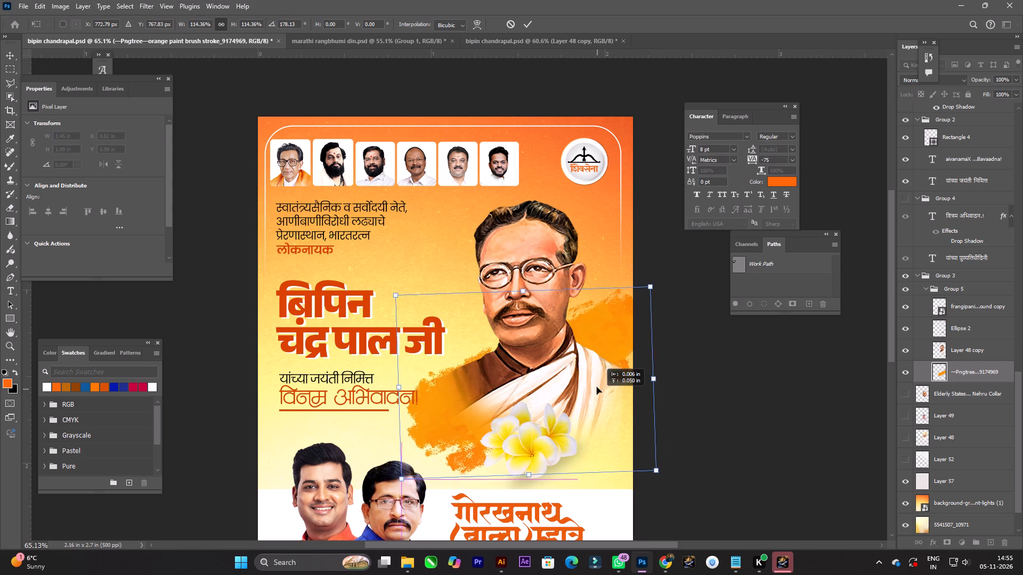
drag(597, 387, 593, 414)
drag(696, 423, 698, 404)
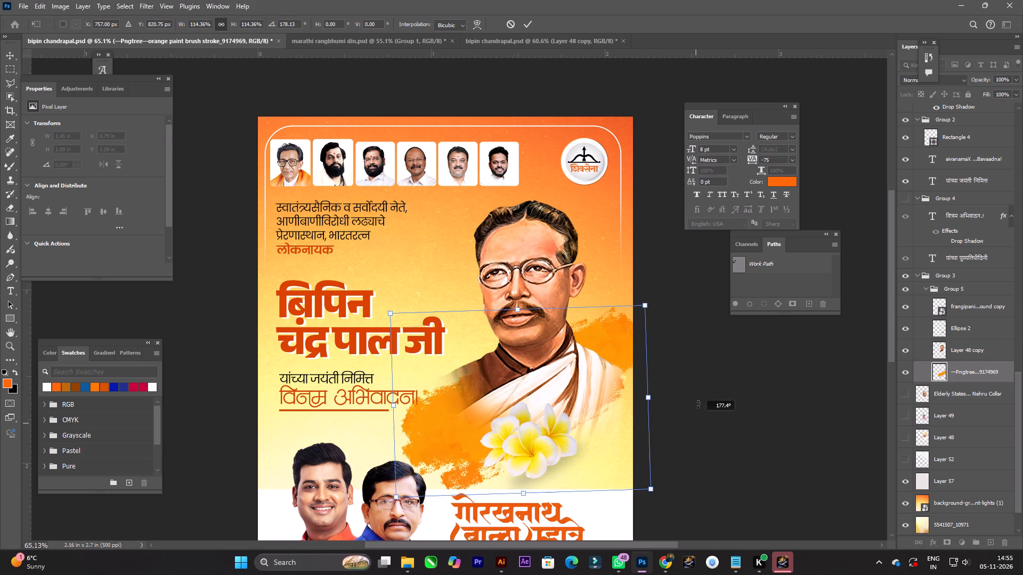
drag(698, 404, 698, 397)
drag(620, 406, 628, 363)
double_click(628, 363)
Fade the paint stroke's edge beside the विनम्र अभिवादन text and around the flowers with a 300 px soft Eraser.
alt+scroll(597, 346, down, 2)
key(space)
key(space)
key(space)
key(space)
key(space)
key(space)
key(space)
key(space)
key(space)
key(space)
key(space)
key(space)
key(space)
key(space)
key(space)
key(space)
key(space)
key(space)
key(space)
key(space)
drag(597, 347, 605, 366)
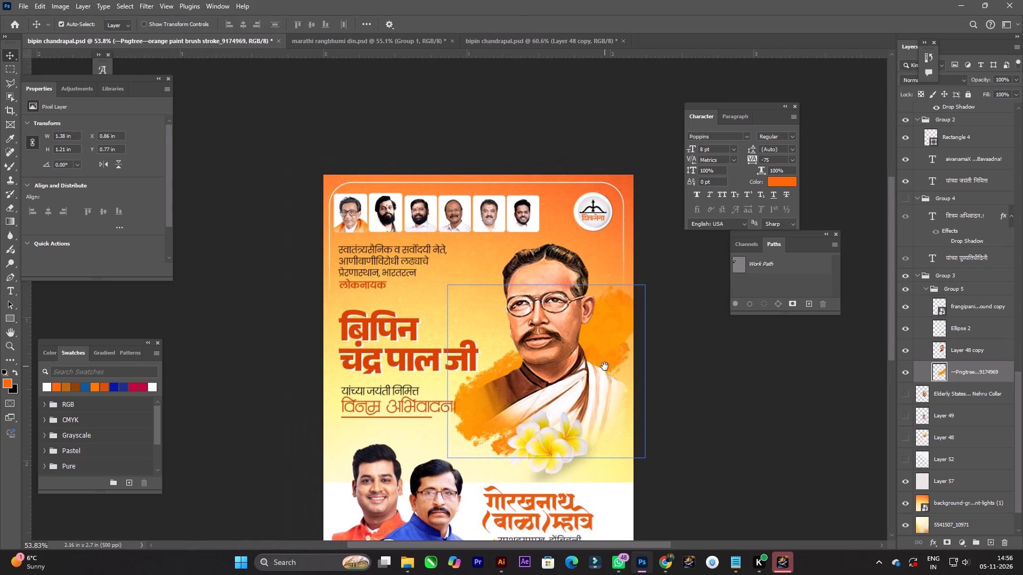
drag(605, 366, 607, 367)
alt+scroll(526, 391, up, 2)
key(e)
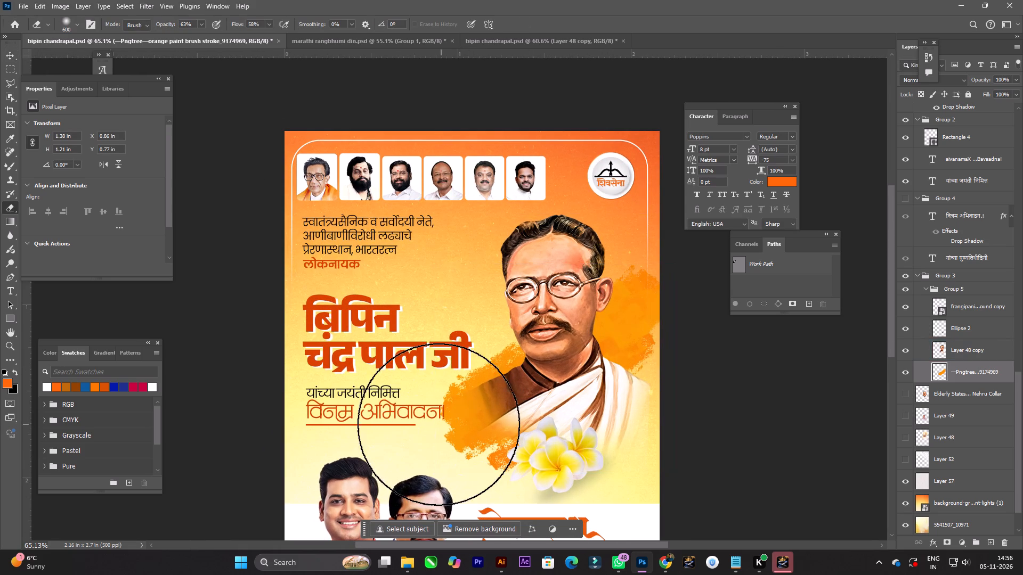
key(bracketleft)
key(bracketleft)
key(bracketleft)
key(bracketleft)
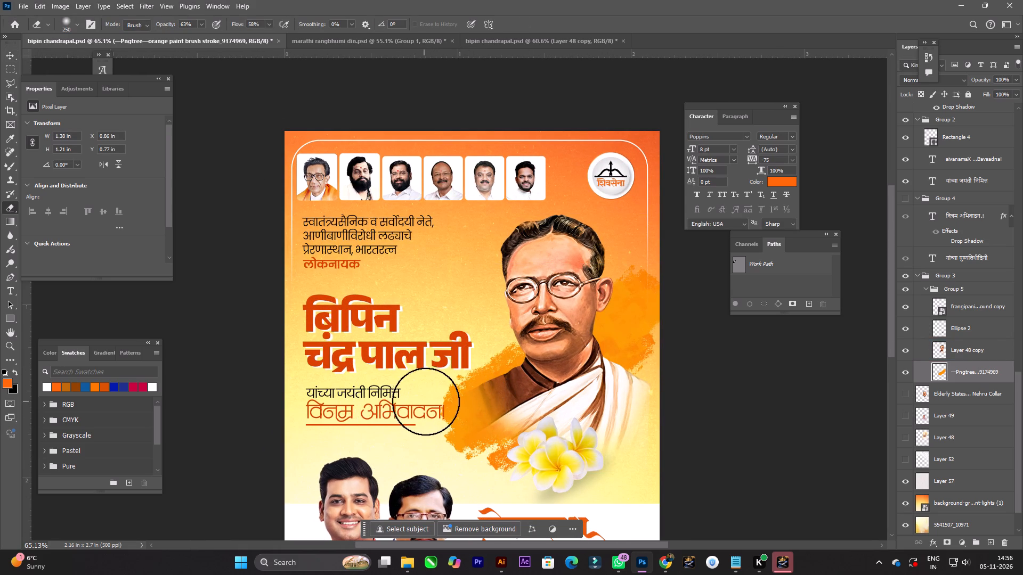
key(bracketright)
triple_click(432, 402)
drag(422, 375, 424, 366)
drag(441, 353, 436, 382)
click(435, 388)
drag(450, 362, 425, 422)
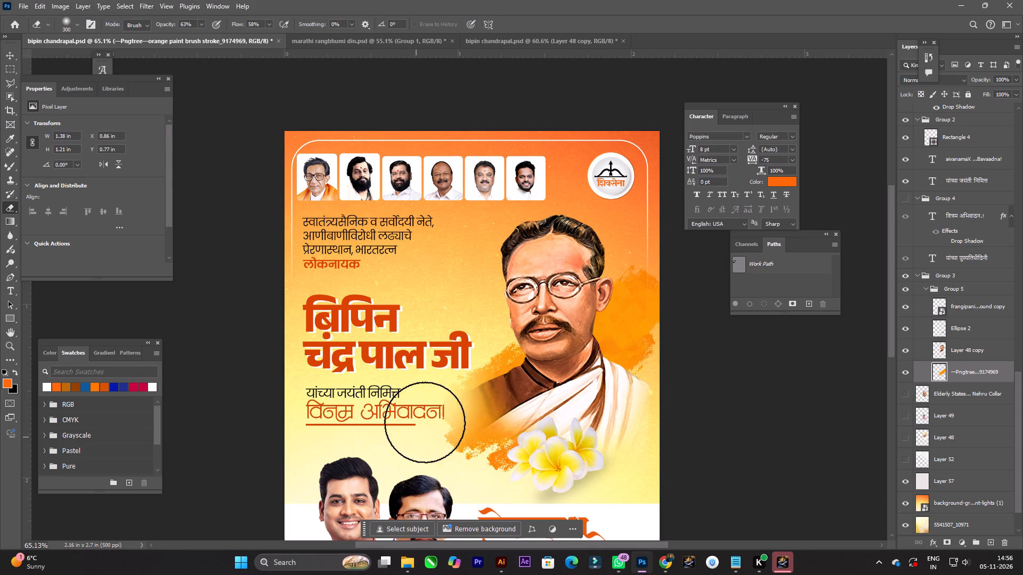
drag(425, 422, 418, 434)
drag(440, 405, 440, 430)
drag(441, 431, 514, 473)
drag(470, 457, 526, 480)
drag(476, 462, 546, 506)
key(space)
key(space)
key(space)
key(space)
key(space)
key(space)
key(space)
key(space)
key(space)
key(space)
key(space)
key(space)
key(space)
drag(579, 431, 585, 438)
key(v)
Compare the background layers, hiding the orange gradient-lights background and showing the cream 5541507_10971 background with yellow Layer 47 beneath it.
click(473, 275)
alt+scroll(522, 292, down, 3)
key(space)
key(space)
key(space)
key(space)
key(space)
key(space)
key(space)
key(space)
key(space)
key(space)
key(space)
key(space)
key(space)
key(space)
key(space)
key(space)
key(space)
key(space)
key(space)
key(space)
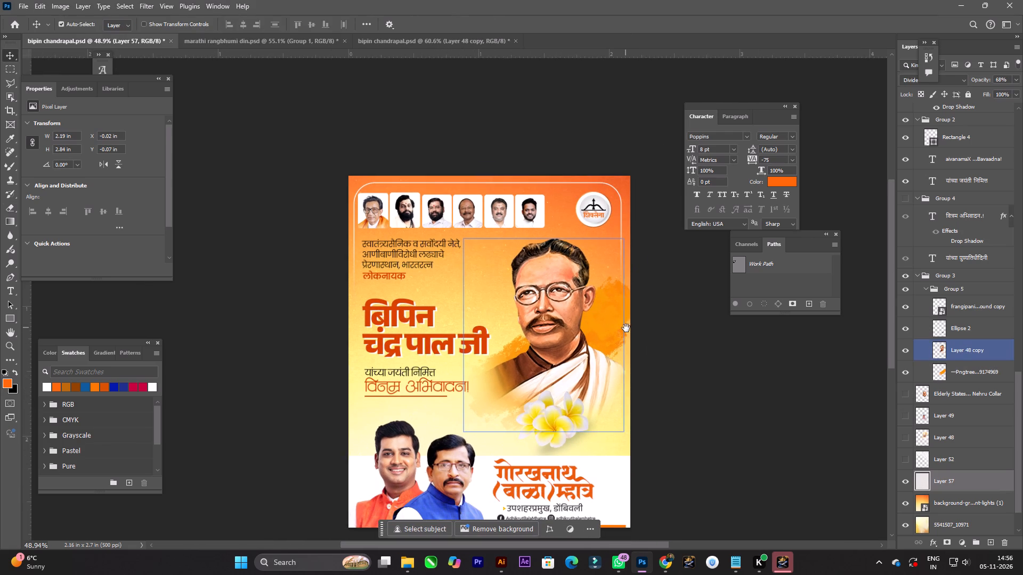
drag(626, 328, 601, 319)
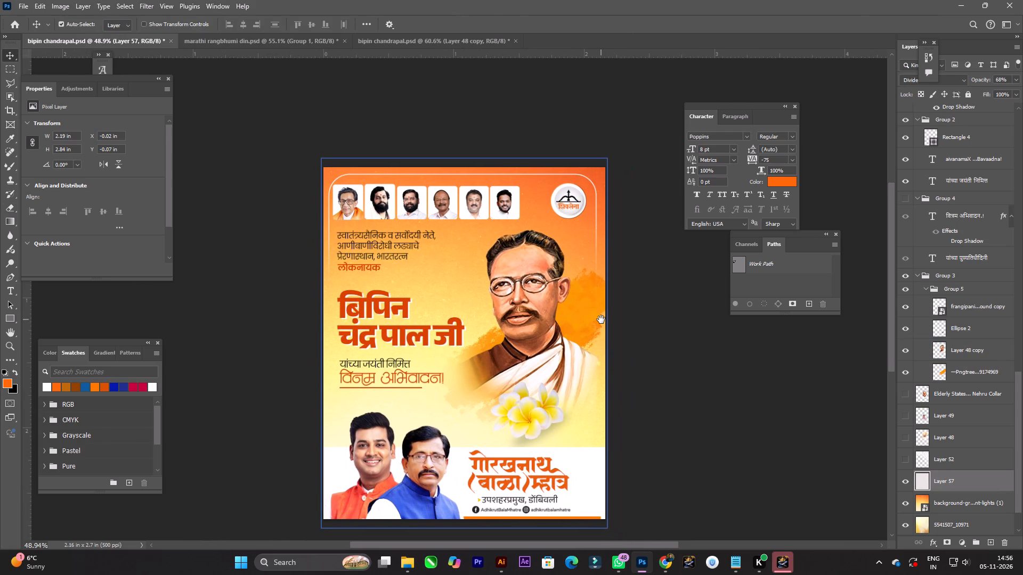
drag(601, 319, 599, 319)
scroll(1021, 457, down, 4)
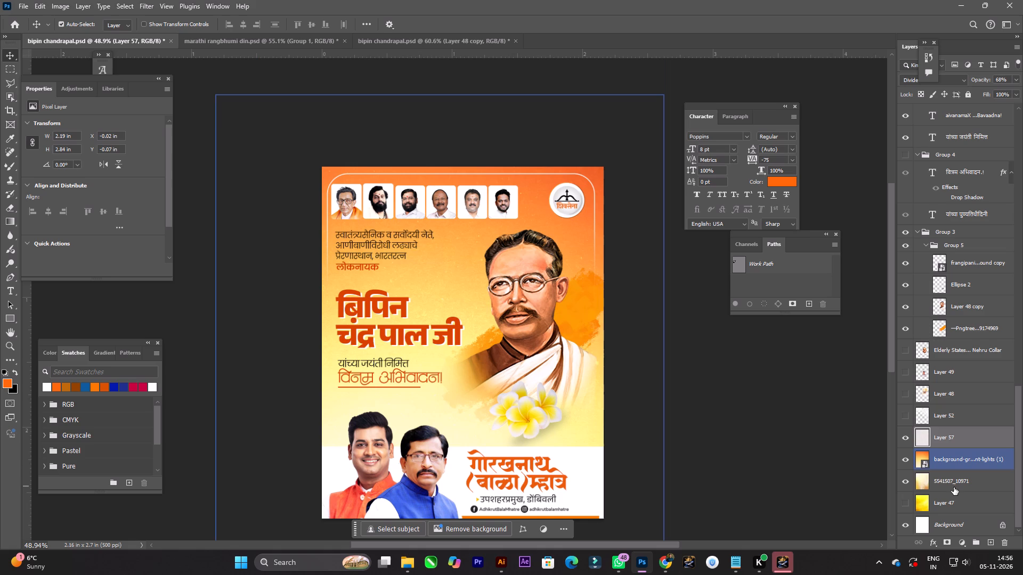
click(903, 464)
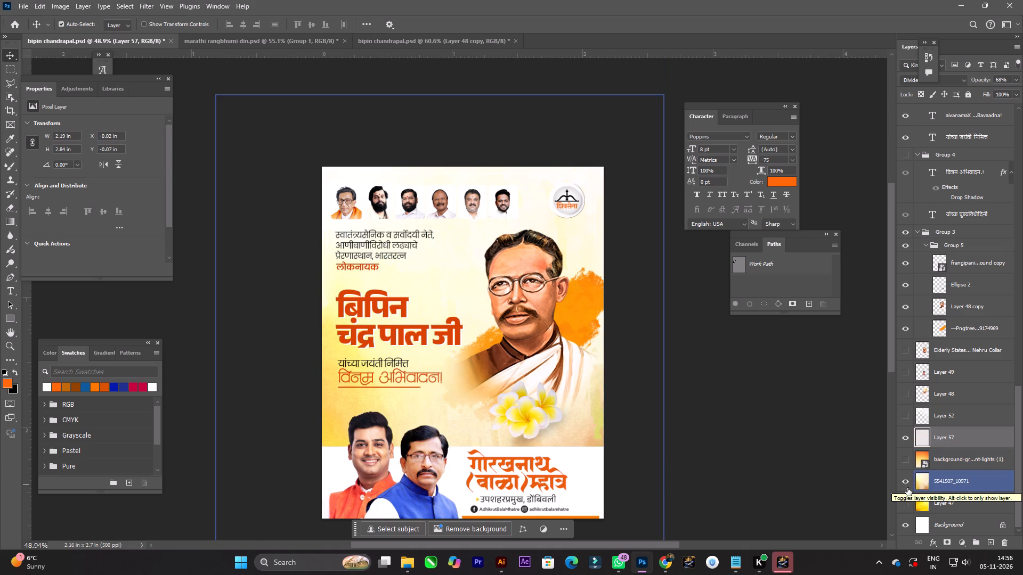
click(908, 483)
click(908, 504)
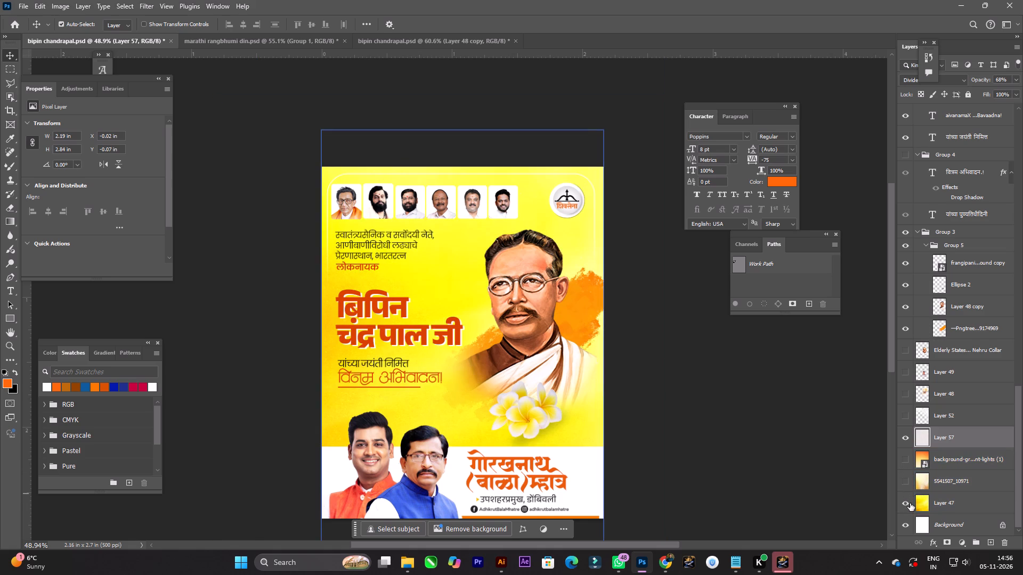
click(908, 483)
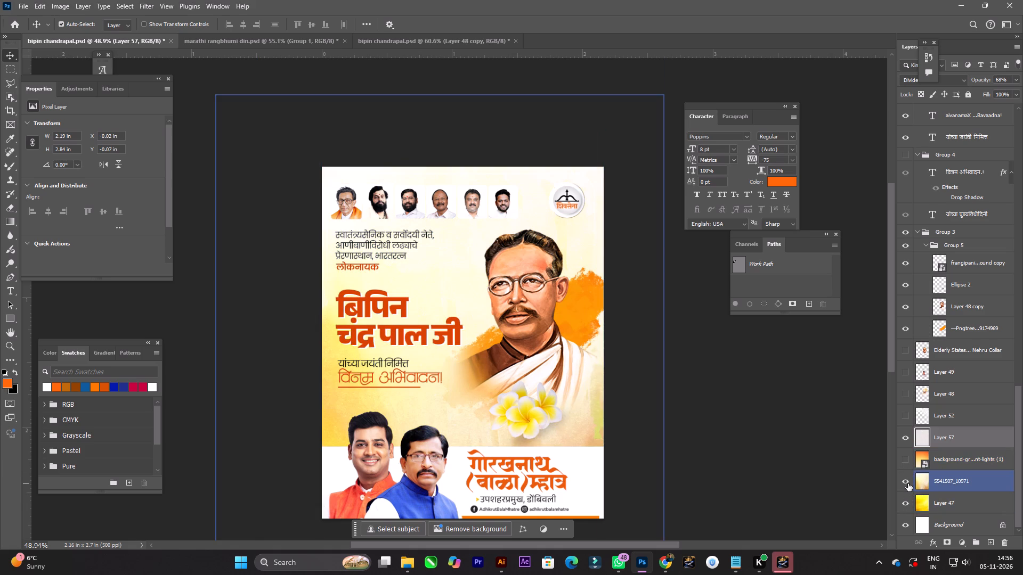
Rotate the paint stroke behind the portrait clockwise by about 5° and nudge it slightly down.
alt+scroll(483, 349, up, 2)
key(space)
key(space)
key(space)
key(space)
key(space)
key(space)
drag(482, 340, 529, 383)
alt+scroll(627, 358, up, 1)
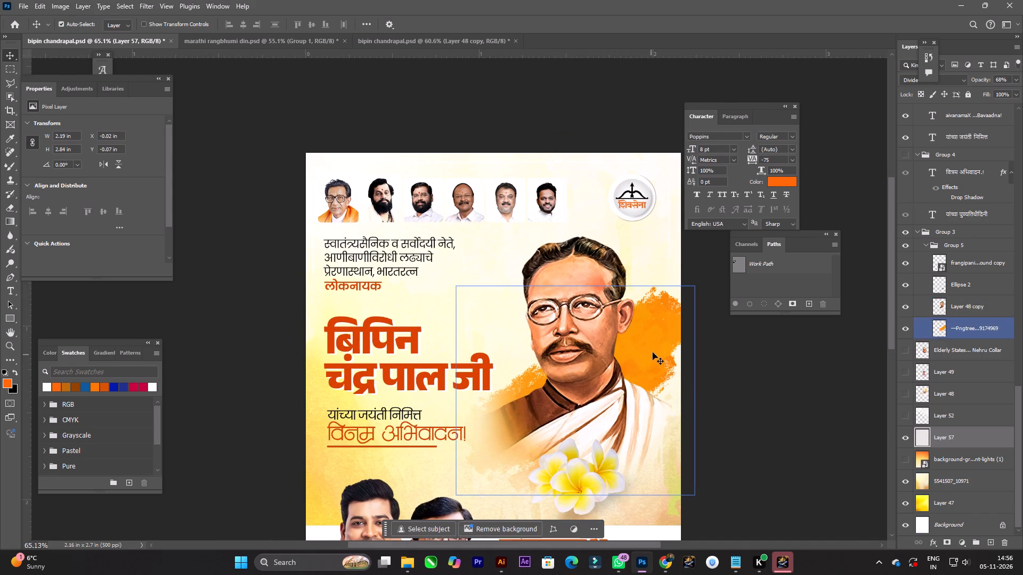
click(653, 352)
key(ctrl+t)
drag(761, 383, 774, 401)
click(655, 381)
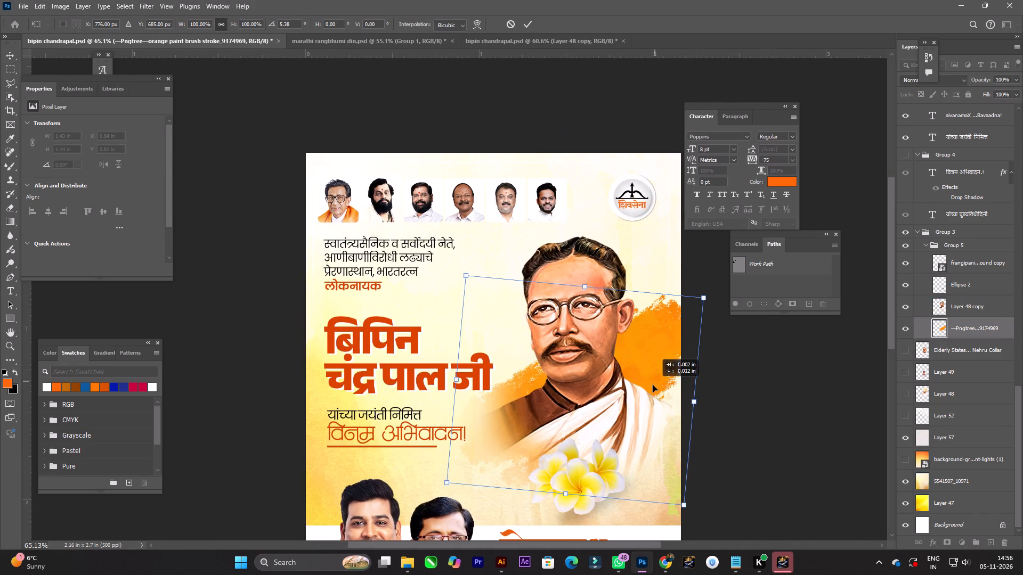
double_click(653, 385)
Fade the paint stroke beside the विनम्र अभिवादन text and along the poster's right edge with the soft 300 px Eraser.
key(e)
triple_click(467, 468)
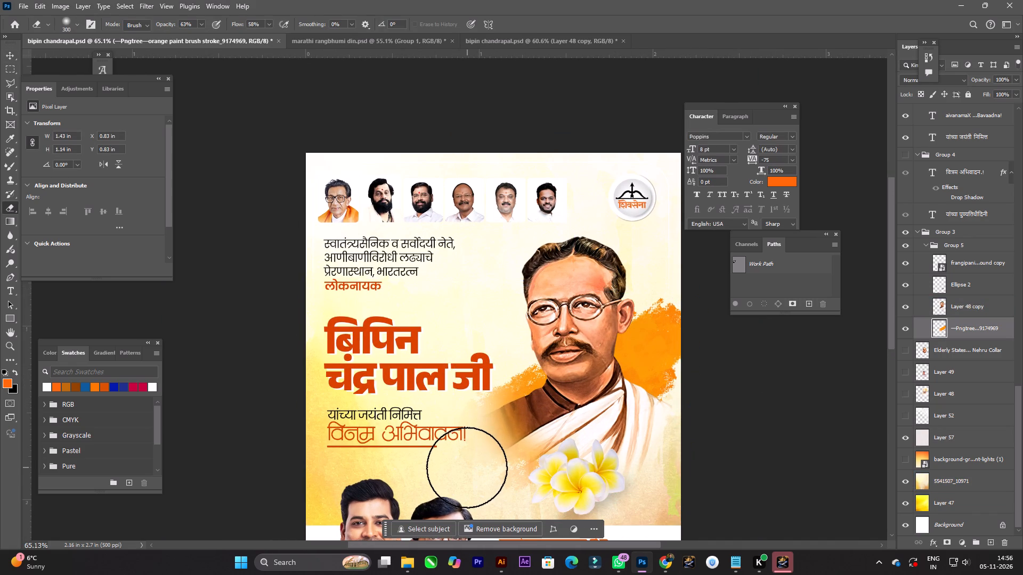
click(467, 467)
click(465, 453)
click(699, 399)
drag(695, 328, 694, 318)
drag(682, 302, 663, 287)
click(638, 280)
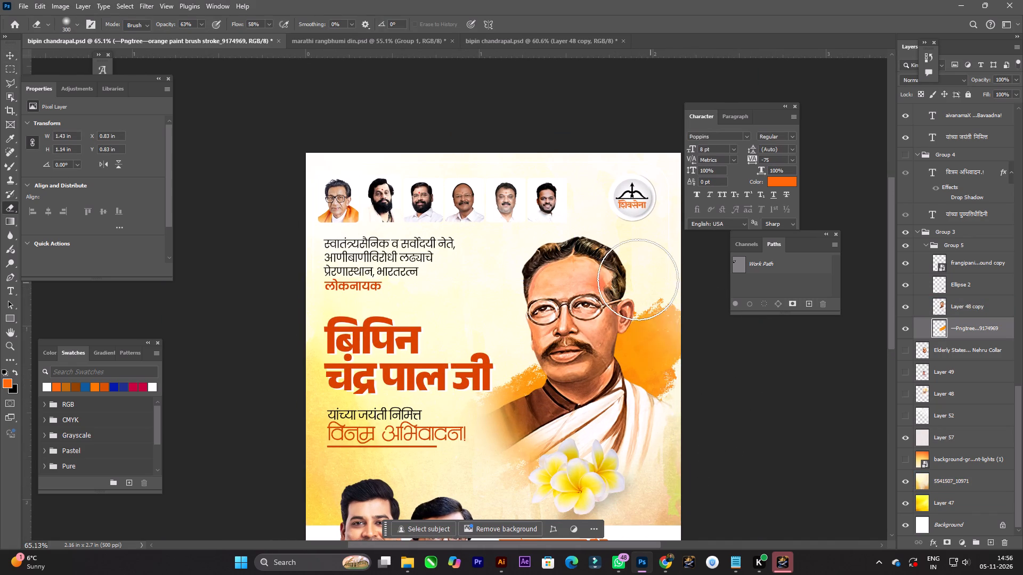
drag(673, 323, 699, 381)
drag(693, 339, 694, 361)
drag(694, 368, 693, 382)
click(692, 383)
click(693, 390)
drag(696, 413, 696, 408)
click(692, 362)
drag(688, 315, 662, 305)
drag(630, 298, 622, 298)
click(616, 298)
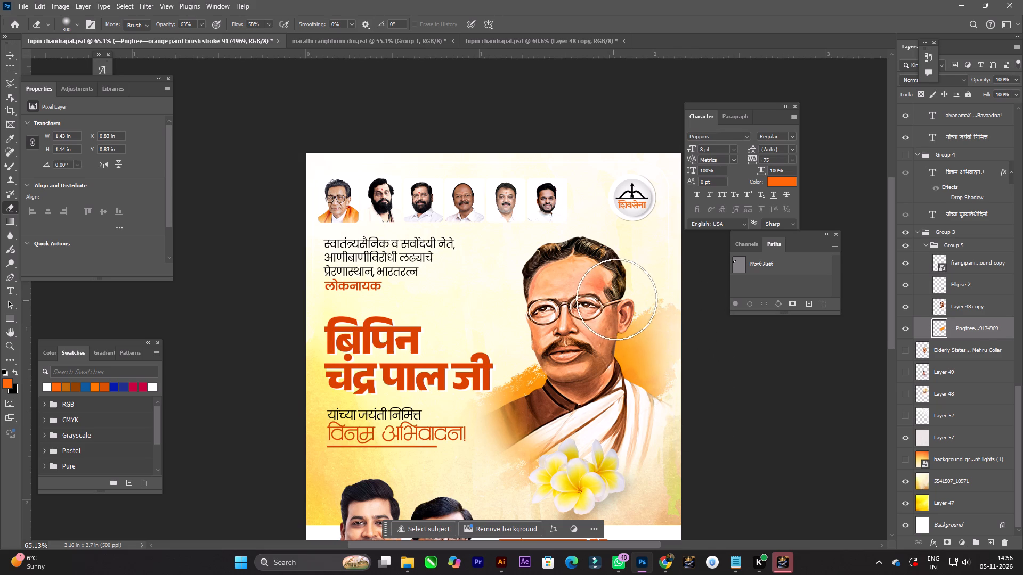
Erase more of the paint stroke around the portrait's ear and beside the shoulder, leaving a soft orange glow.
drag(616, 299, 605, 310)
drag(622, 287, 610, 303)
drag(616, 295, 611, 321)
drag(628, 298, 621, 313)
drag(631, 293, 628, 303)
drag(645, 278, 664, 283)
drag(662, 284, 719, 299)
drag(678, 289, 705, 307)
drag(673, 294, 699, 303)
drag(697, 300, 710, 322)
drag(720, 372, 718, 391)
click(704, 401)
click(697, 402)
double_click(696, 398)
double_click(695, 395)
click(693, 405)
click(692, 401)
click(692, 396)
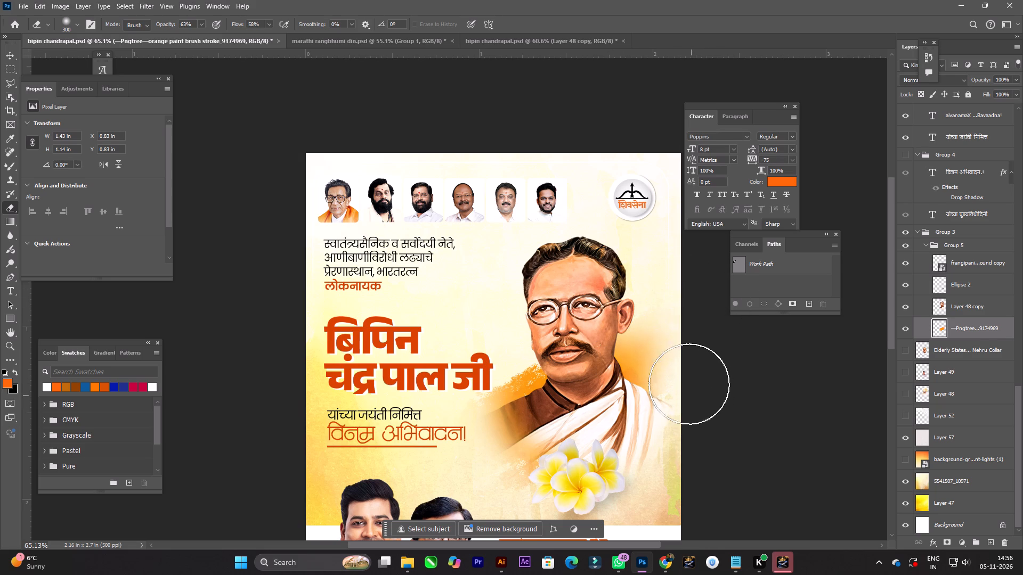
Enlarge the faded paint stroke behind the portrait to about 105%.
key(v)
alt+scroll(657, 371, down, 2)
key(space)
key(space)
key(space)
key(space)
key(space)
key(space)
key(space)
key(space)
key(space)
key(space)
key(space)
key(space)
key(space)
key(space)
key(space)
key(space)
key(space)
key(space)
key(space)
key(space)
drag(689, 362, 676, 366)
key(ctrl+t)
drag(681, 396, 691, 393)
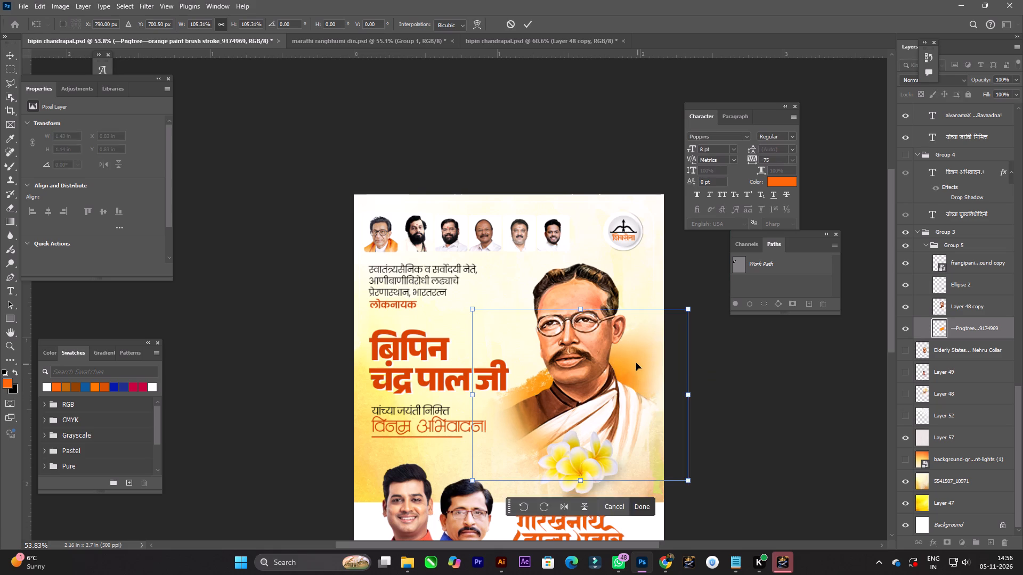
double_click(636, 363)
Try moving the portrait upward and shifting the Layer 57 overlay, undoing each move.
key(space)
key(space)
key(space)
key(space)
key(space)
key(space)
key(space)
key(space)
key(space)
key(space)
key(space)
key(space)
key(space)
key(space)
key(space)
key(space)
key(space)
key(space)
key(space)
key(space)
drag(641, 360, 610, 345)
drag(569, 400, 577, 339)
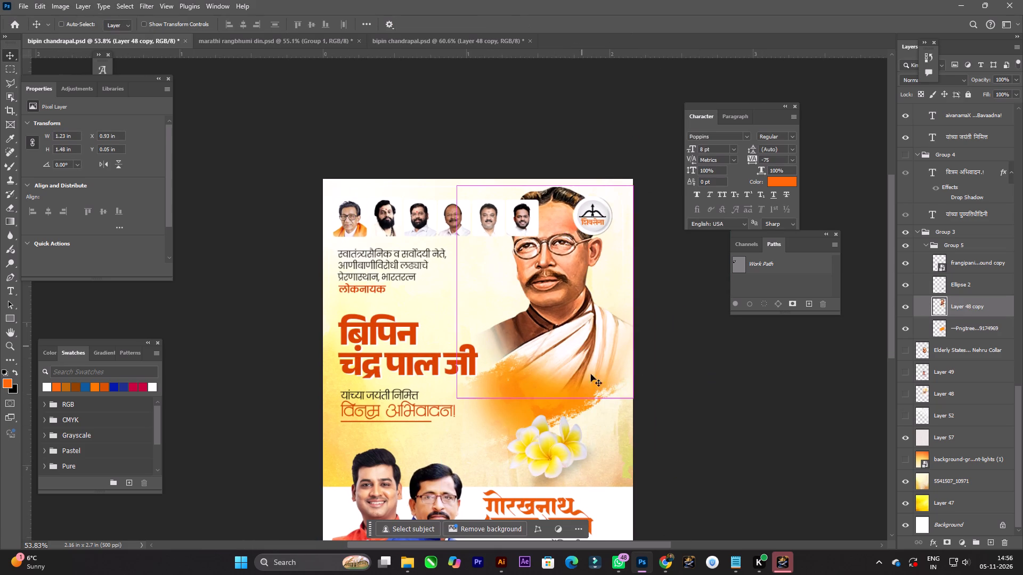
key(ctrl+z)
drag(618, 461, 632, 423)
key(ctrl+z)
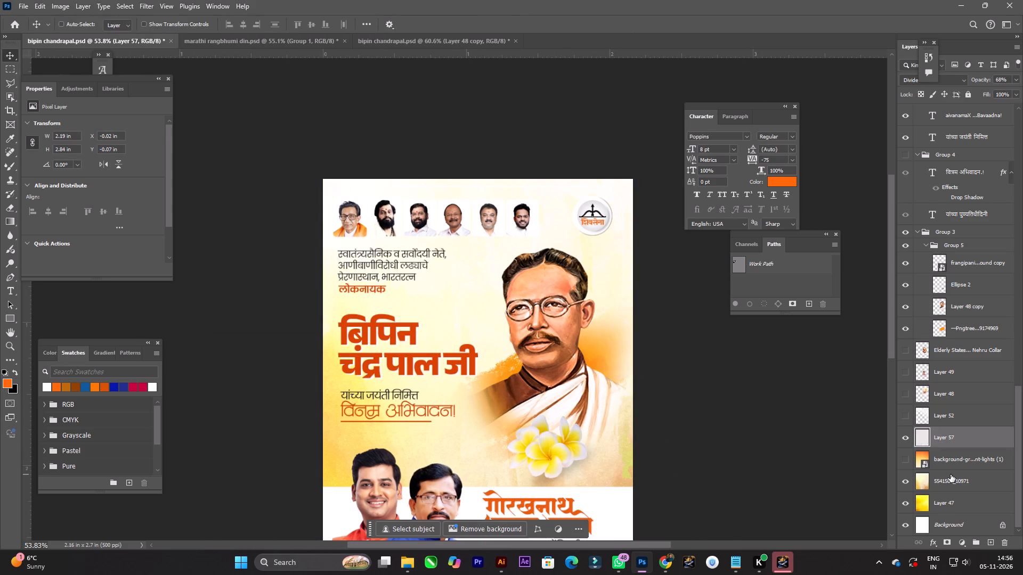
Compare the poster with the 5541507_10971 background and the Layer 57 overlay each hidden and shown.
click(944, 482)
double_click(900, 482)
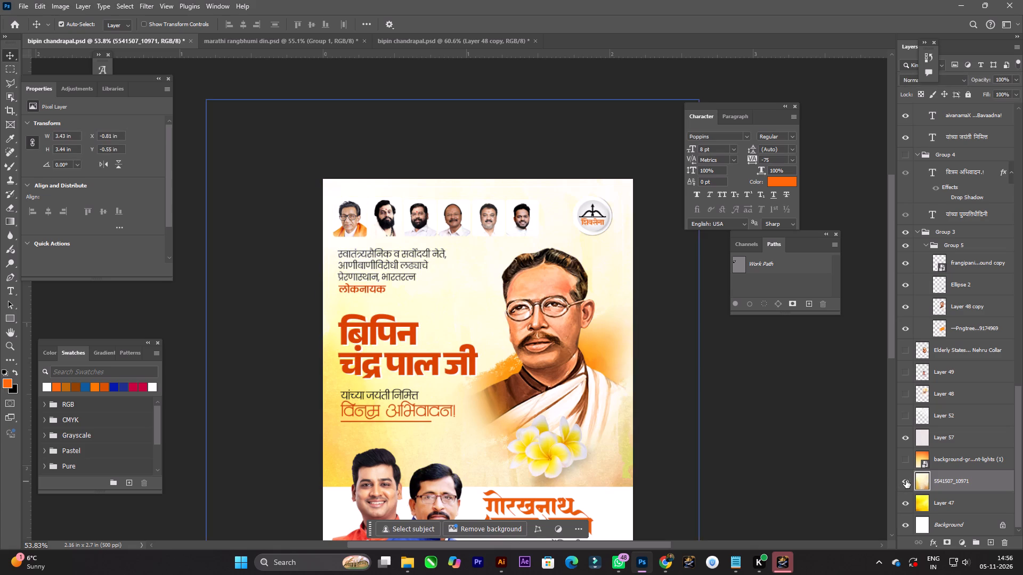
click(947, 439)
double_click(906, 436)
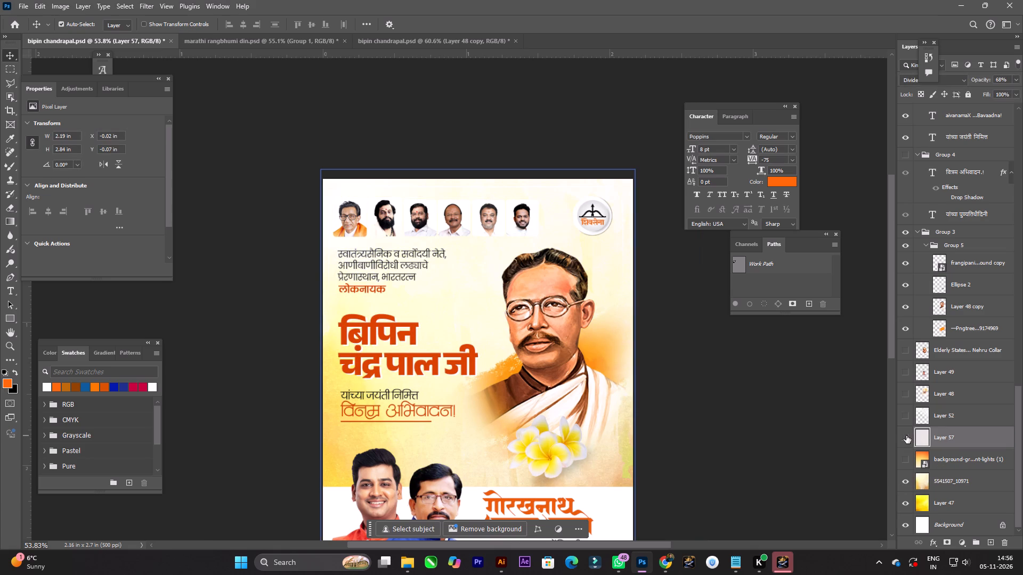
scroll(431, 270, up, 2)
key(space)
key(space)
key(space)
drag(456, 270, 449, 270)
Switch to Chrome and look through the open paint, orange abstract background and Bipin Pal Jayanti searches, dismissing the image text-search overlay.
click(664, 565)
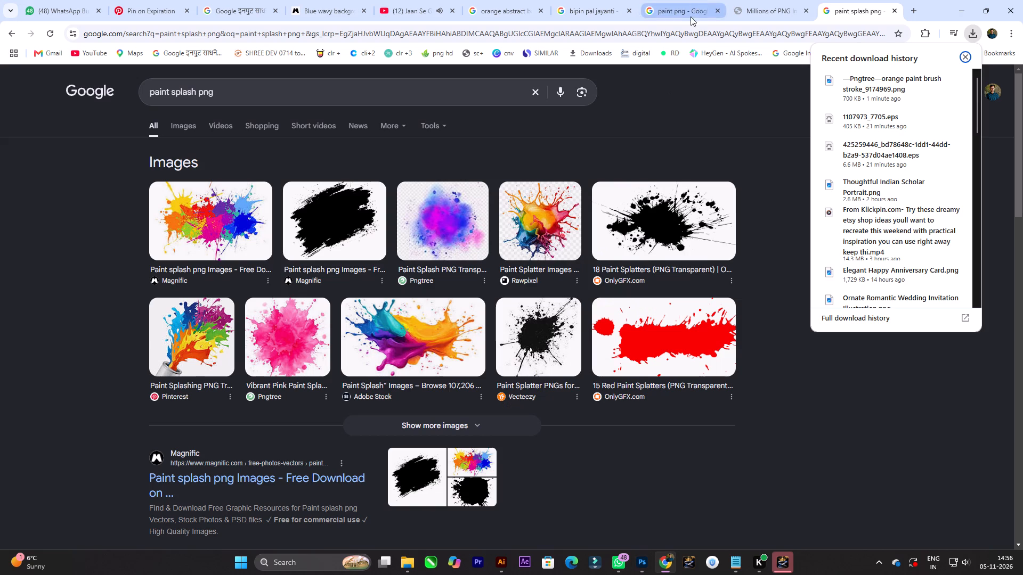
click(761, 0)
click(695, 0)
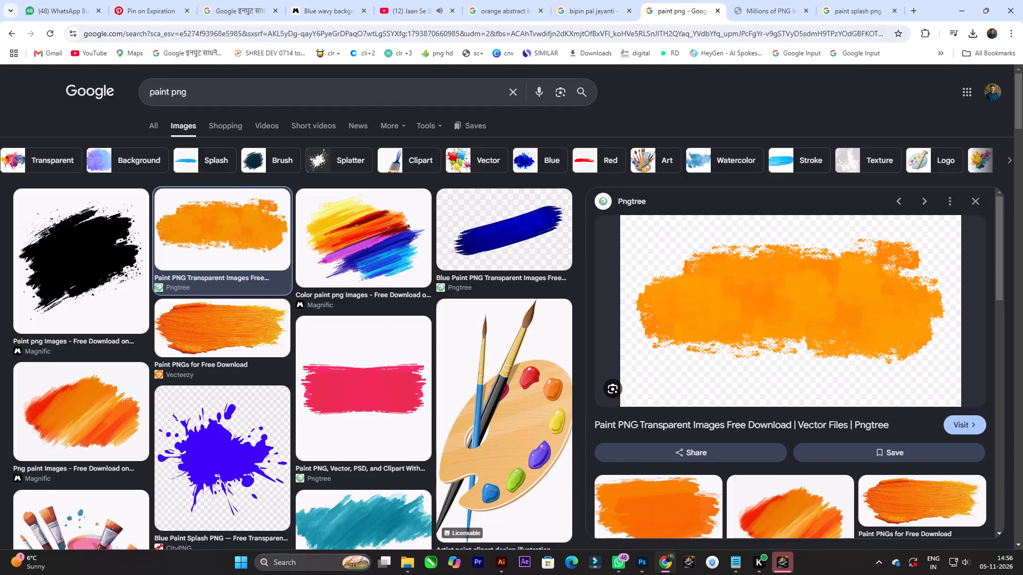
click(618, 12)
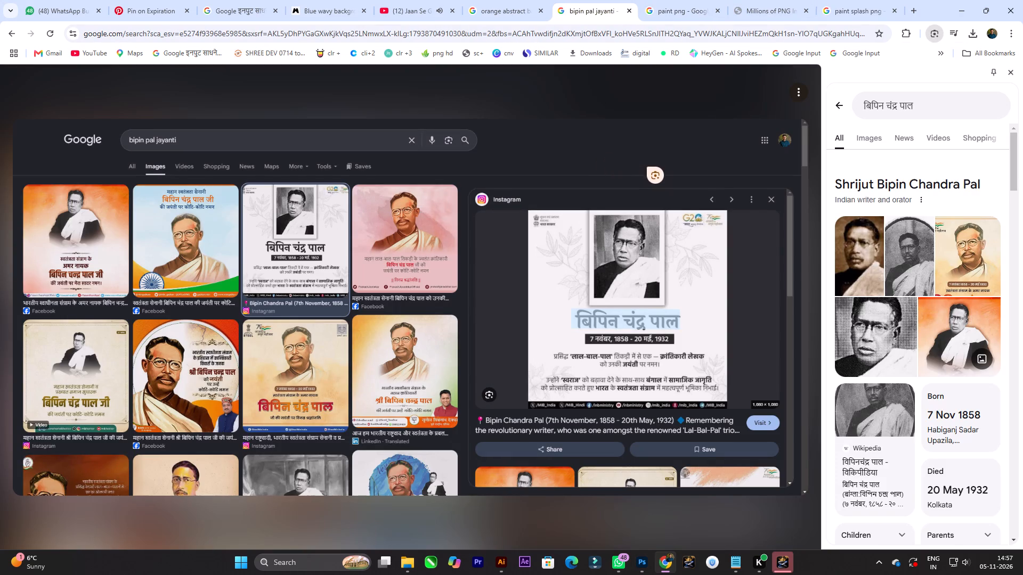
key(Escape)
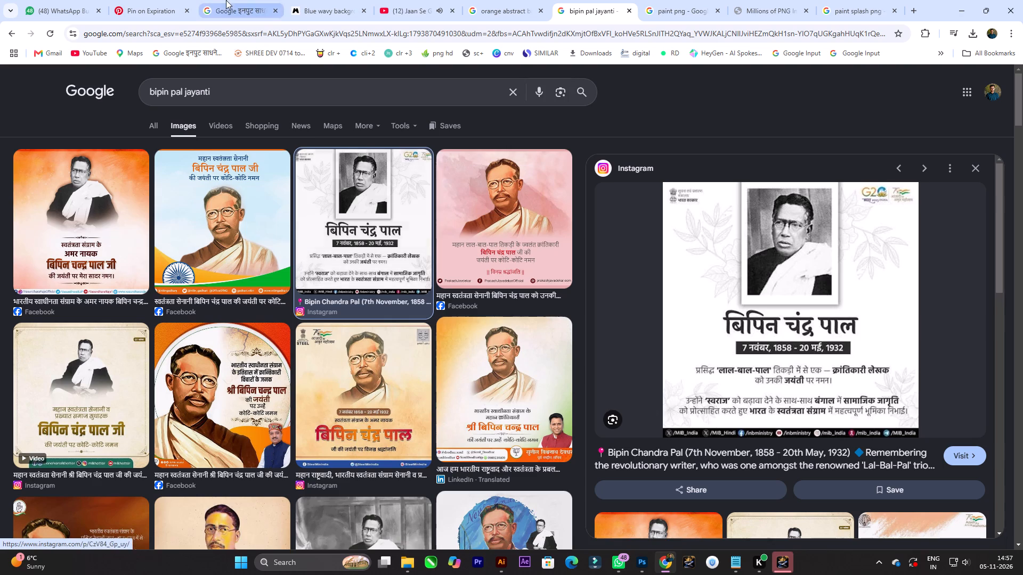
click(433, 0)
click(354, 190)
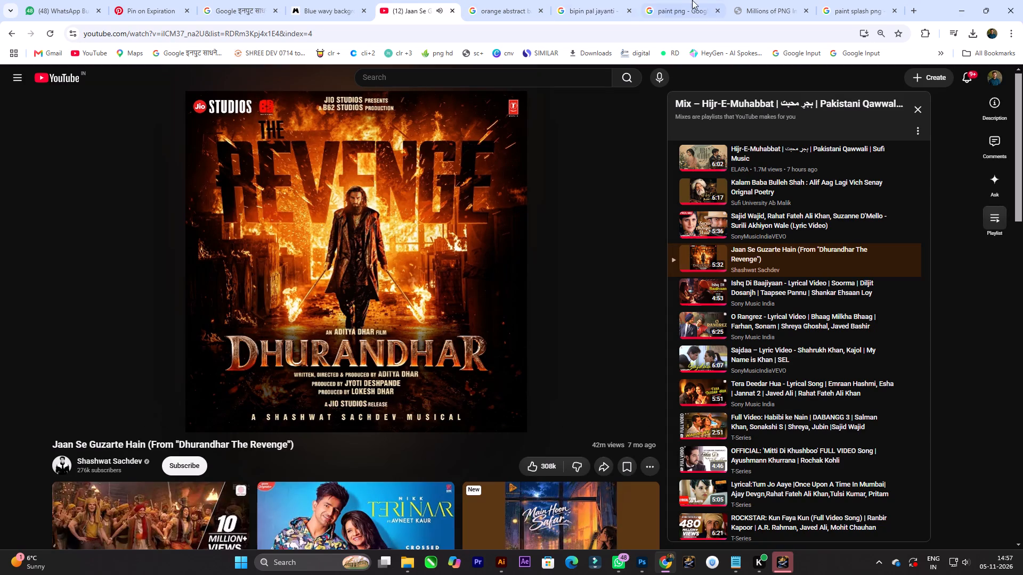
click(841, 0)
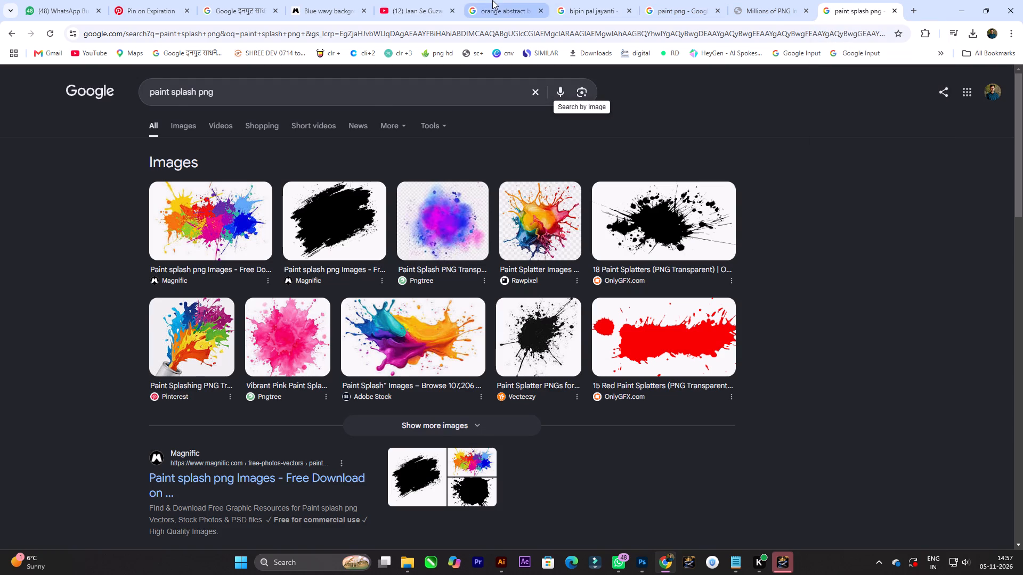
click(492, 0)
click(576, 0)
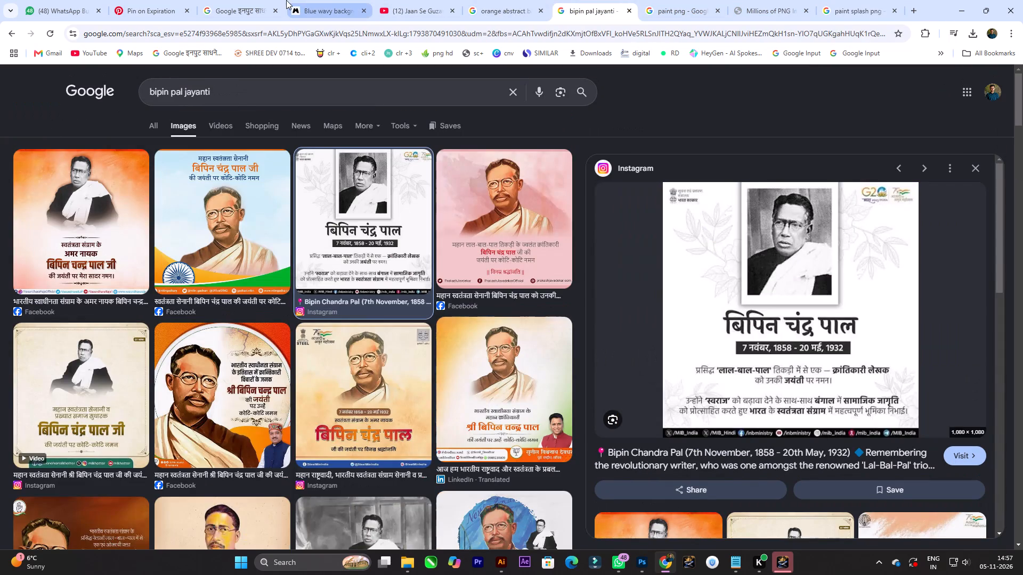
click(270, 0)
click(671, 0)
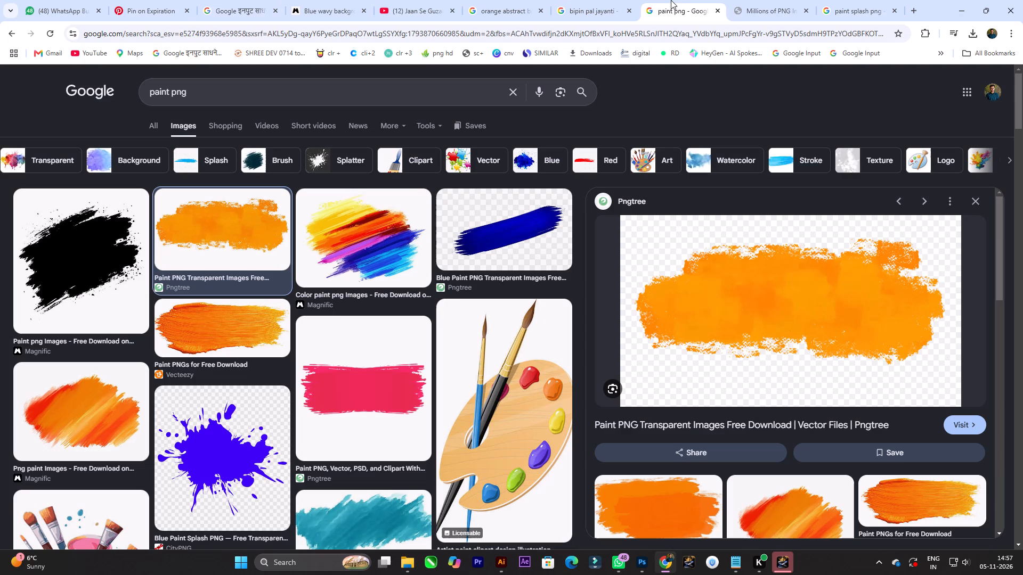
click(601, 0)
click(509, 0)
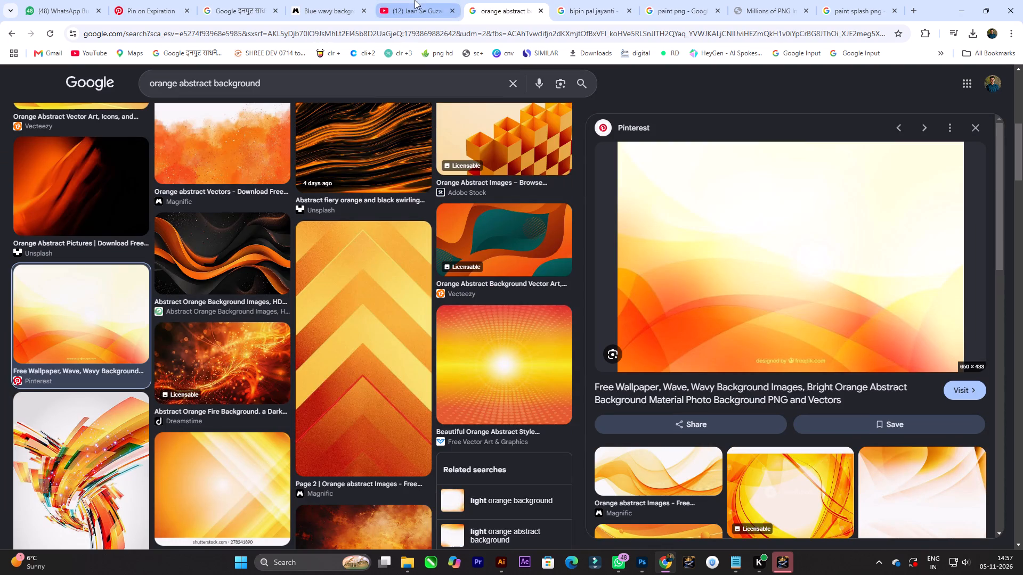
click(685, 0)
Examine the Bipin Pal Jayanti poster results and open the LinkedIn poster as a wording reference.
click(573, 0)
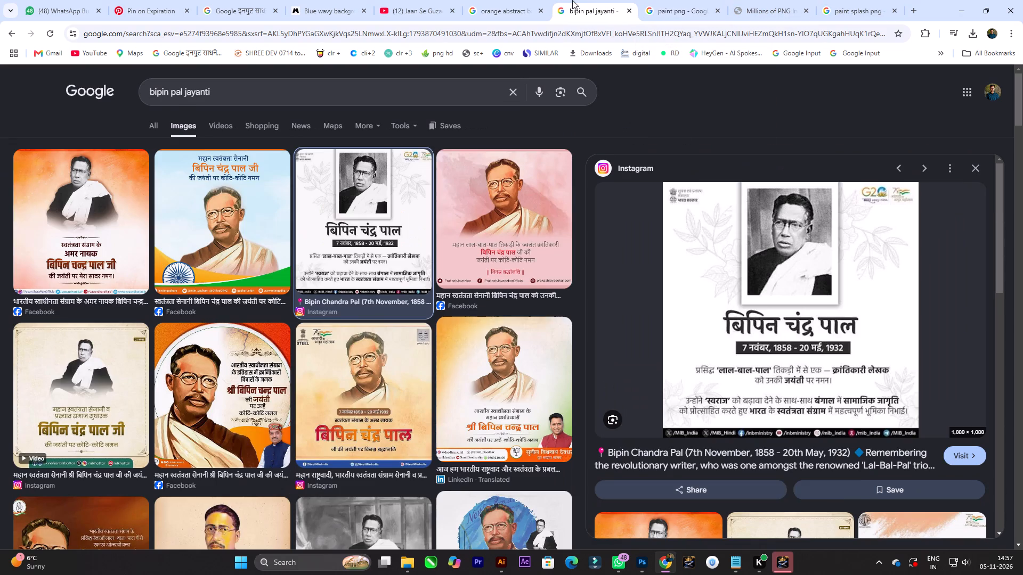
scroll(330, 165, down, 1)
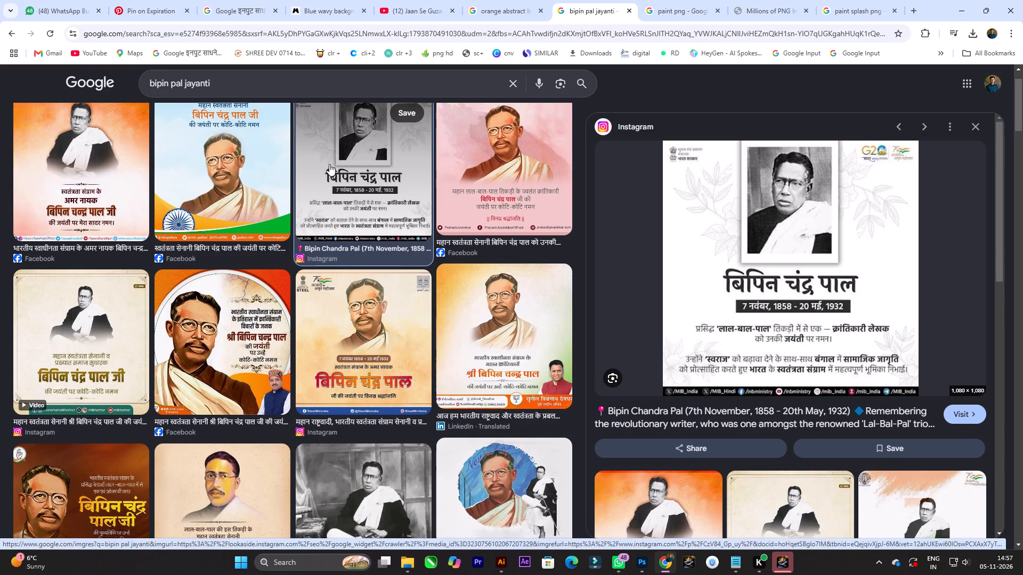
click(507, 315)
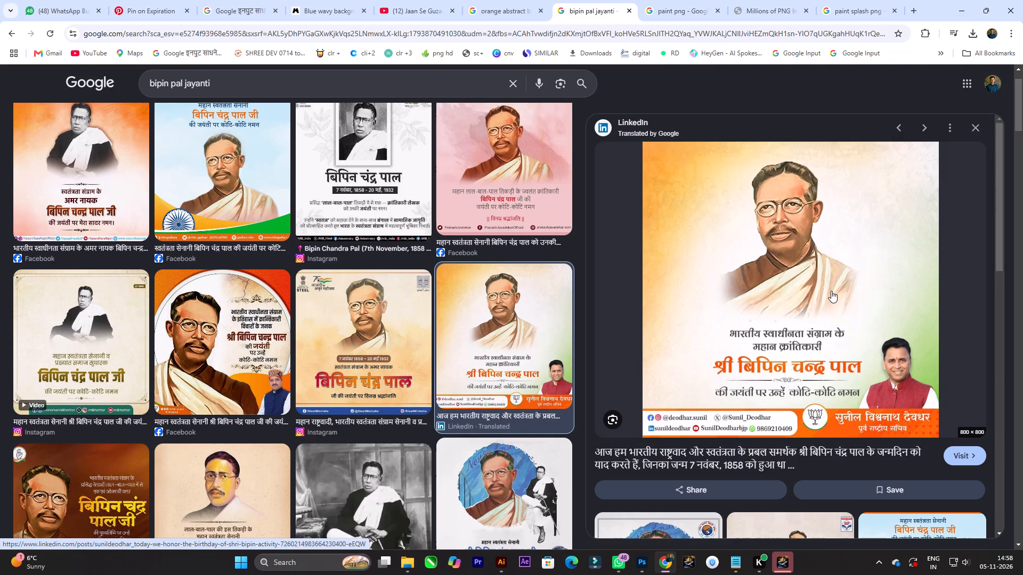
scroll(453, 249, up, 1)
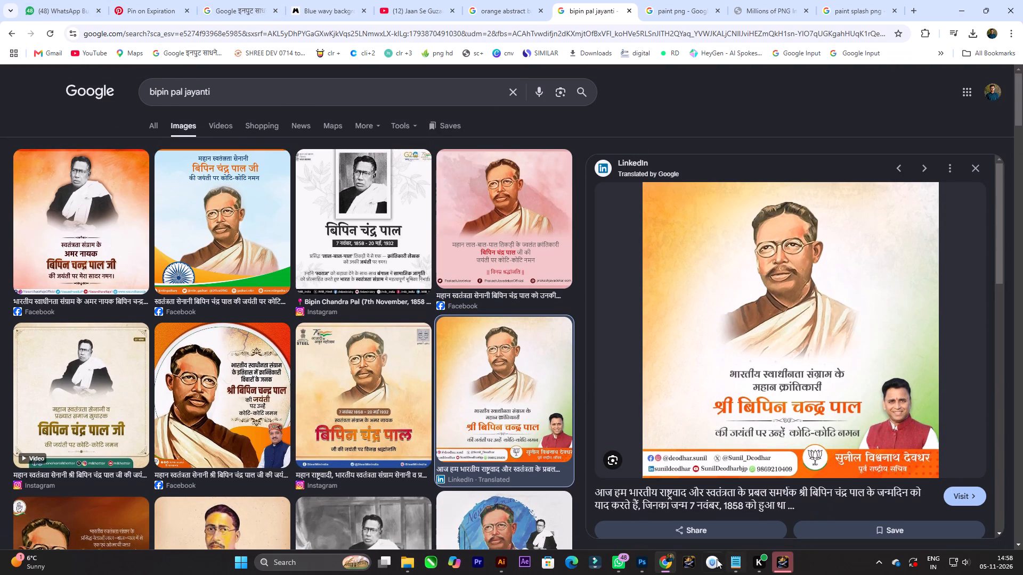
Switch to Photoshop and briefly show the Layer 63 reference poster to check its wording, then hide it again.
click(663, 562)
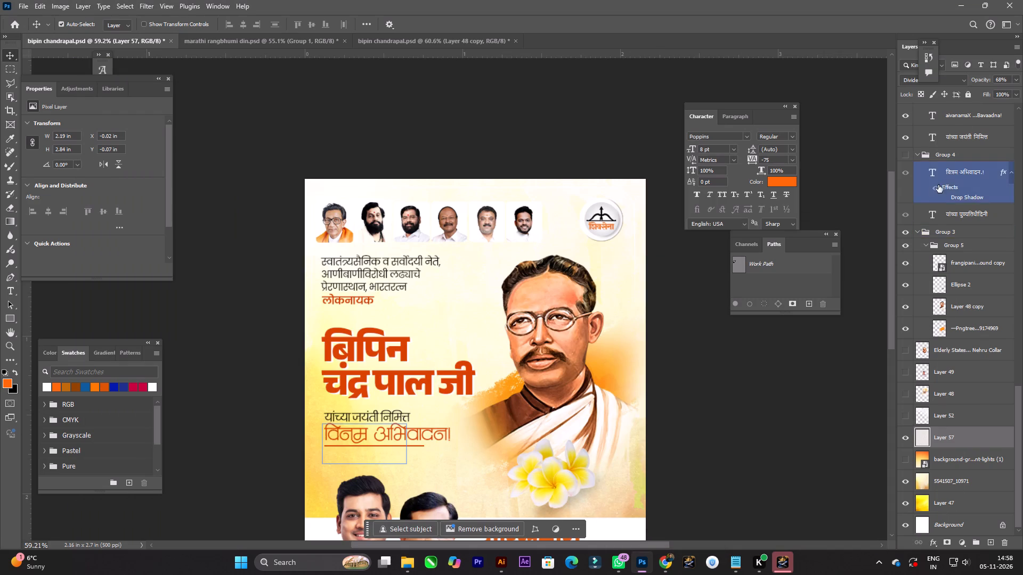
scroll(951, 177, up, 20)
scroll(951, 177, up, 14)
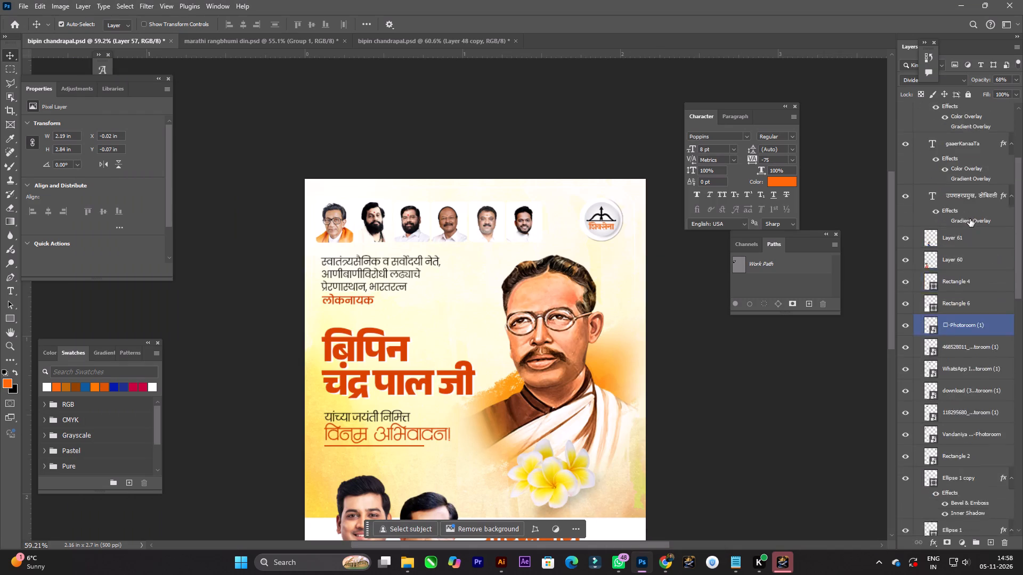
scroll(970, 219, up, 16)
click(906, 113)
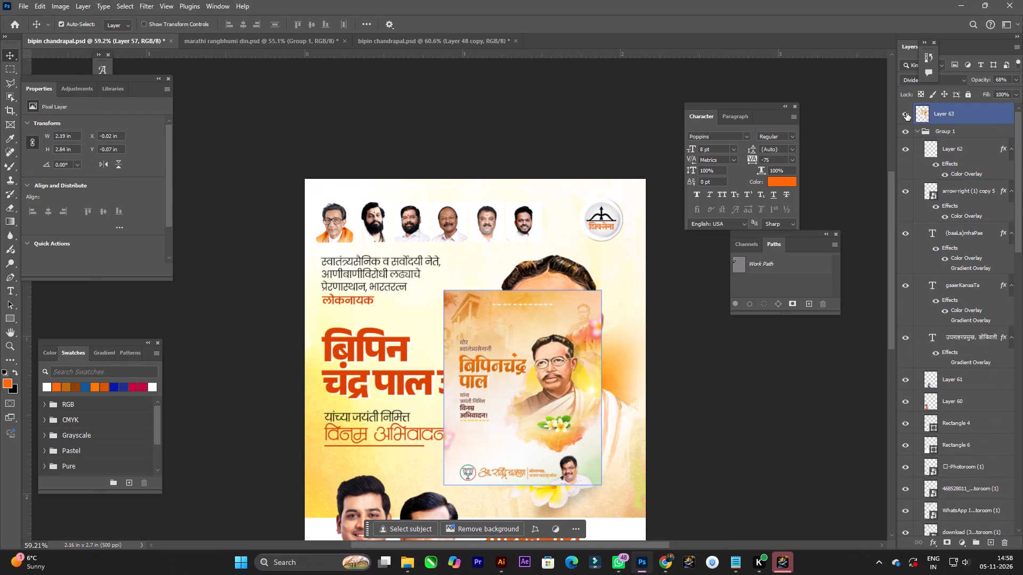
click(906, 113)
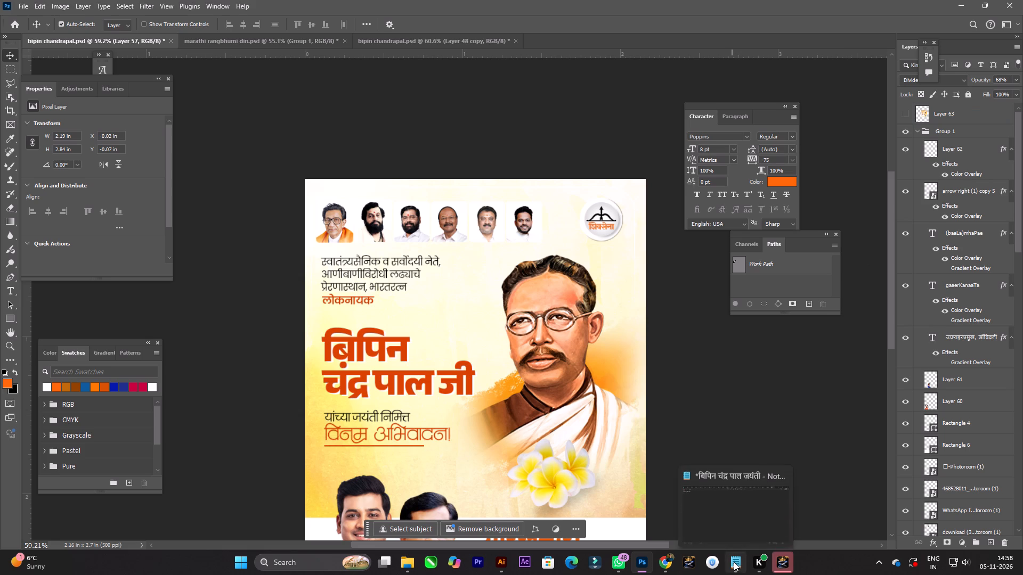
In Chrome, open the Facebook Bipin Chandra Pal poster result and copy the phrase महान स्वतंत्रता सेनानी from the image with Google Lens.
click(671, 565)
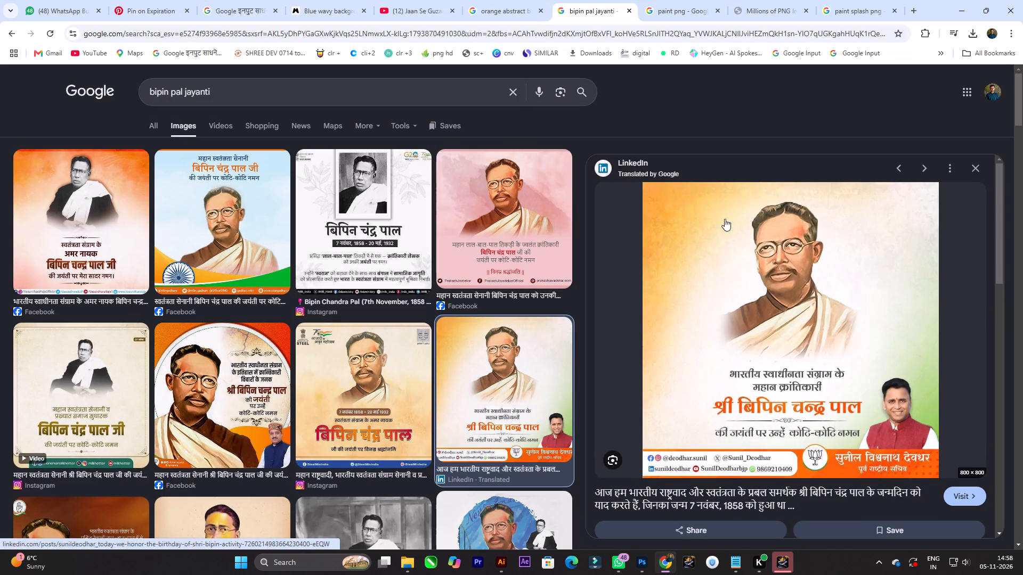
scroll(778, 269, down, 4)
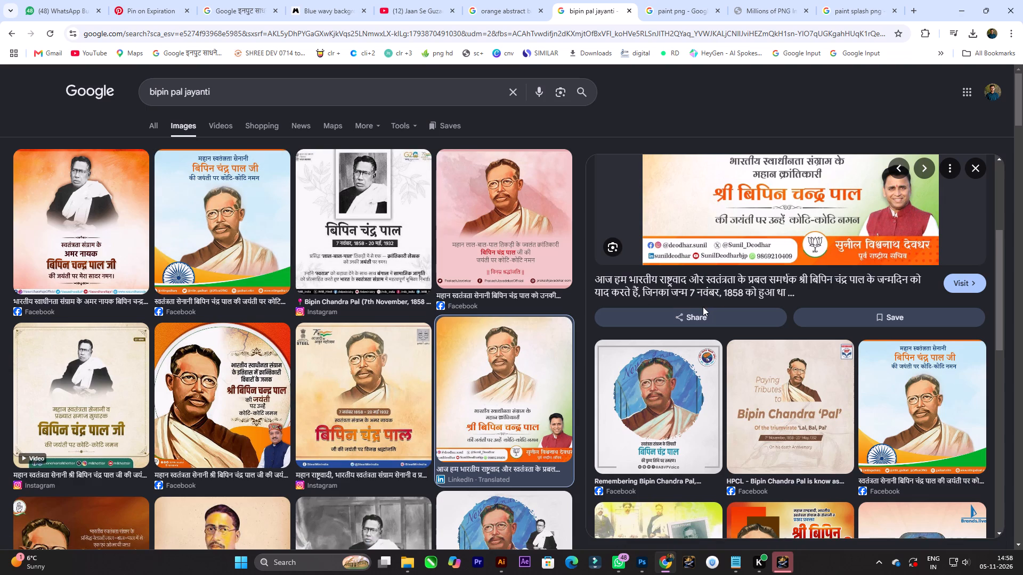
click(232, 213)
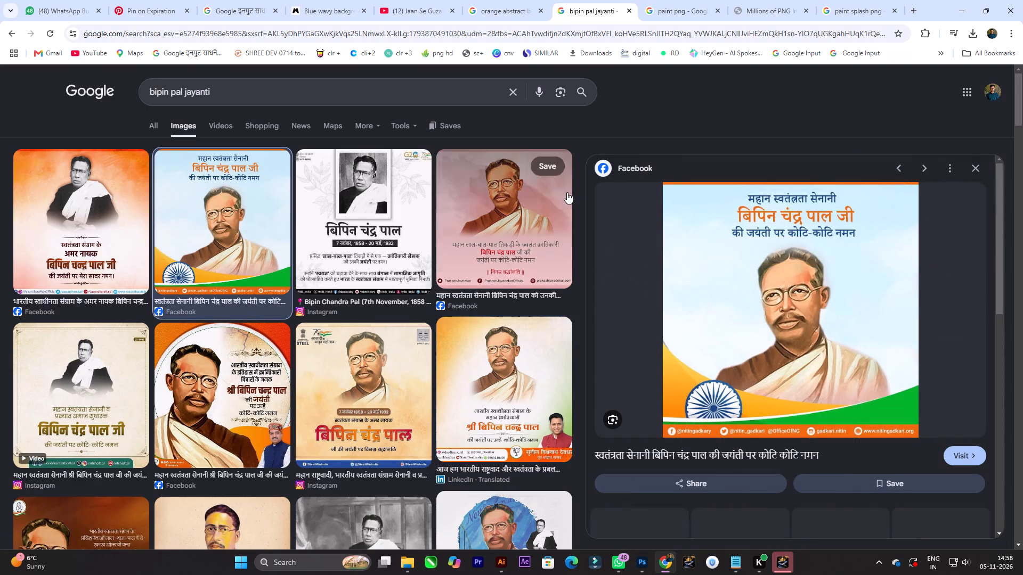
right_click(719, 195)
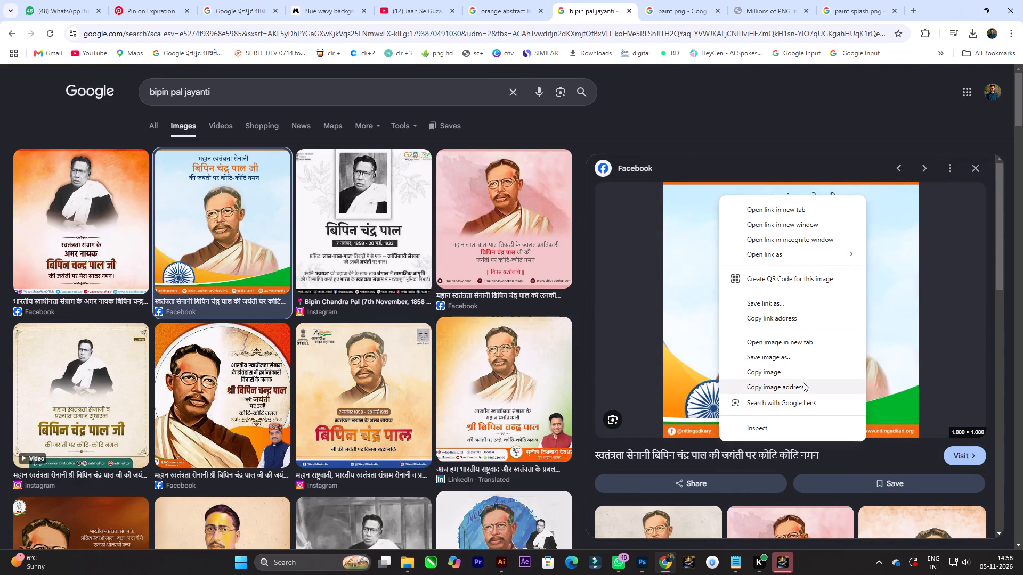
click(803, 401)
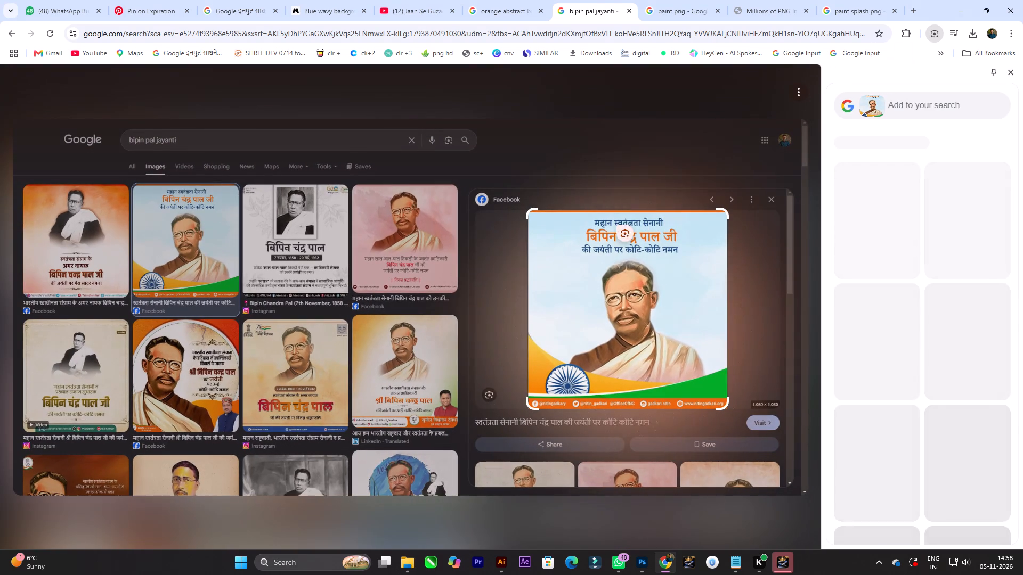
drag(596, 223, 663, 224)
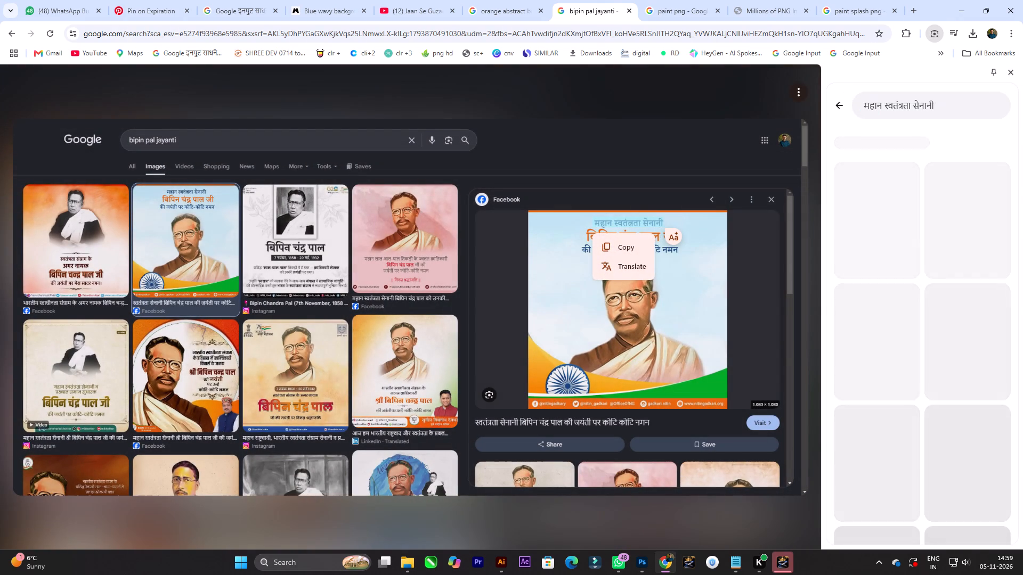
key(ctrl+c)
key(ctrl+c)
key(ctrl+c)
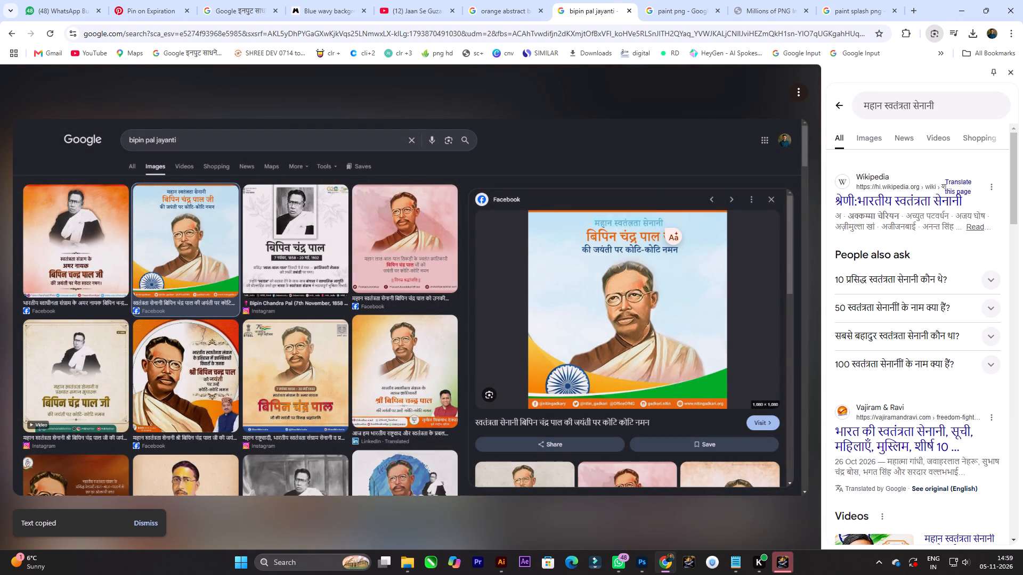
Paste the copied phrase महान स्वतंत्रता सेनानी into the Google Input Tools page, spaced below the existing text.
click(239, 0)
click(448, 289)
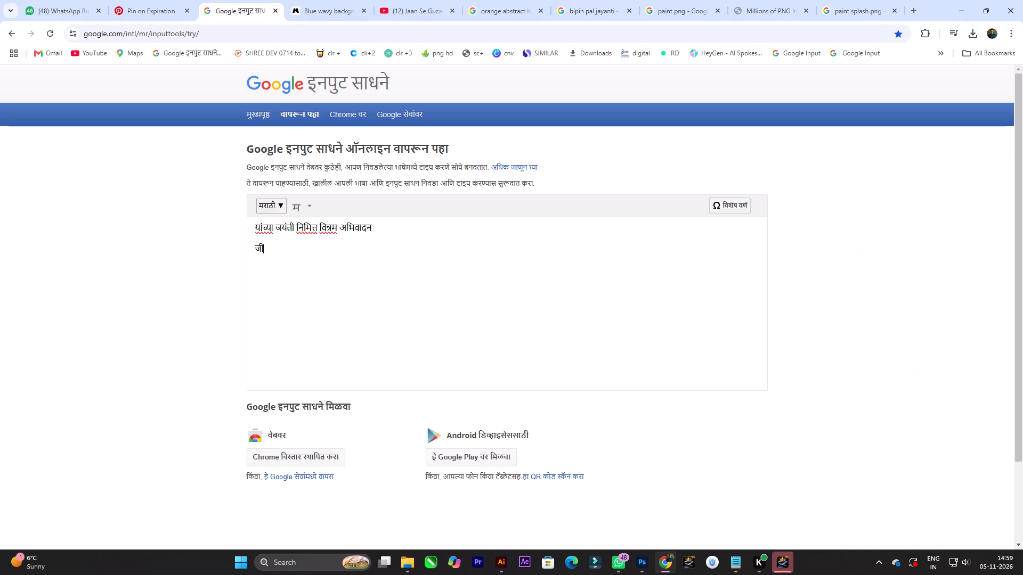
key(Return)
key(Return)
key(Return)
key(Return)
key(ctrl+v)
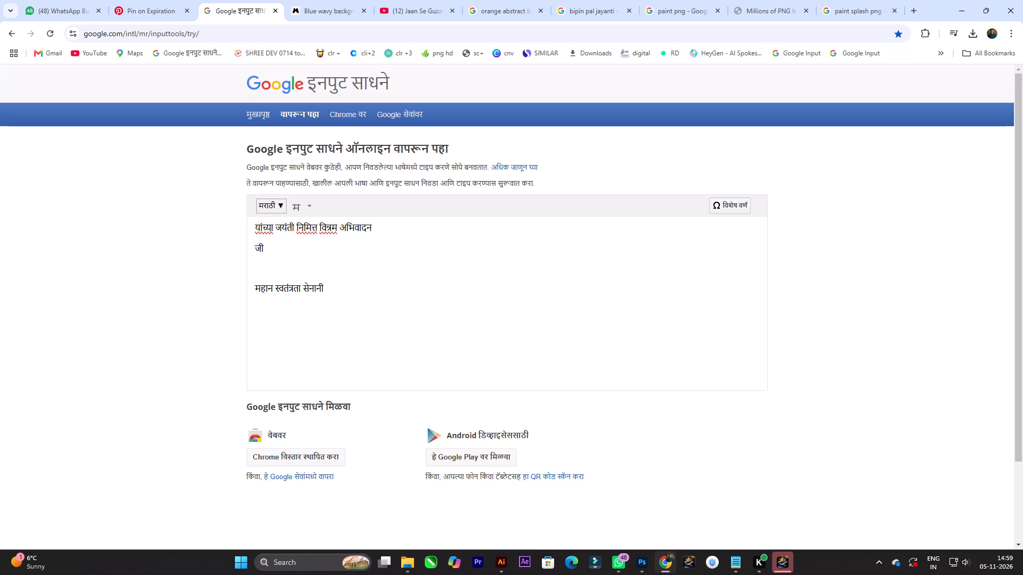
Break the pasted phrase into two lines after महान and copy both lines.
click(276, 288)
key(Return)
drag(326, 302, 234, 287)
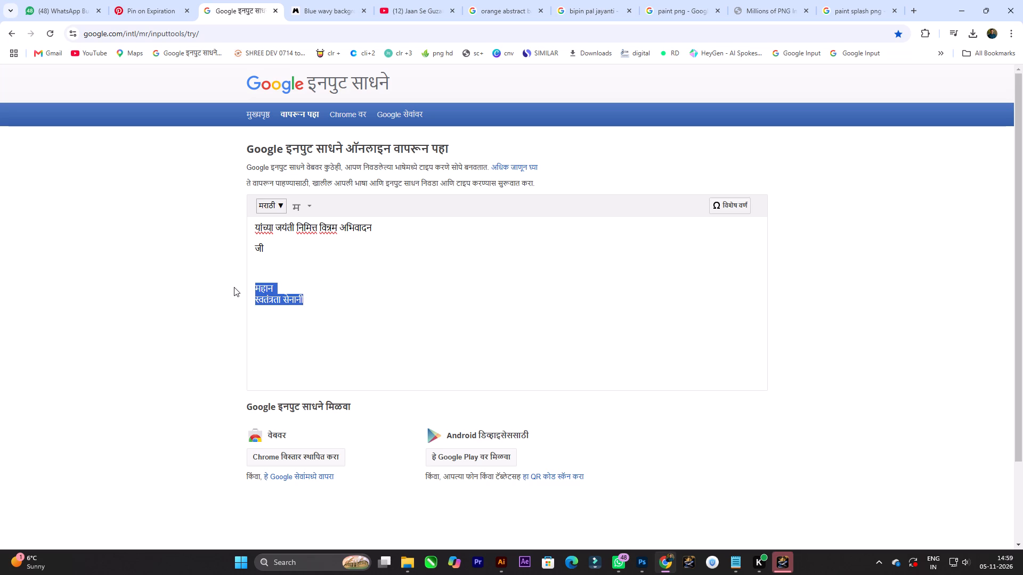
key(ctrl+c)
key(ctrl+c)
Switch to Photoshop and replace the three-line स्वातंत्र्यसैनिक व सर्वोदयी नेते tagline with the copied महान स्वतंत्रता सेनानी text.
click(648, 562)
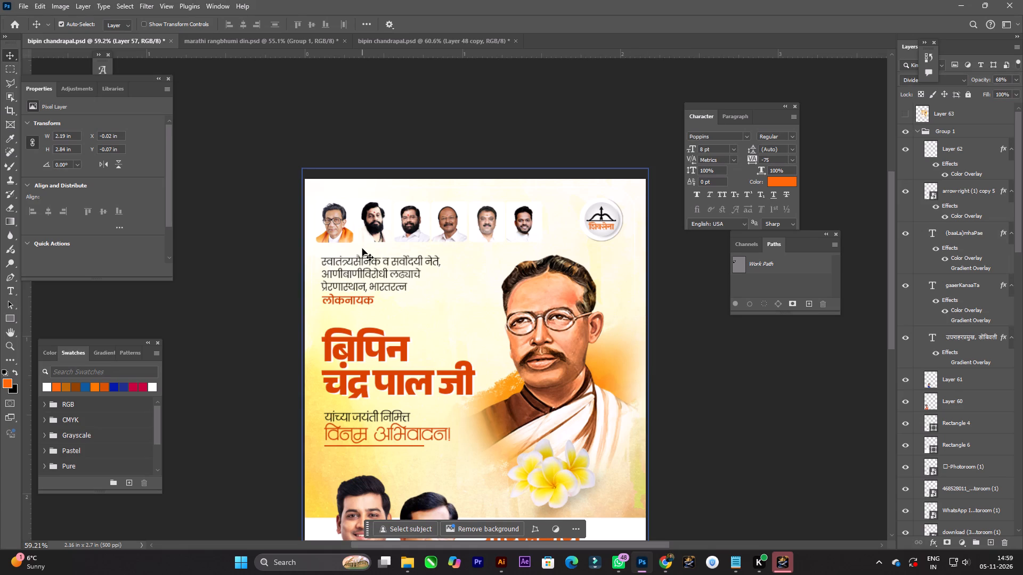
text(tt)
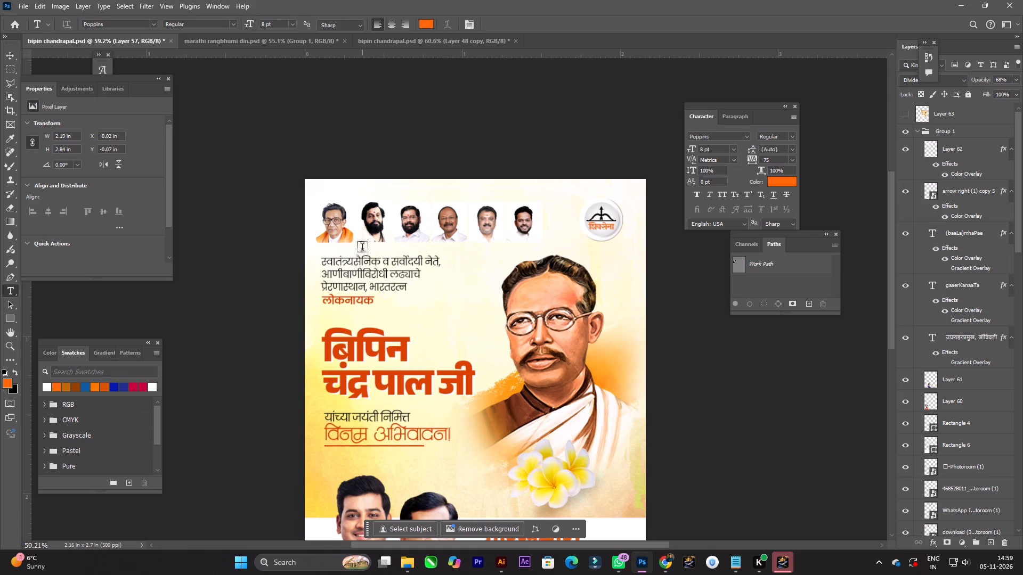
click(372, 272)
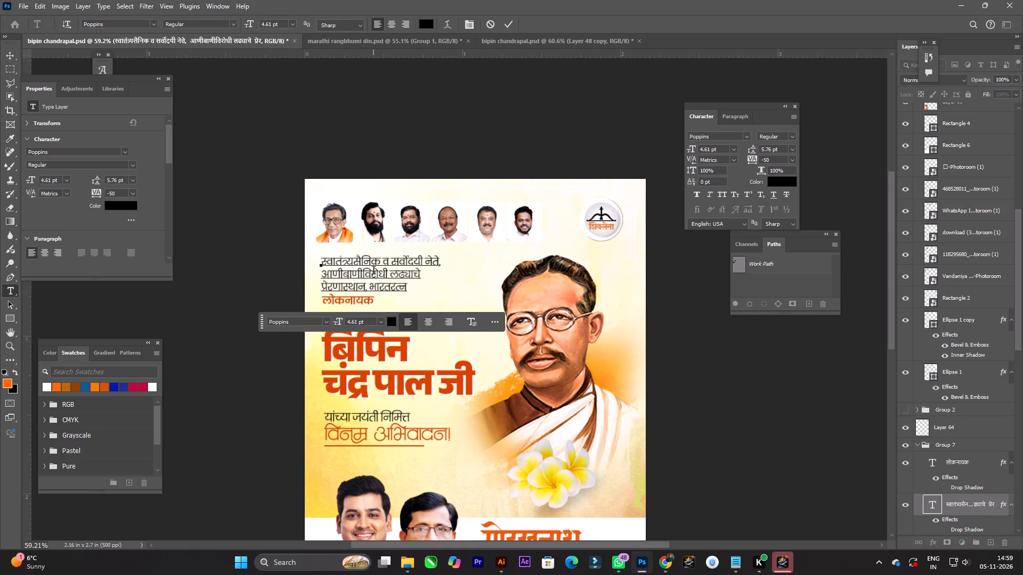
key(ctrl+a)
key(ctrl+v)
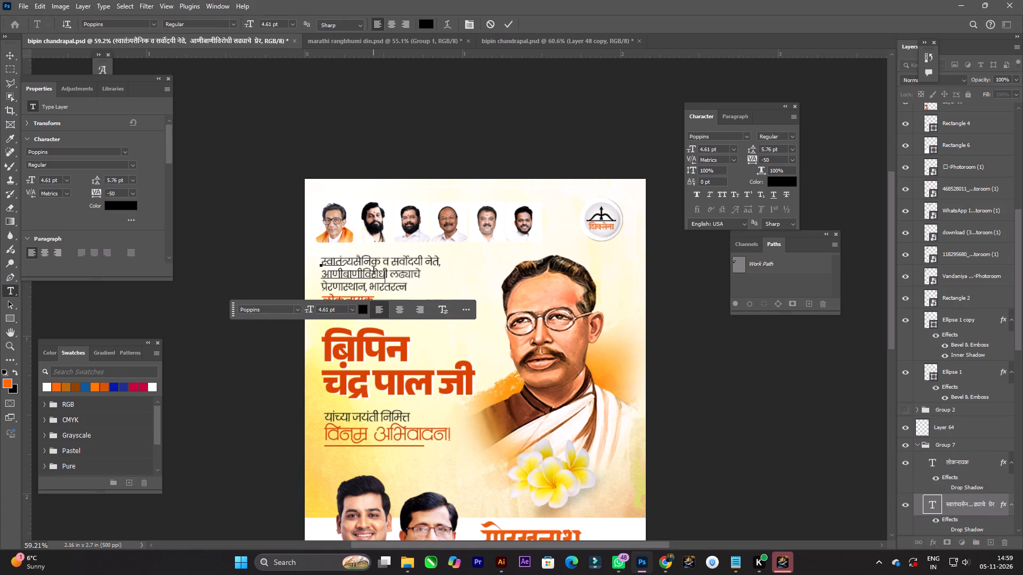
key(Return)
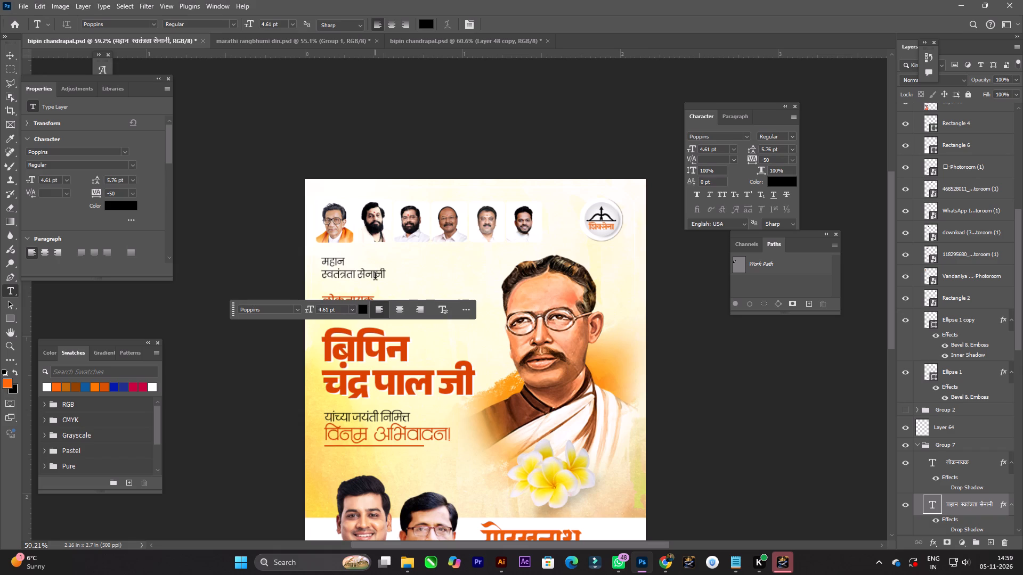
Delete the orange लोकनायक text layer above the बिपिन चंद्र पाल जी heading.
drag(235, 308, 472, 83)
key(v)
click(368, 299)
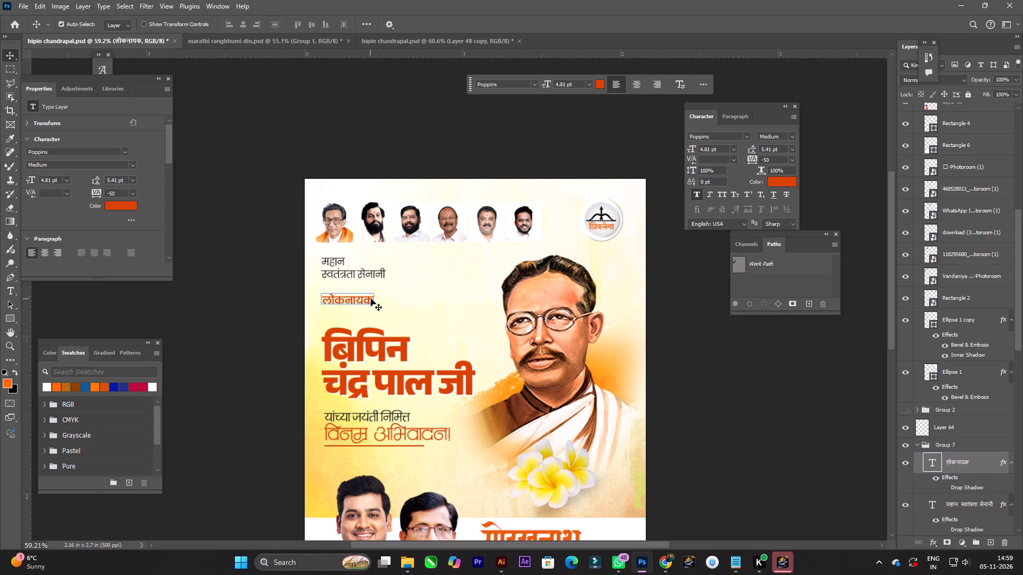
key(Delete)
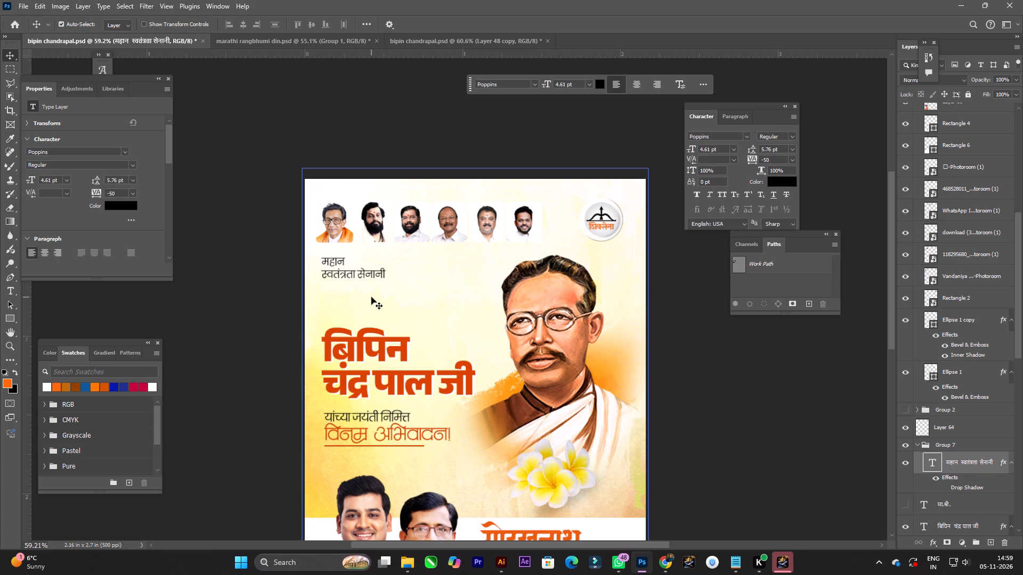
Enlarge the महान स्वतंत्रता सेनानी tagline to 5 pt and move it down to sit closer above the बिपिन चंद्र पाल जी heading.
click(359, 275)
key(space)
drag(362, 280, 363, 256)
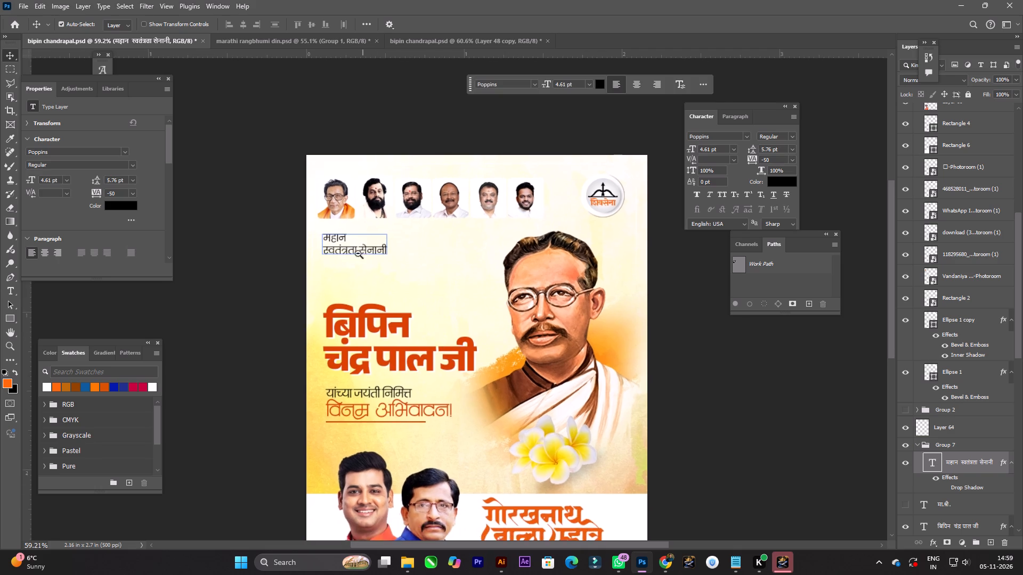
alt+scroll(355, 254, up, 4)
key(ctrl+t)
drag(399, 259, 407, 262)
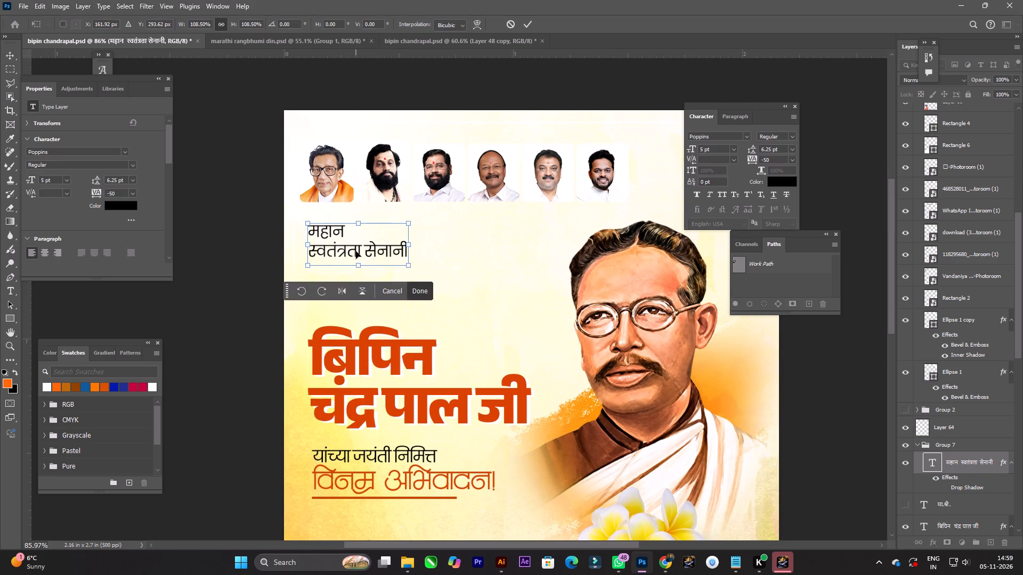
drag(356, 251, 352, 299)
double_click(352, 298)
Apply a light orange #fcc059 Color Overlay at 100% opacity to the rounded border line on Layer 64.
key(space)
key(space)
key(space)
key(space)
key(space)
key(space)
key(space)
key(space)
drag(417, 294, 401, 287)
alt+scroll(397, 287, up, 2)
key(space)
key(space)
key(space)
drag(427, 281, 407, 272)
alt+scroll(410, 270, down, 5)
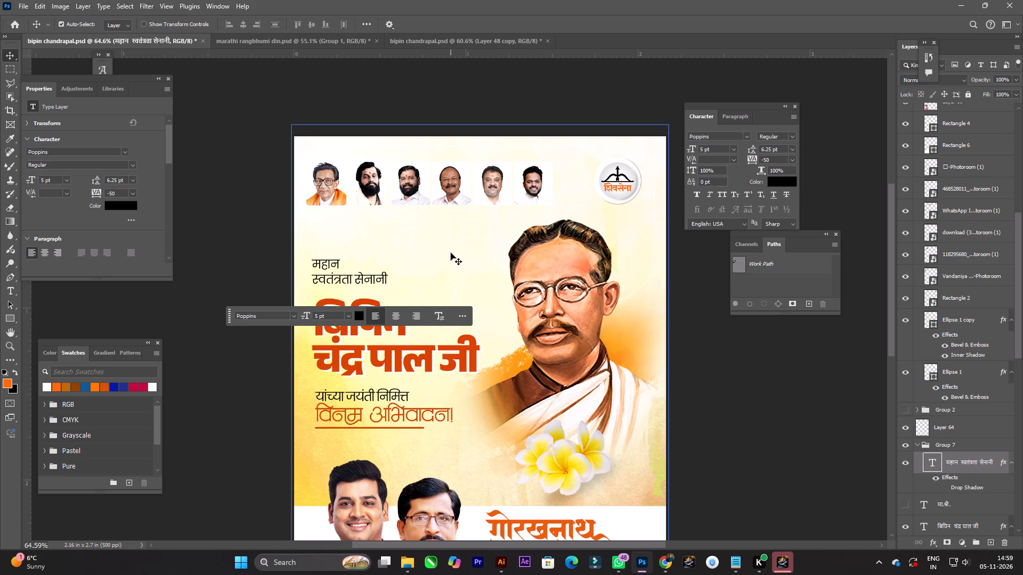
click(653, 164)
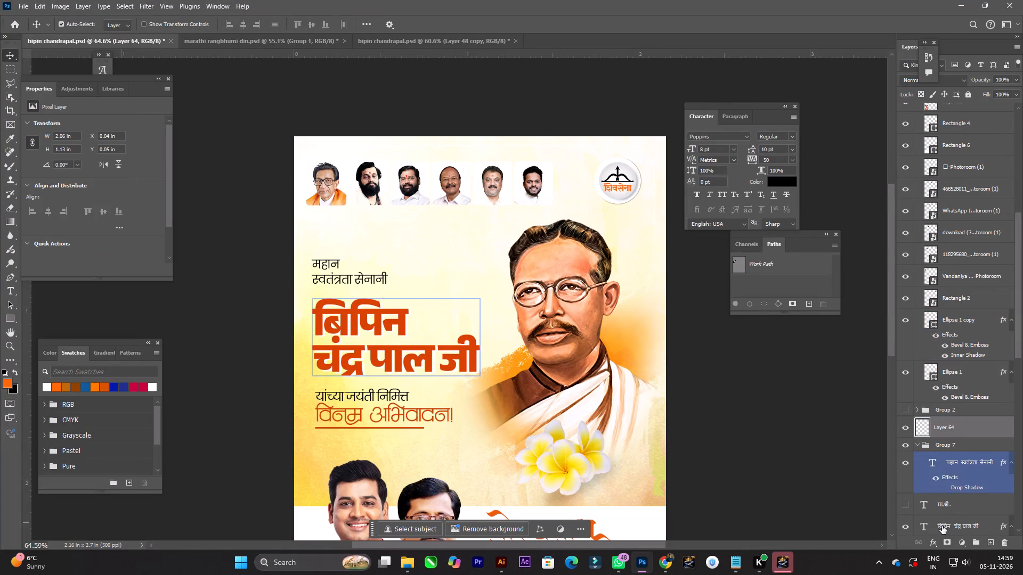
click(935, 541)
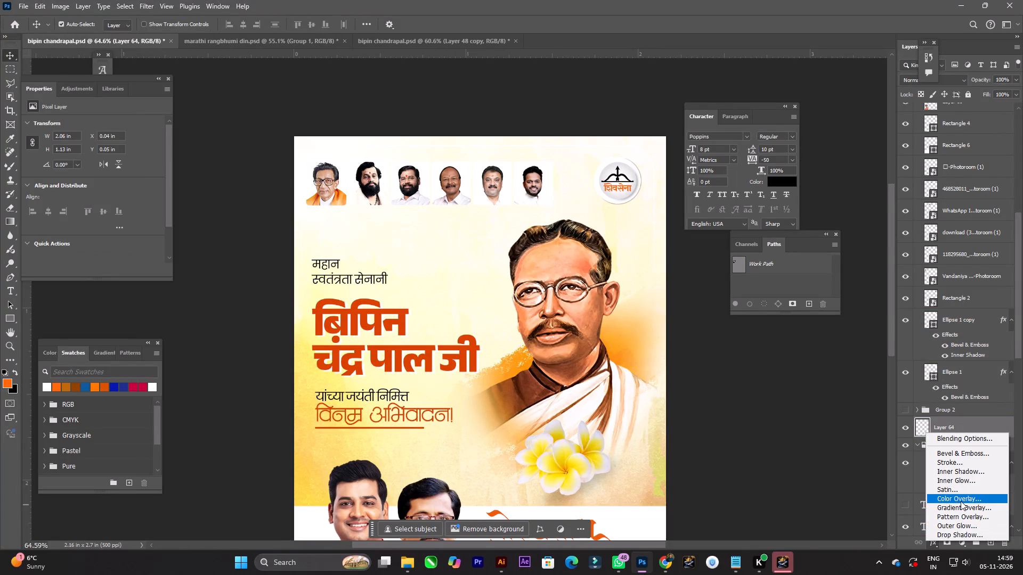
click(961, 501)
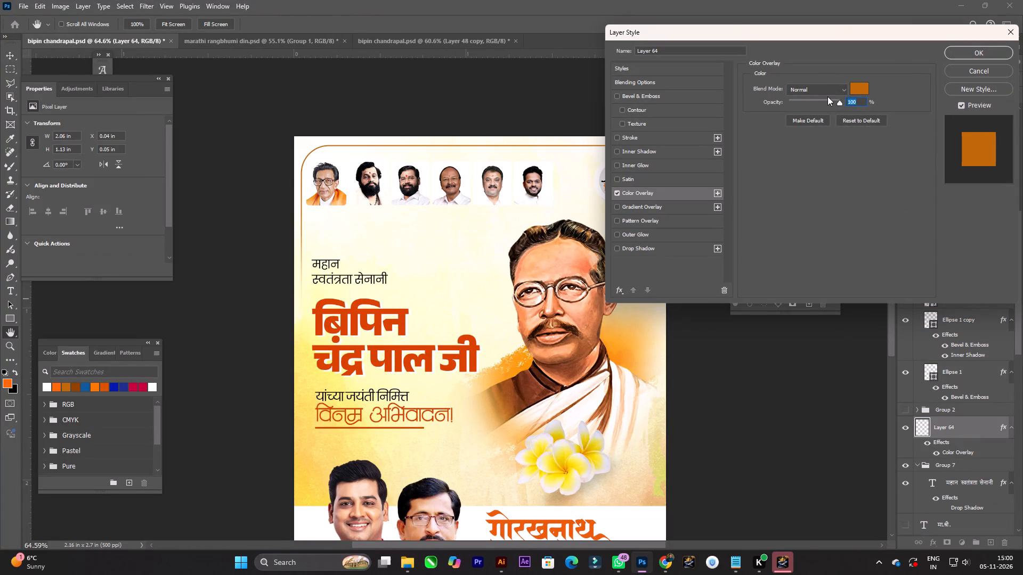
click(857, 89)
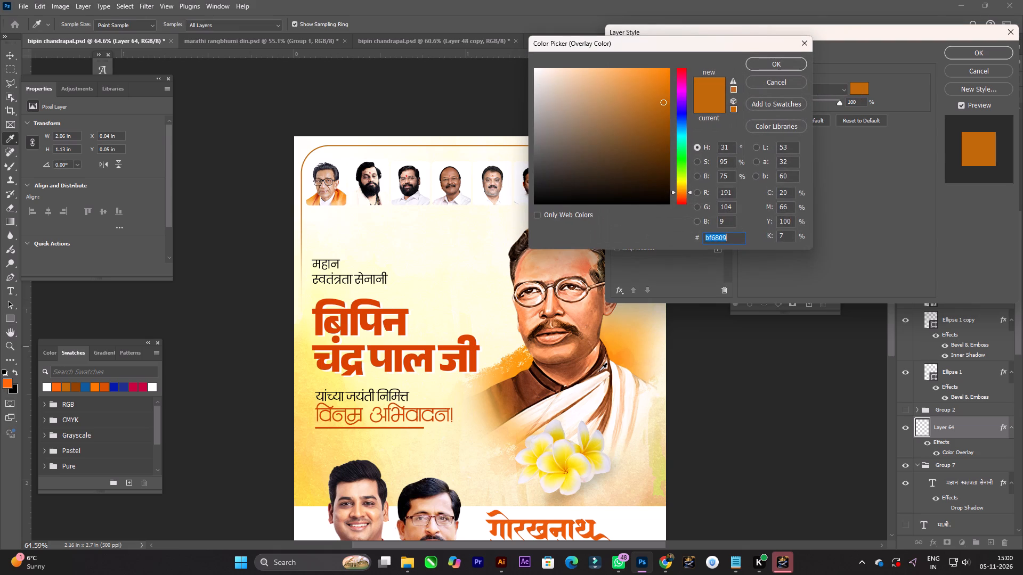
click(638, 346)
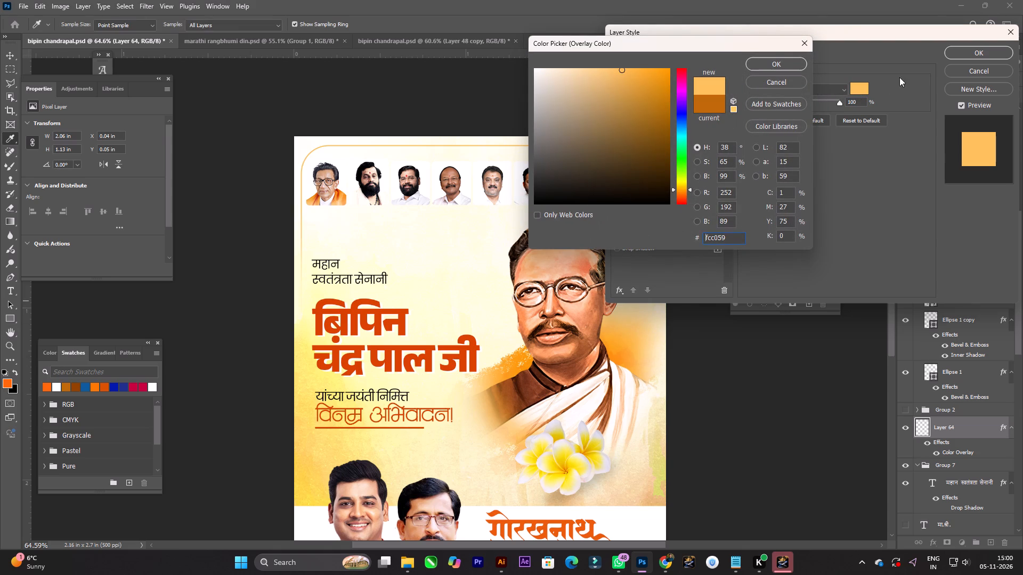
click(778, 64)
click(993, 53)
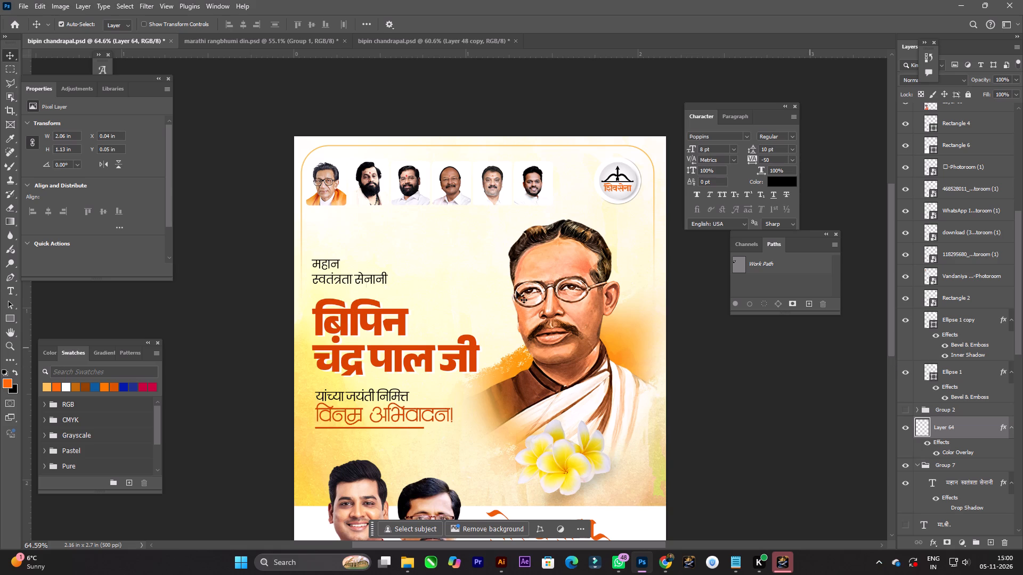
Nudge the महान स्वतंत्रता सेनानी tagline slightly down towards the heading.
click(332, 275)
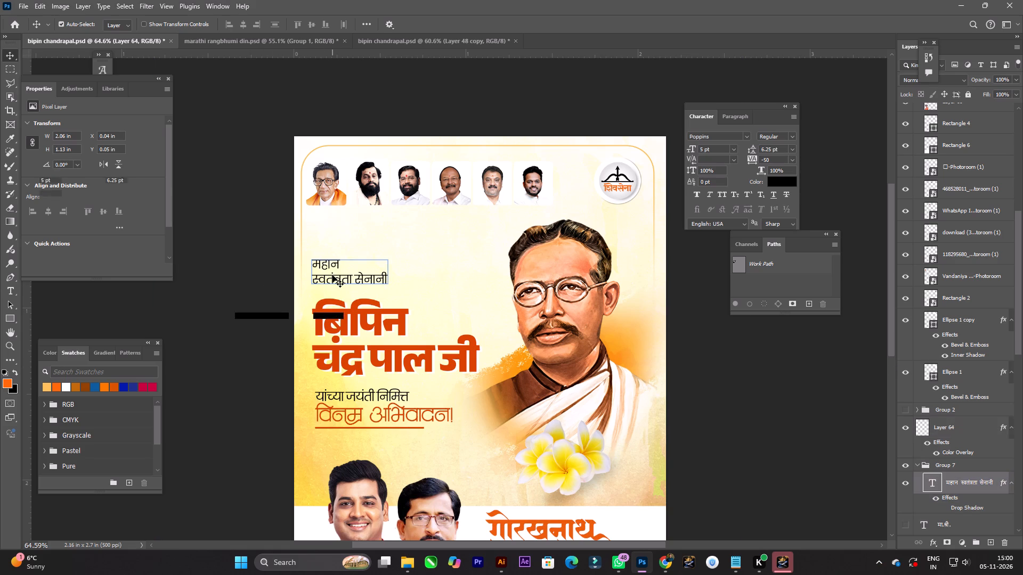
key(Down)
key(Down)
key(Down)
key(Down)
key(Down)
key(Down)
key(Down)
key(Down)
key(Down)
key(Down)
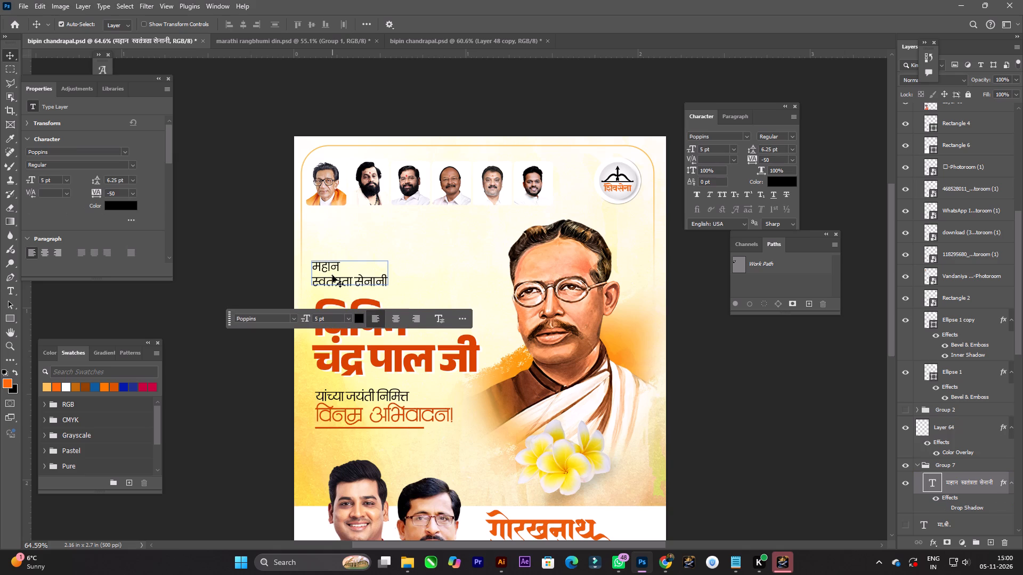
key(Up)
key(Up)
Set the whole महान स्वतंत्रता सेनानी tagline to the Poppins Medium weight.
key(t)
click(332, 275)
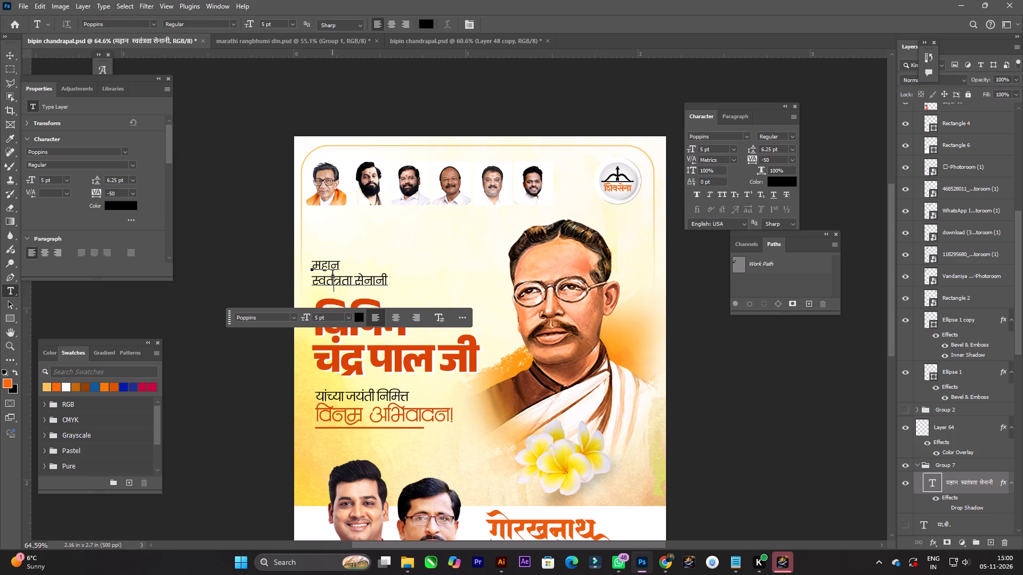
key(ctrl+a)
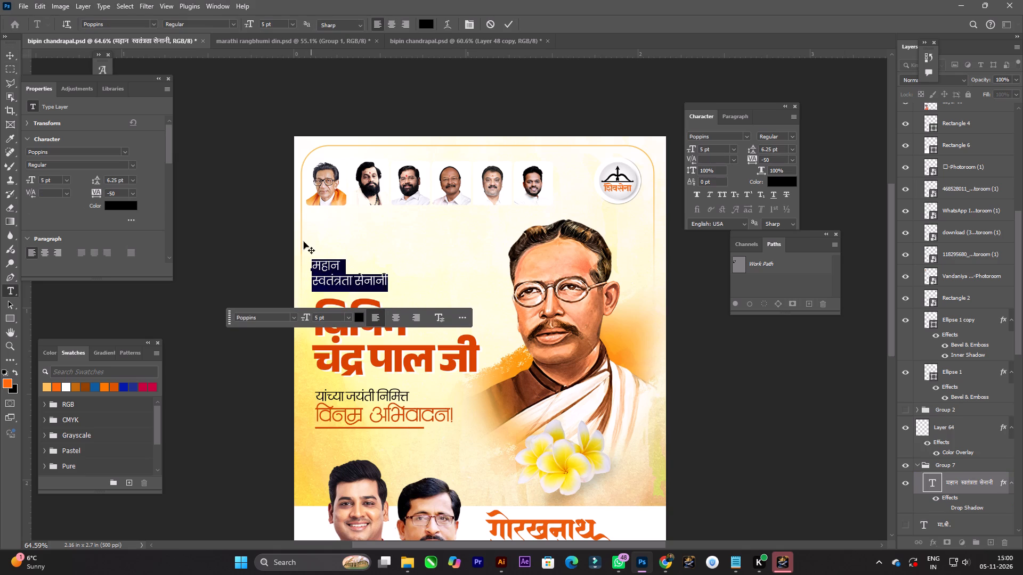
click(233, 22)
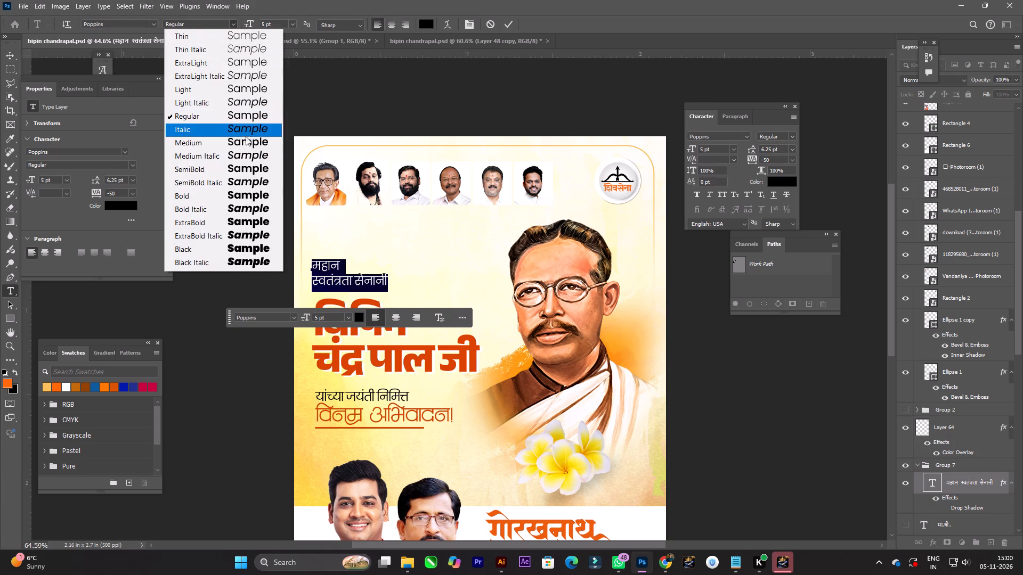
click(247, 143)
click(363, 280)
key(Return)
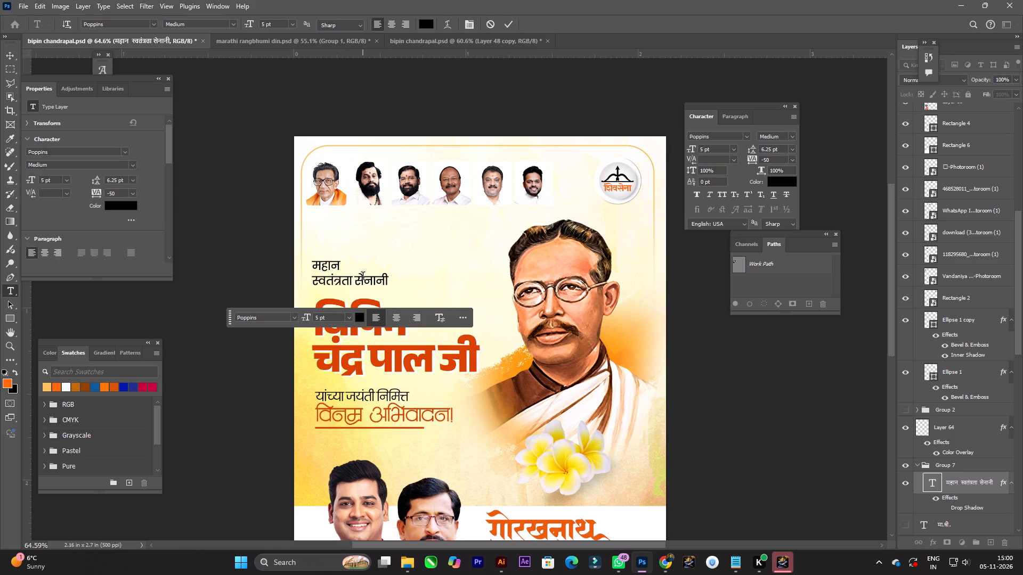
key(v)
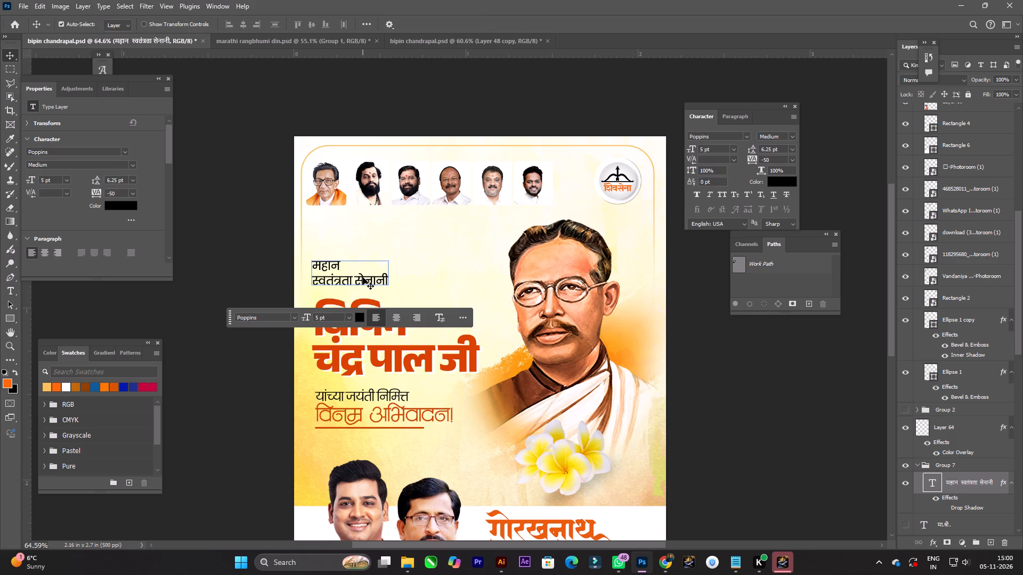
key(t)
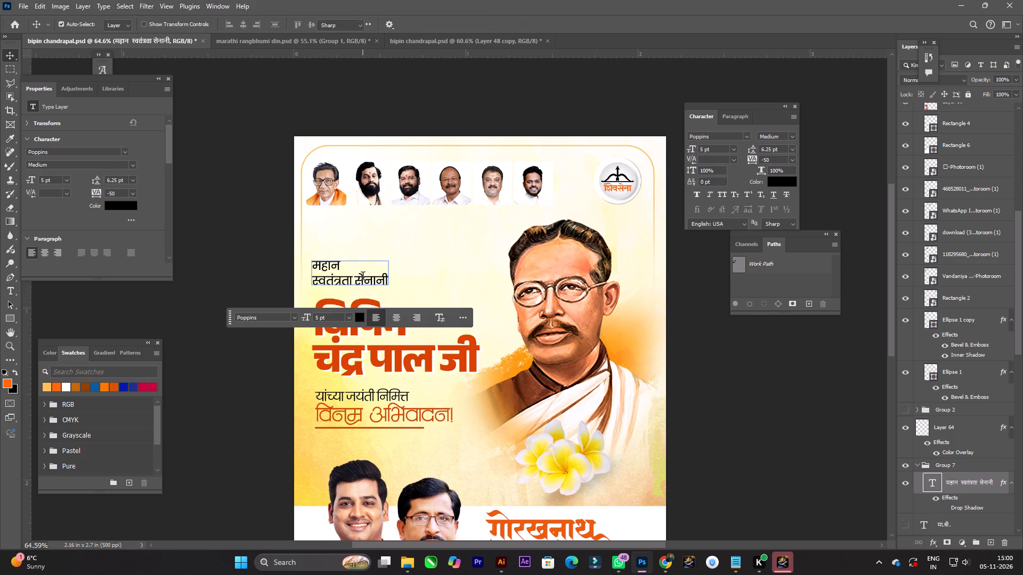
click(363, 277)
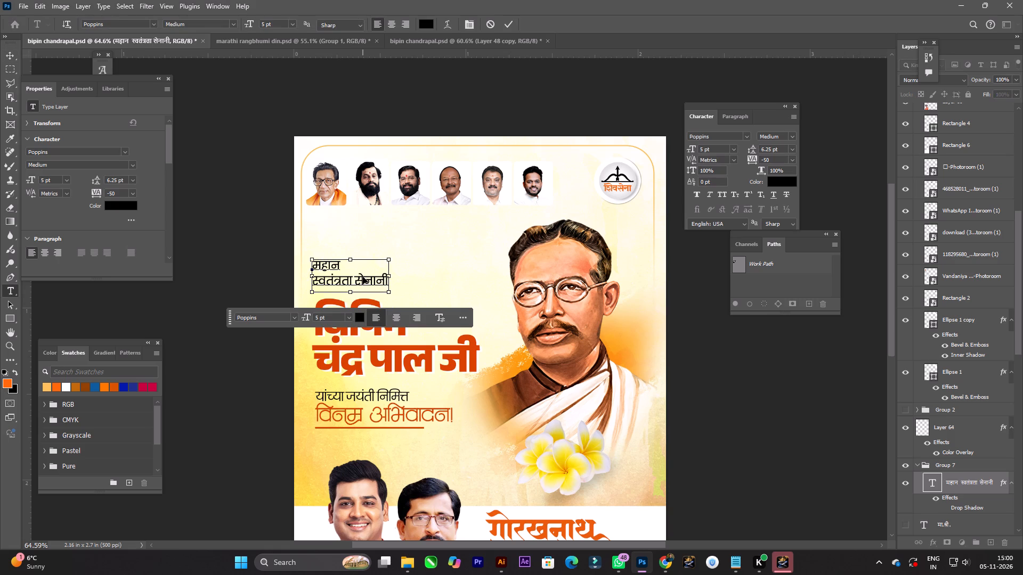
key(ctrl+a)
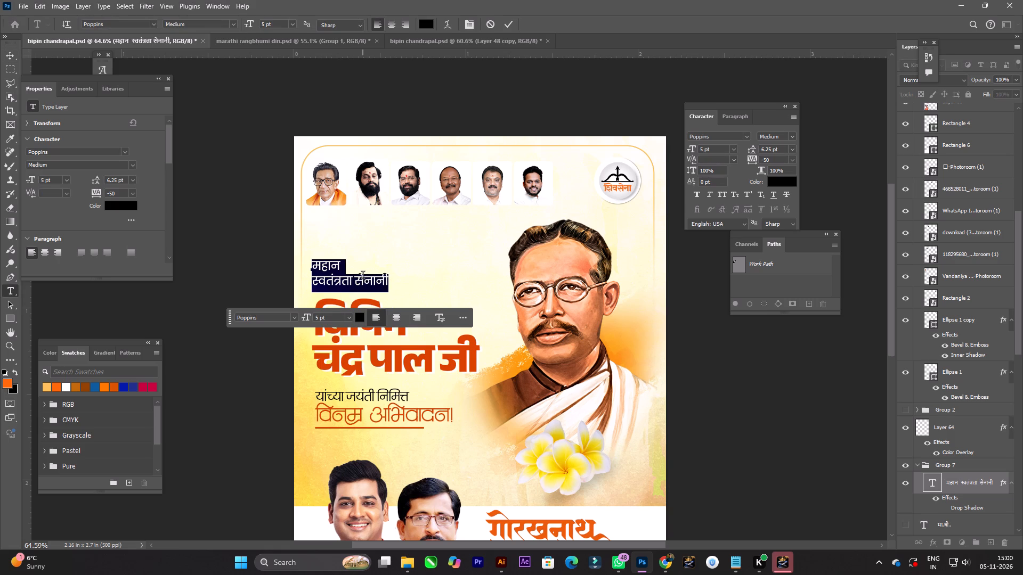
key(Return)
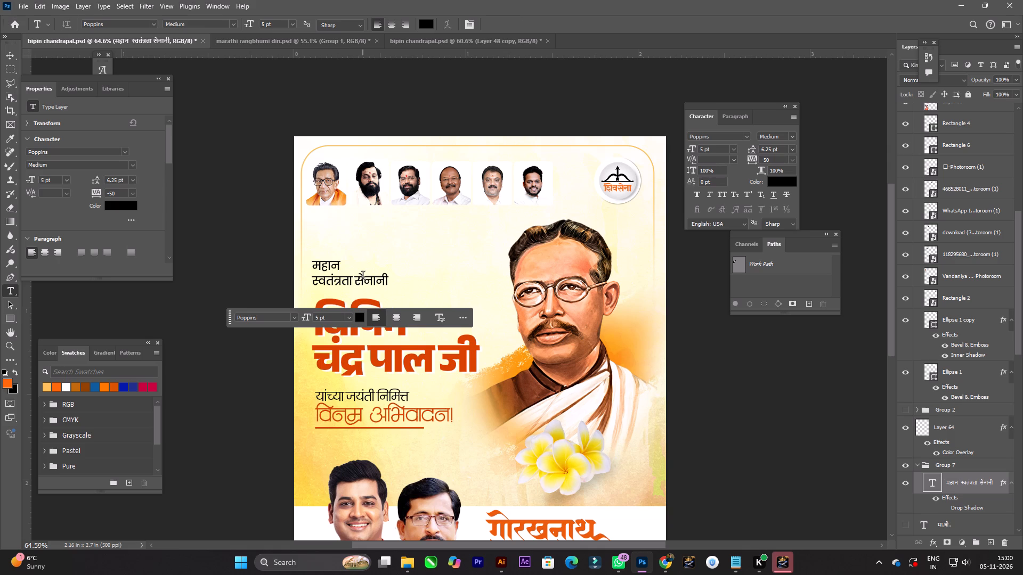
text(vv)
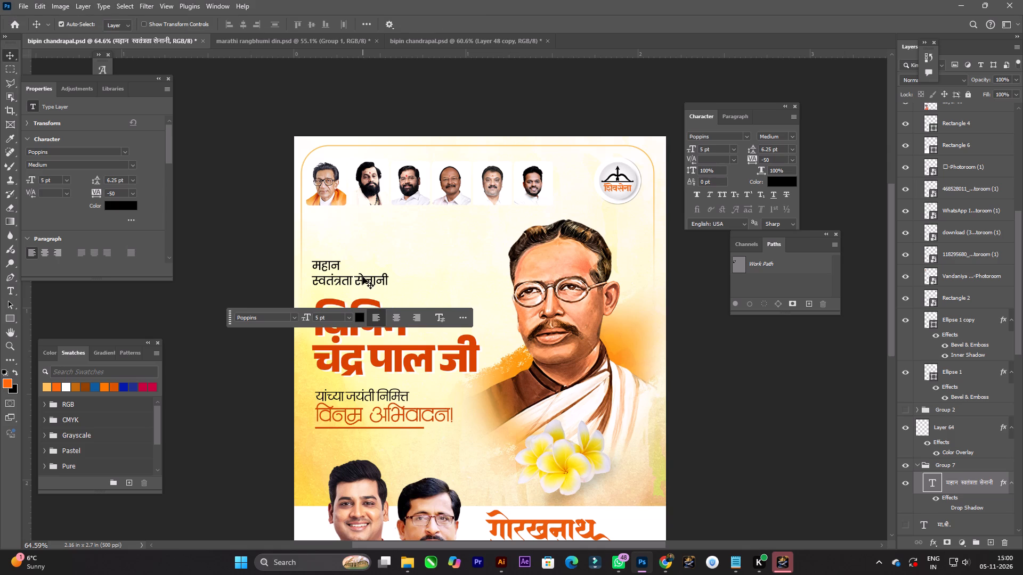
Preview the poster in CMYK proof colours and switch back to the normal RGB view.
key(ctrl+y)
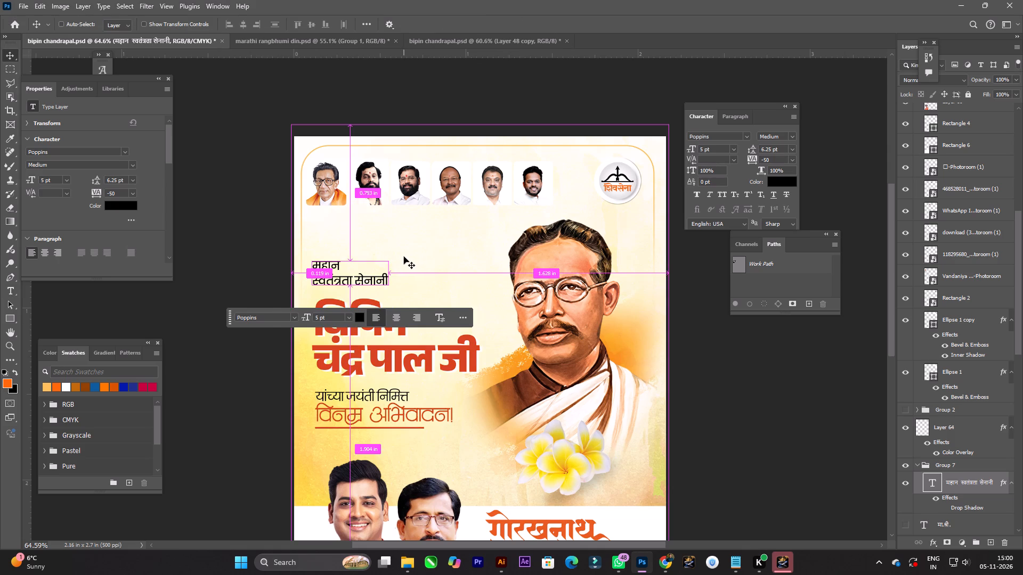
key(ctrl+y)
Scale the महान स्वतंत्रता सेनानी tagline up proportionally by about 112% to 5.6 pt.
key(ctrl+t)
drag(388, 292, 398, 294)
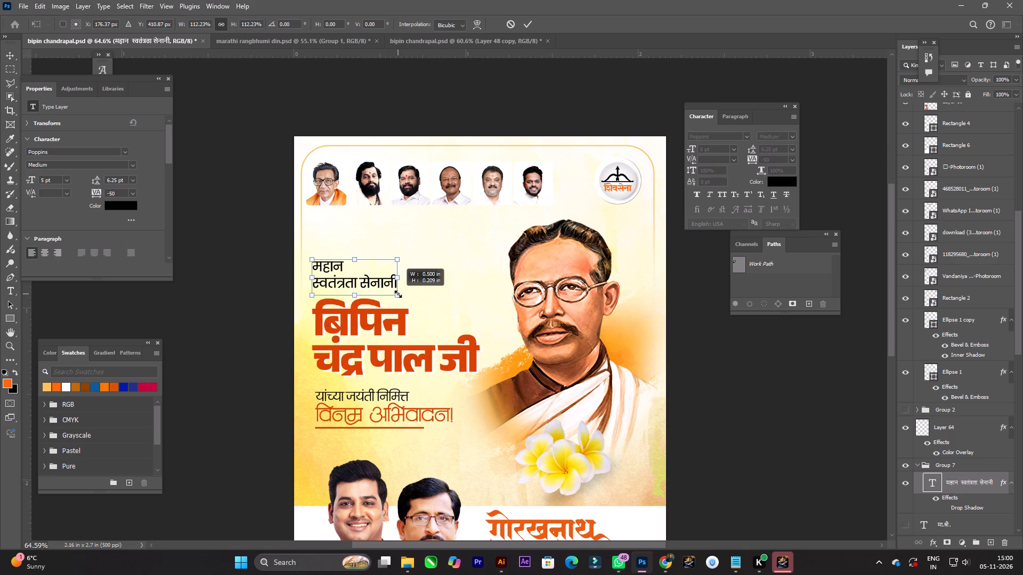
drag(398, 294, 398, 293)
key(Return)
key(v)
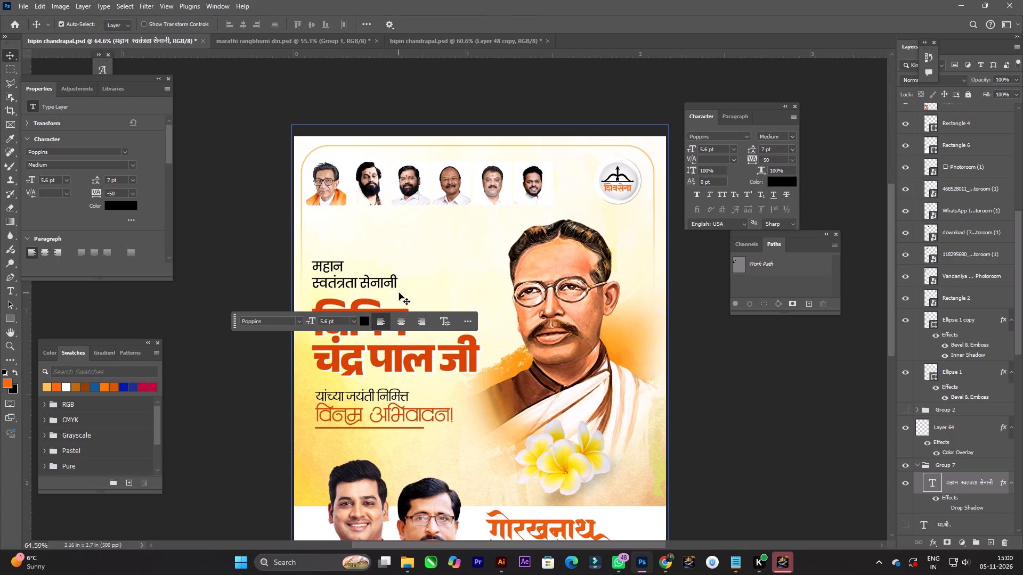
Nudge the tagline slightly to the right and fine-tune its position above the बिपिन चंद्र पाल जी heading.
key(Right)
key(Right)
key(Right)
key(Right)
key(Right)
key(Right)
key(Right)
key(Right)
key(Right)
key(Right)
key(Right)
key(Right)
key(Right)
key(Right)
key(Right)
key(Right)
key(Right)
key(Right)
key(Right)
key(Right)
key(Right)
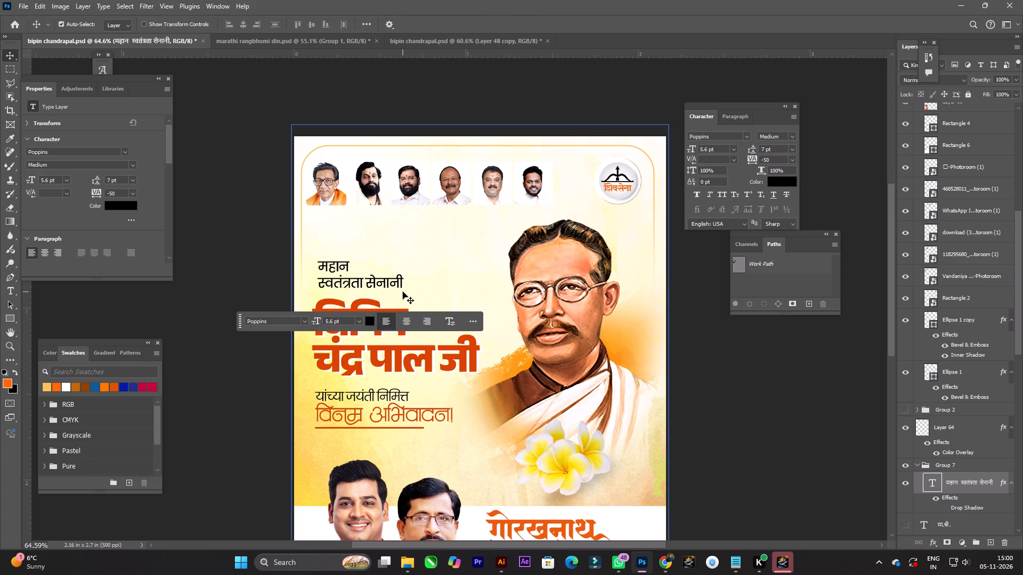
key(Left)
key(Left)
key(Down)
key(Down)
key(Up)
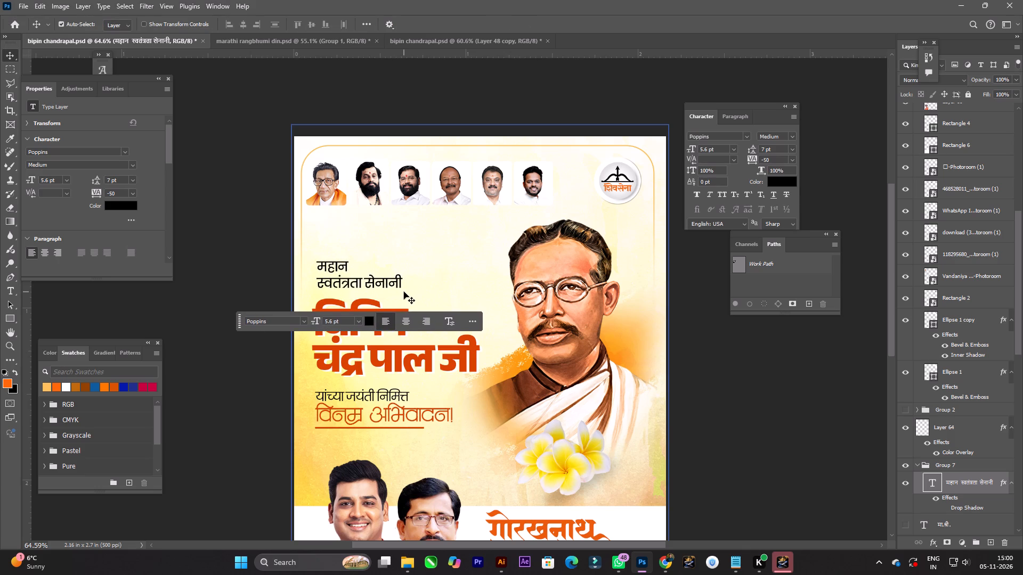
key(Up)
key(Right)
key(Right)
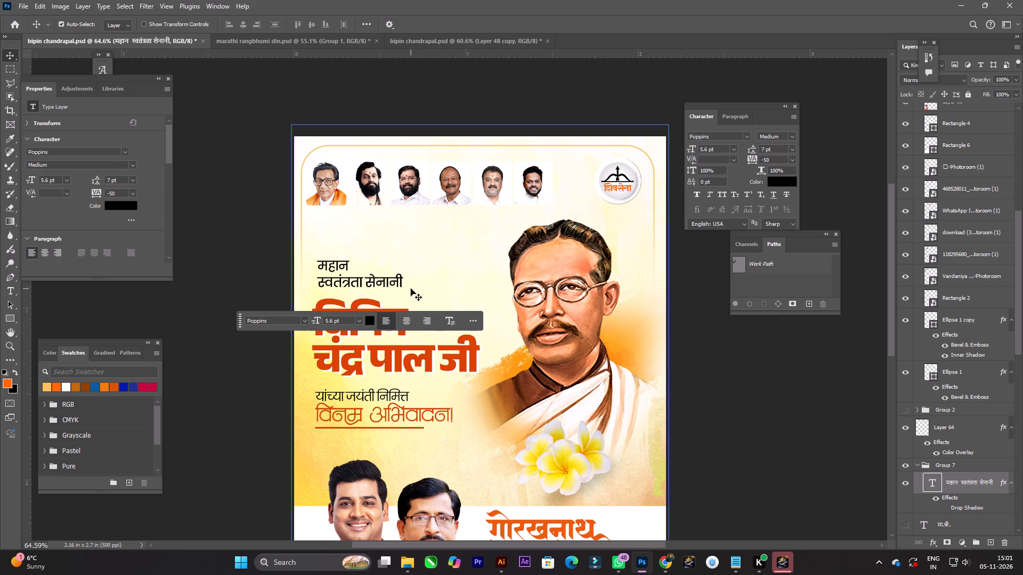
Move the floating text options bar off the heading and clear of the poster.
key(space)
key(space)
key(space)
key(space)
key(space)
key(space)
key(space)
key(space)
key(space)
key(space)
key(space)
key(space)
key(space)
key(space)
key(space)
key(space)
key(space)
key(space)
key(space)
key(space)
drag(359, 266, 391, 258)
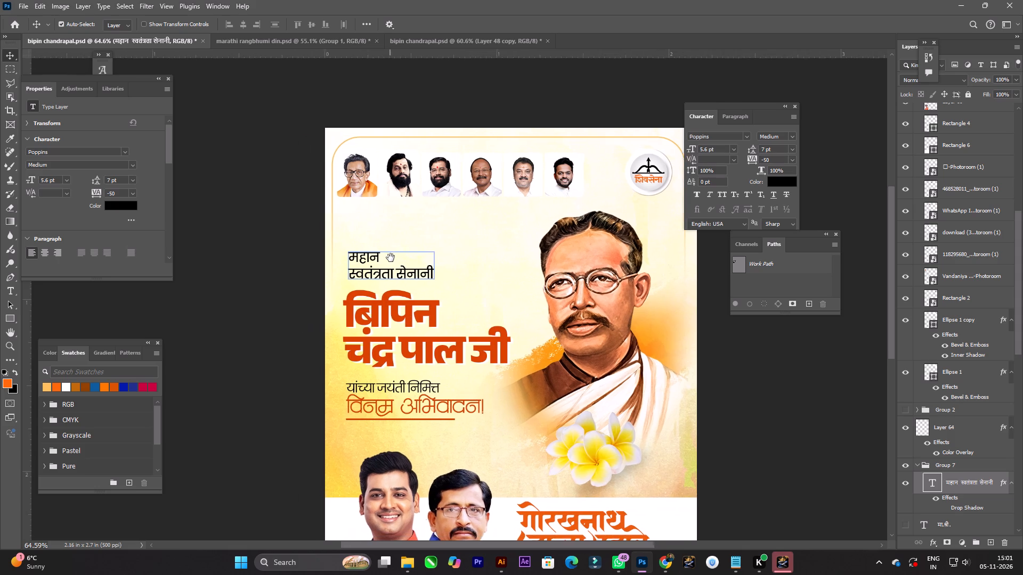
drag(391, 258, 393, 259)
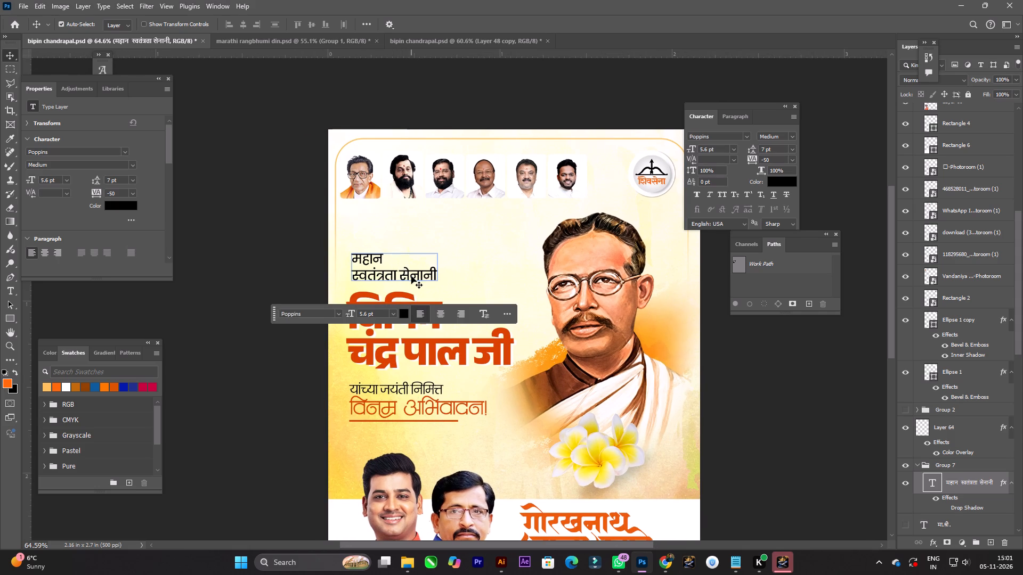
alt+scroll(411, 276, down, 2)
key(space)
drag(277, 314, 258, 239)
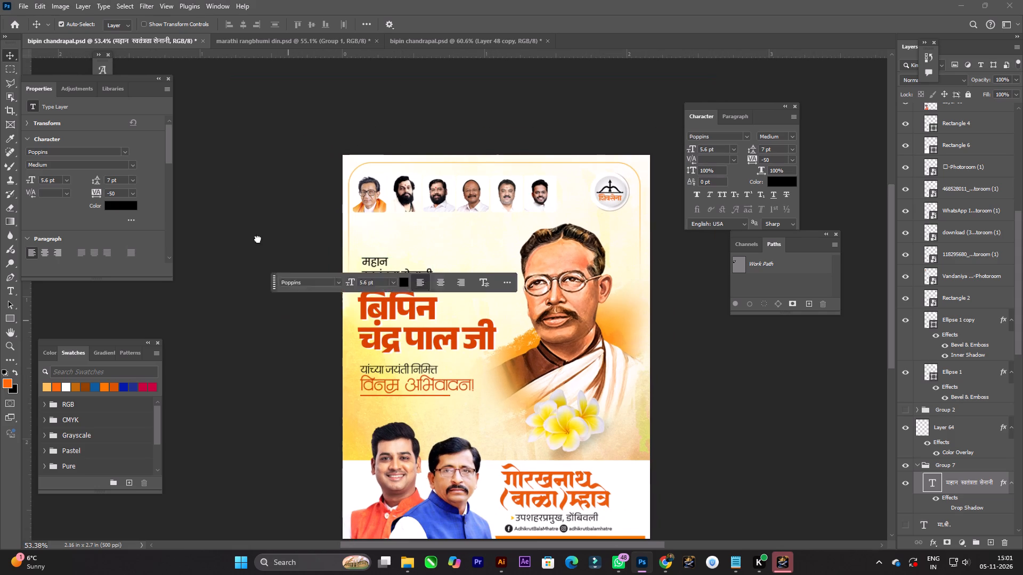
drag(258, 239, 144, 89)
Copy the Ellipse 1 circle behind the portrait in the other Bipin Chandra Pal poster and return to the main poster.
alt+scroll(415, 185, up, 3)
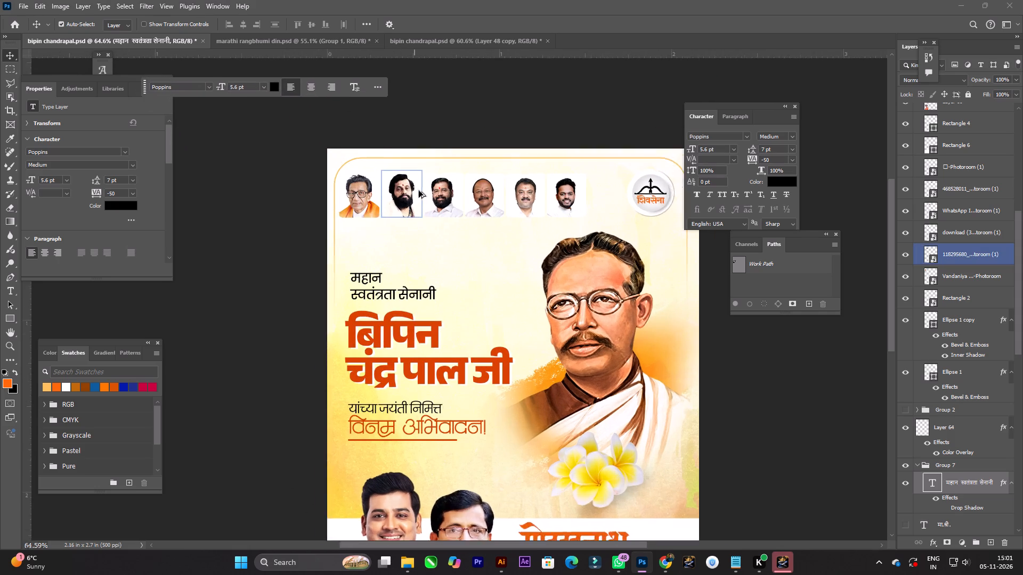
key(space)
key(space)
key(space)
key(space)
key(space)
key(space)
key(space)
key(space)
key(space)
key(space)
key(space)
key(space)
key(space)
drag(474, 208, 391, 194)
click(308, 35)
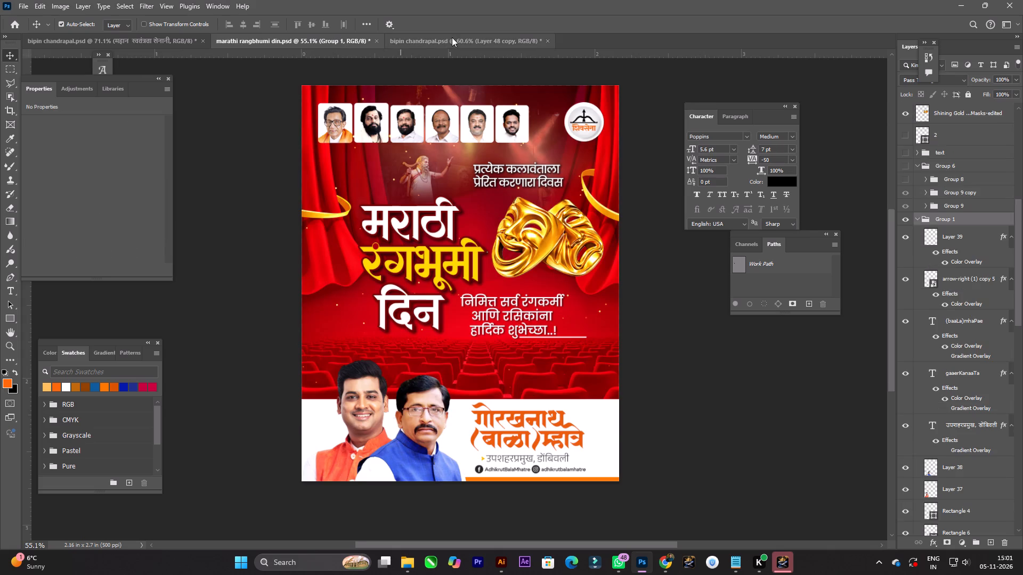
click(452, 37)
click(452, 159)
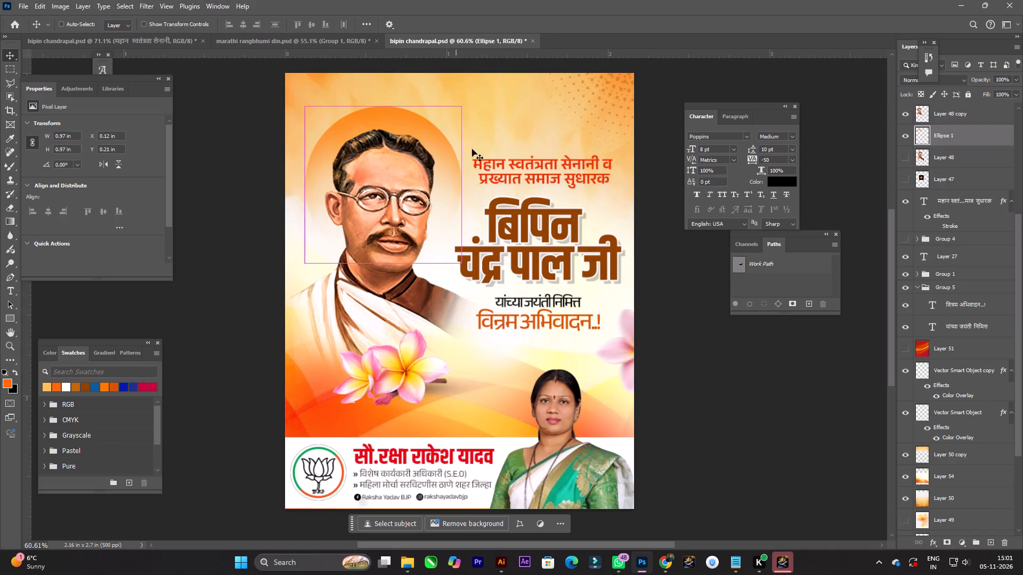
key(ctrl+c)
click(159, 32)
click(165, 39)
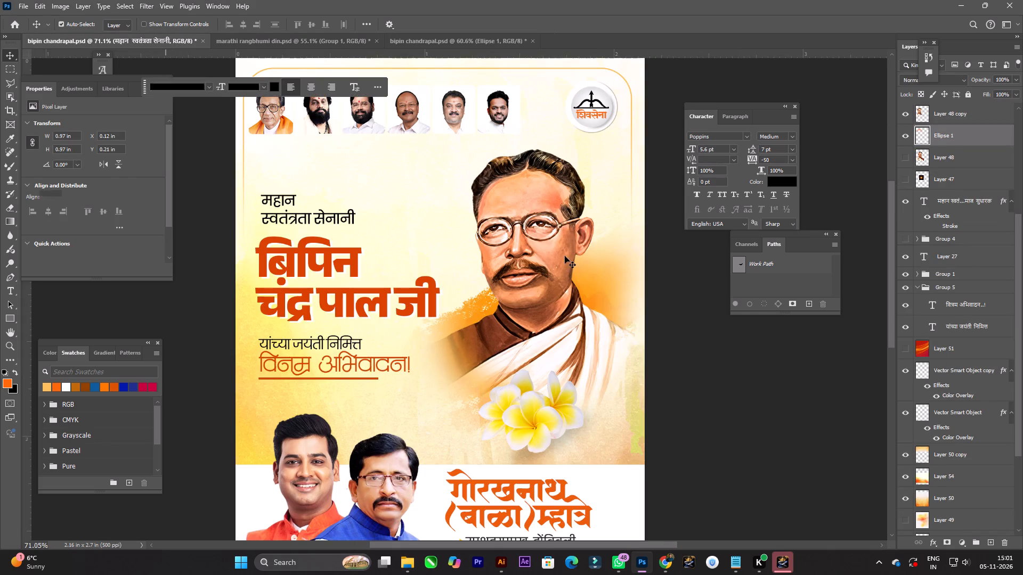
Paste the copied Ellipse 1 circle directly beneath the portrait layer in Group 5 and position it behind the head.
click(540, 249)
scroll(1020, 483, down, 6)
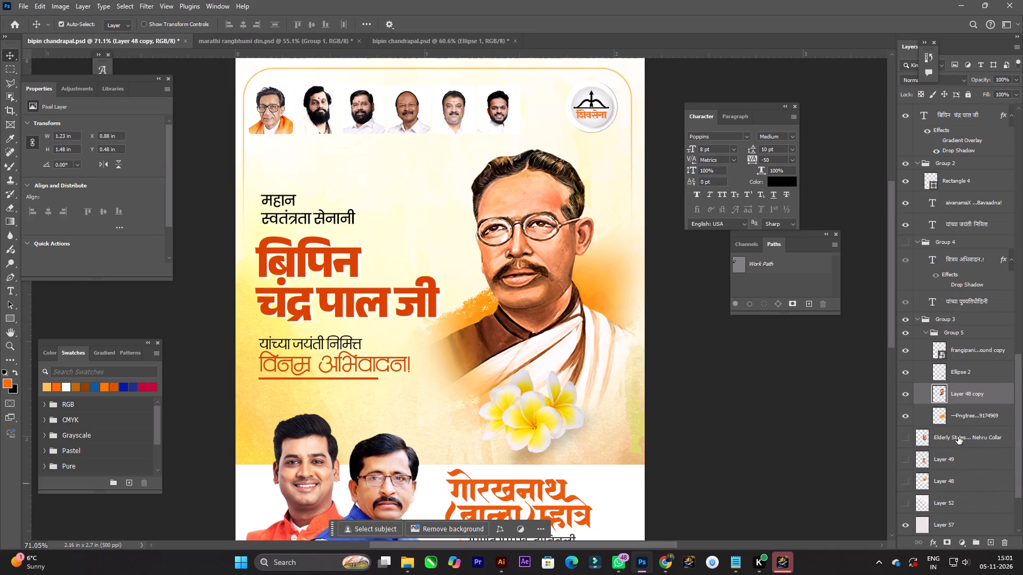
click(957, 419)
key(ctrl+v)
key(ctrl+t)
drag(473, 276, 573, 208)
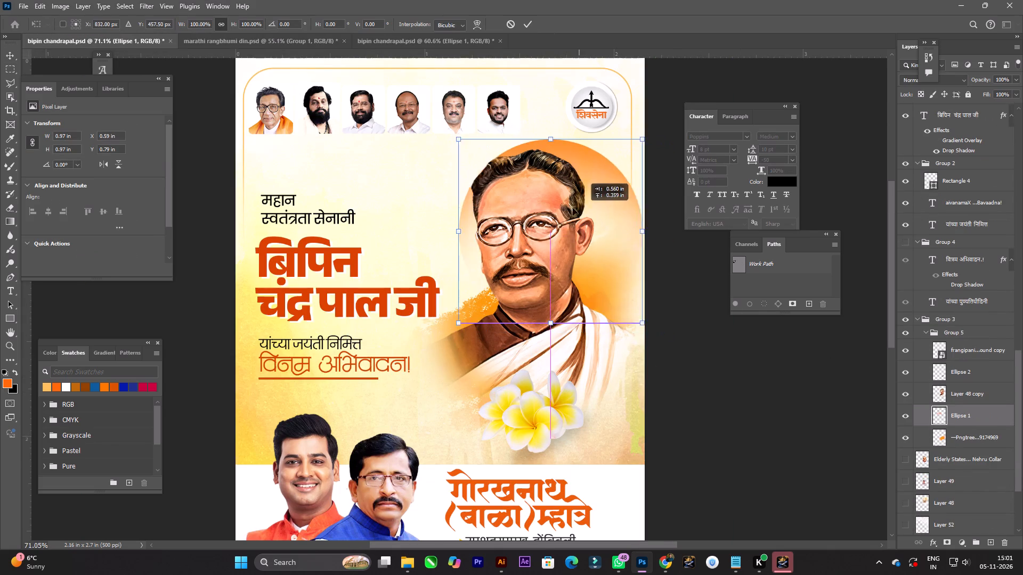
drag(573, 208, 568, 218)
double_click(579, 219)
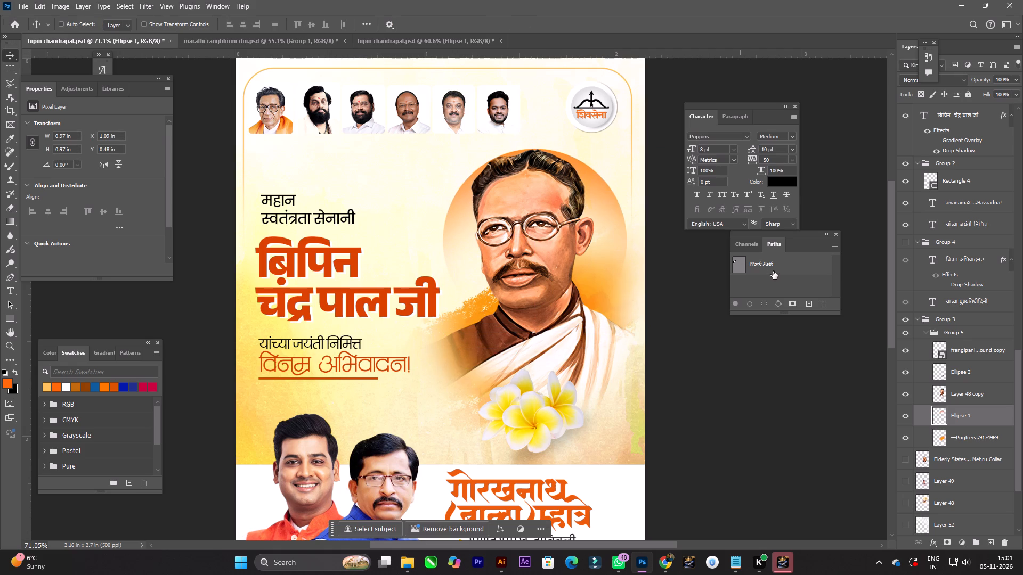
Send the circle one layer back, beneath the orange paint brush stroke, and shift it slightly lower behind the portrait.
key(ctrl+bracketleft)
key(ctrl+t)
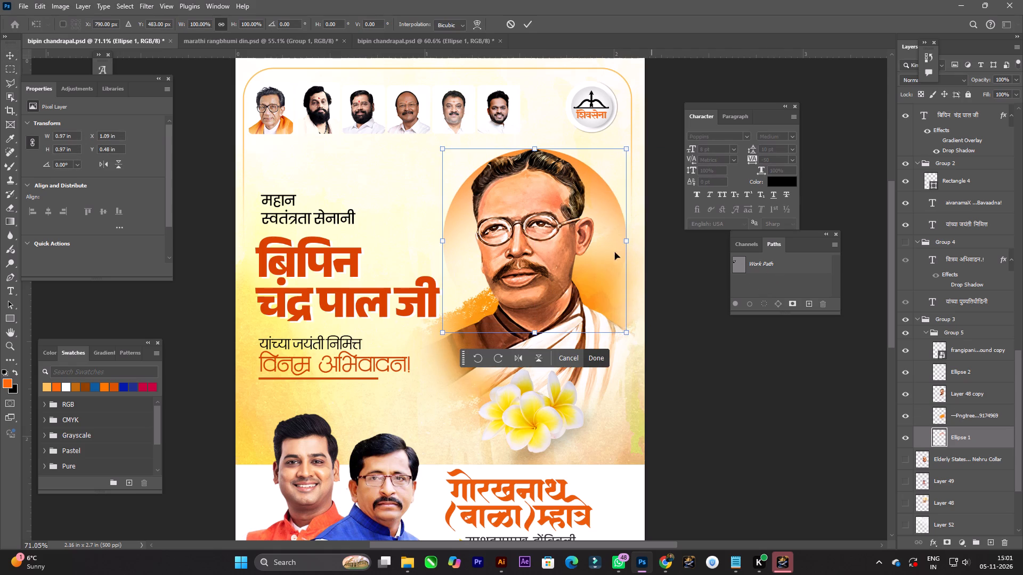
drag(596, 244, 599, 260)
click(599, 260)
drag(599, 260, 608, 265)
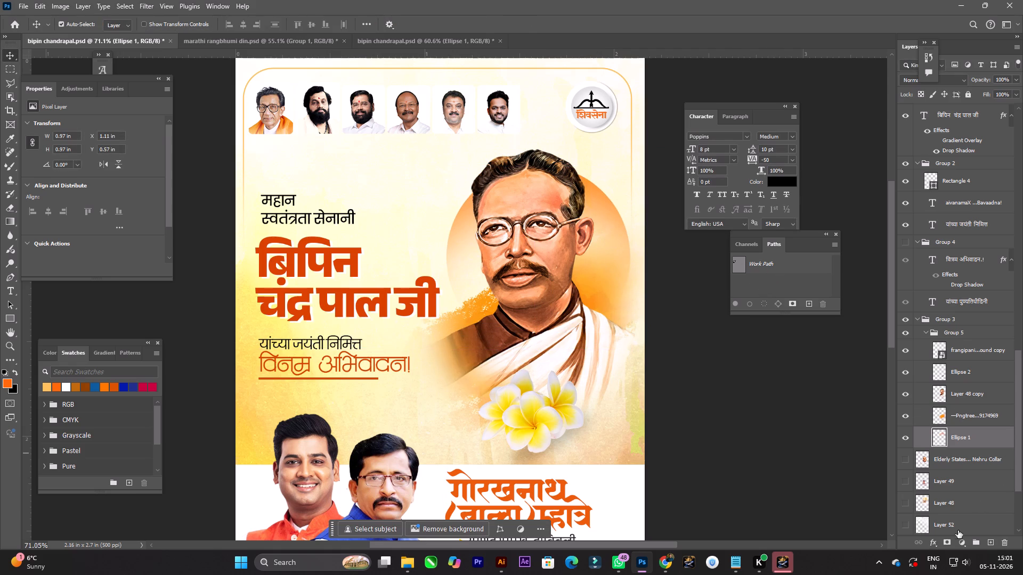
Apply a bright yellow Color Overlay at 100% opacity to the Ellipse 1 circle, with Outer Glow turned off.
click(930, 545)
click(937, 532)
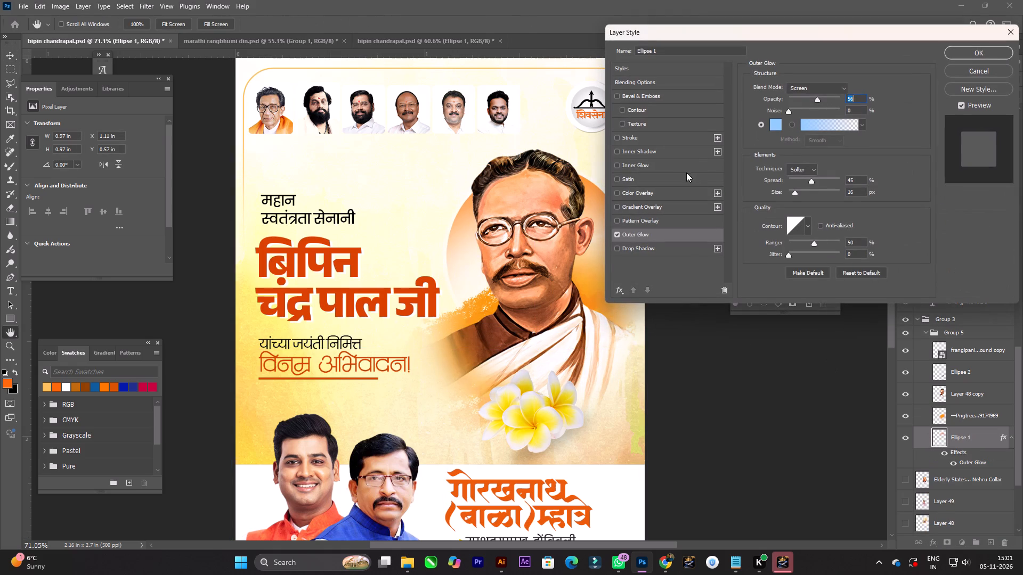
click(616, 236)
click(632, 191)
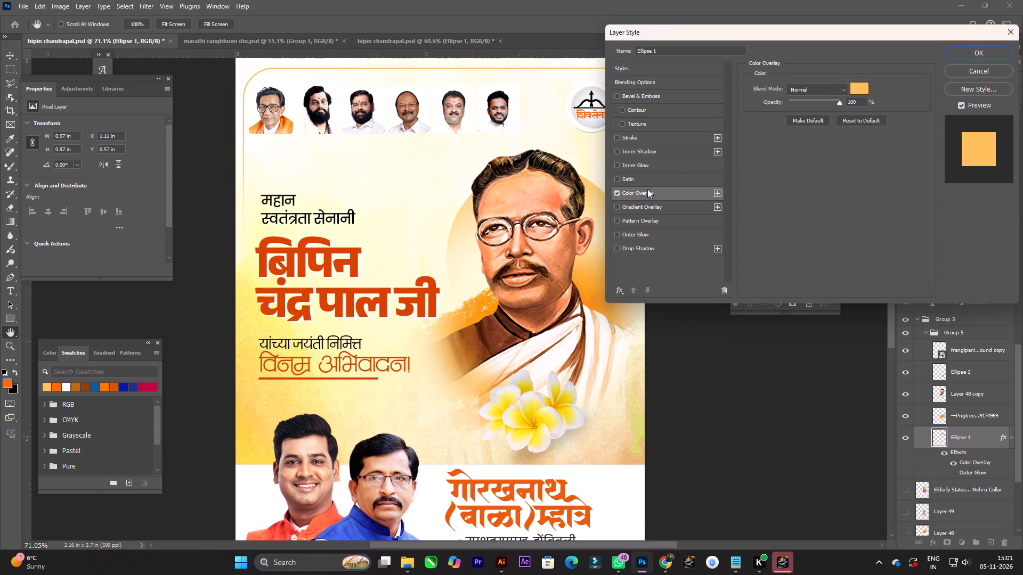
click(860, 88)
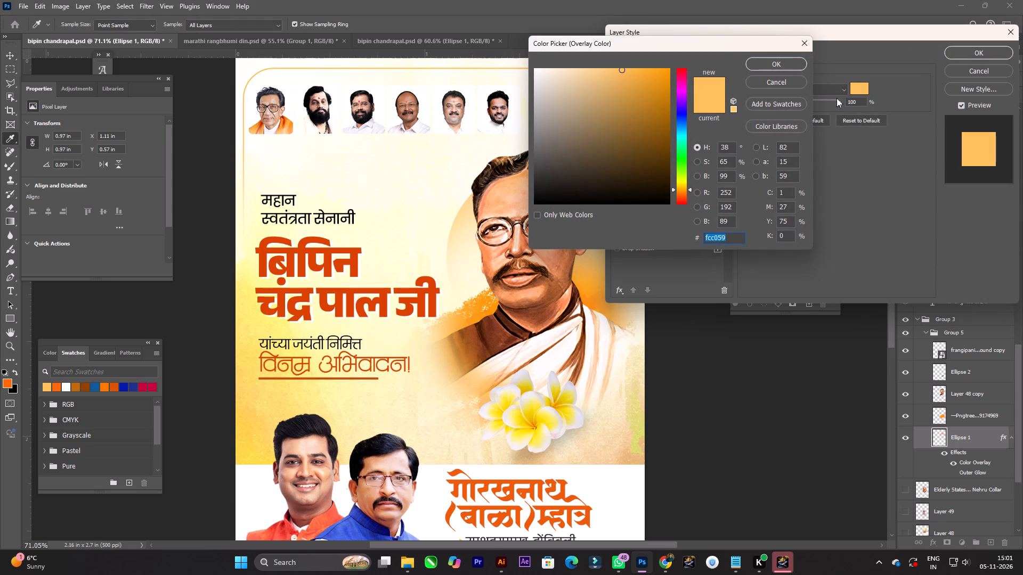
click(768, 81)
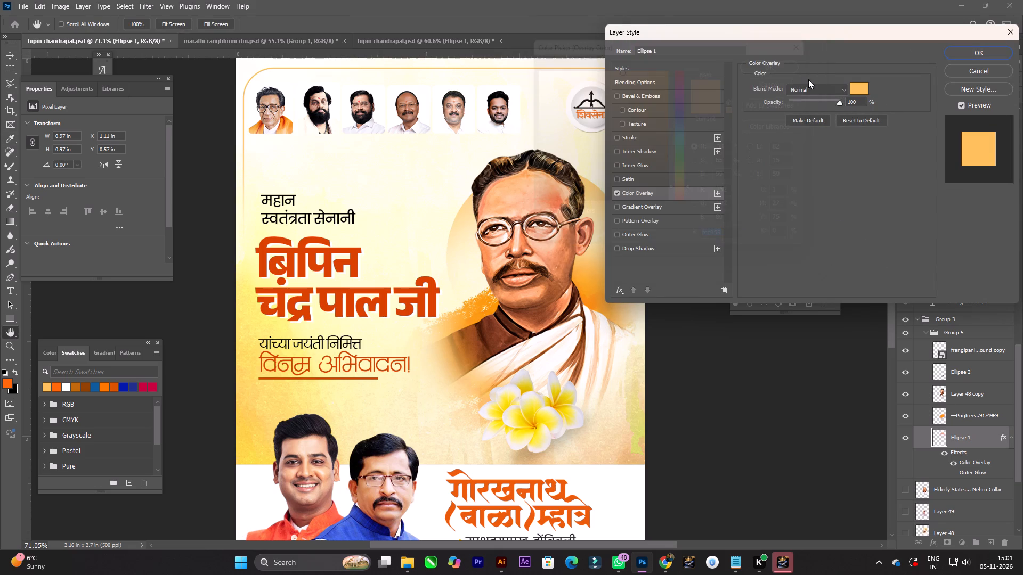
click(856, 93)
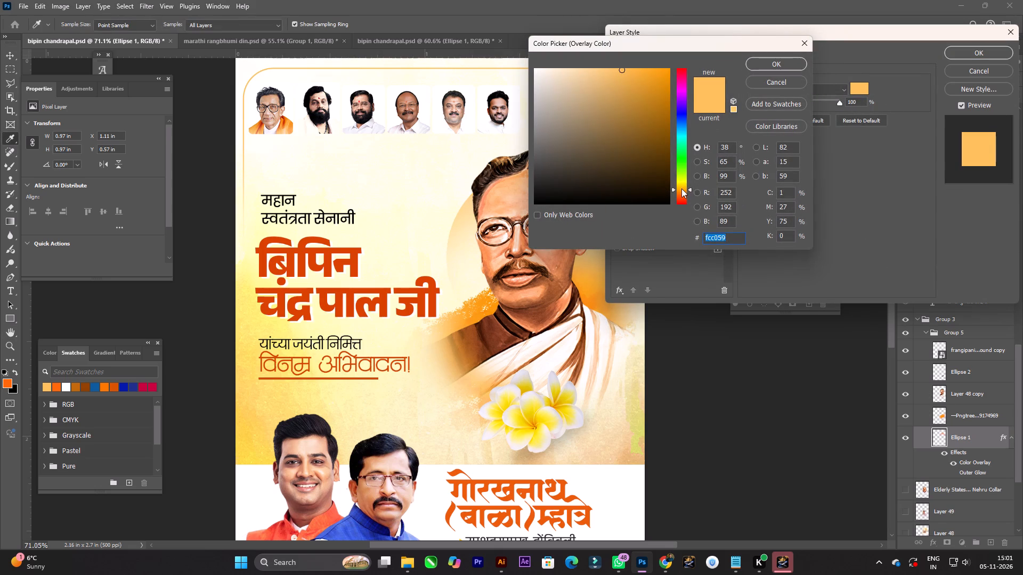
drag(683, 188, 684, 182)
drag(662, 79, 673, 66)
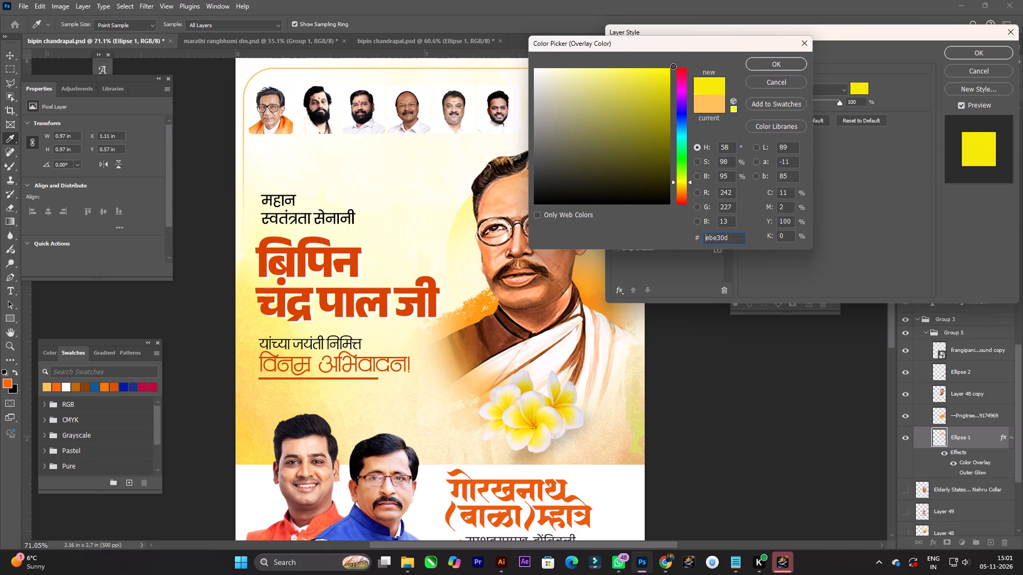
drag(673, 66, 681, 56)
click(786, 65)
drag(822, 35, 900, 40)
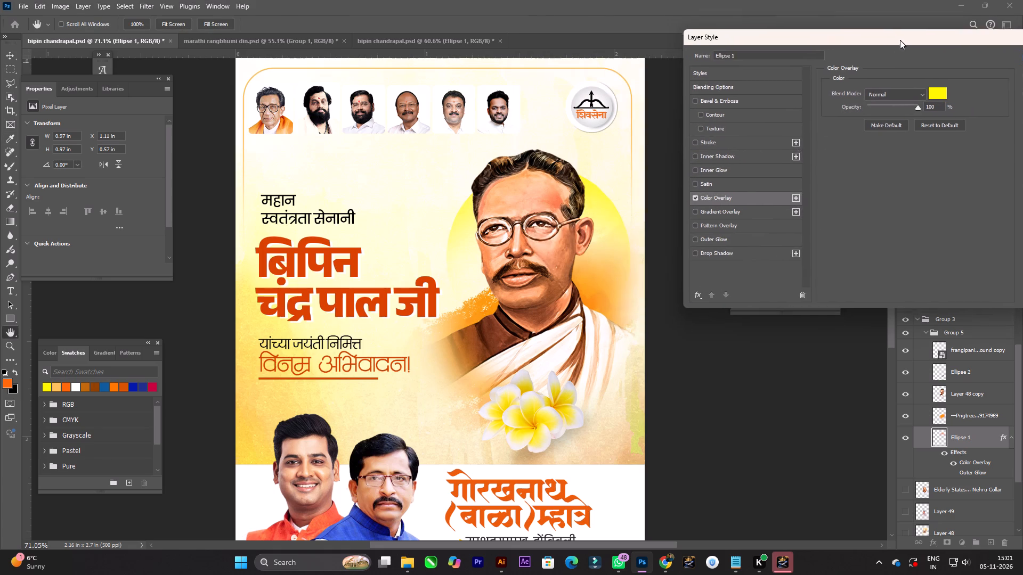
drag(900, 40, 852, 48)
click(994, 67)
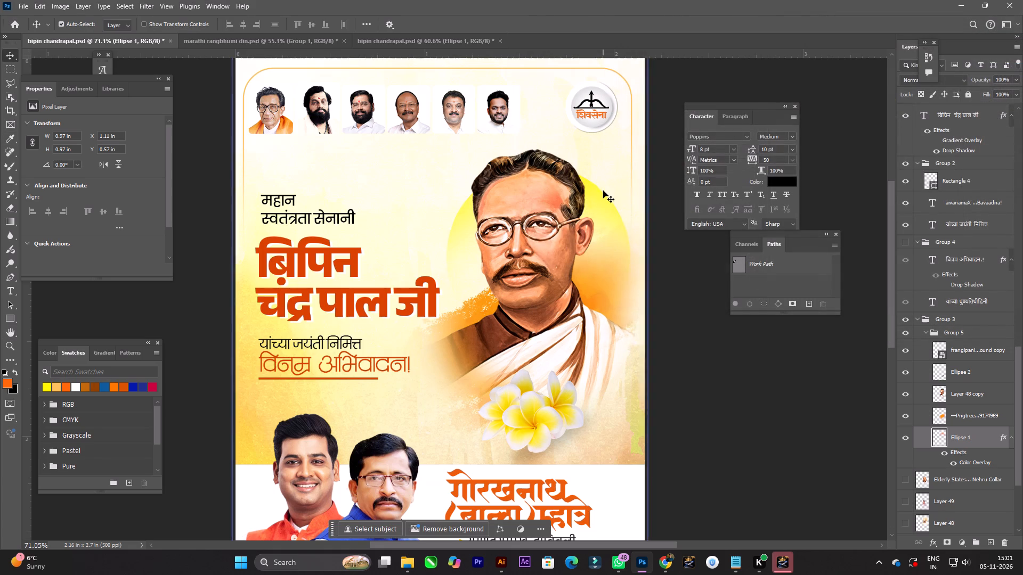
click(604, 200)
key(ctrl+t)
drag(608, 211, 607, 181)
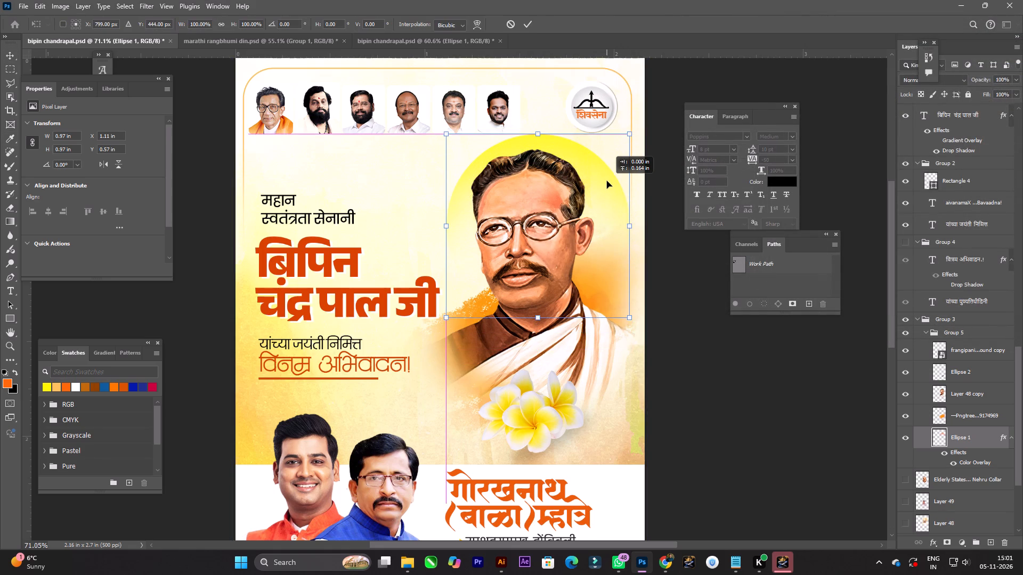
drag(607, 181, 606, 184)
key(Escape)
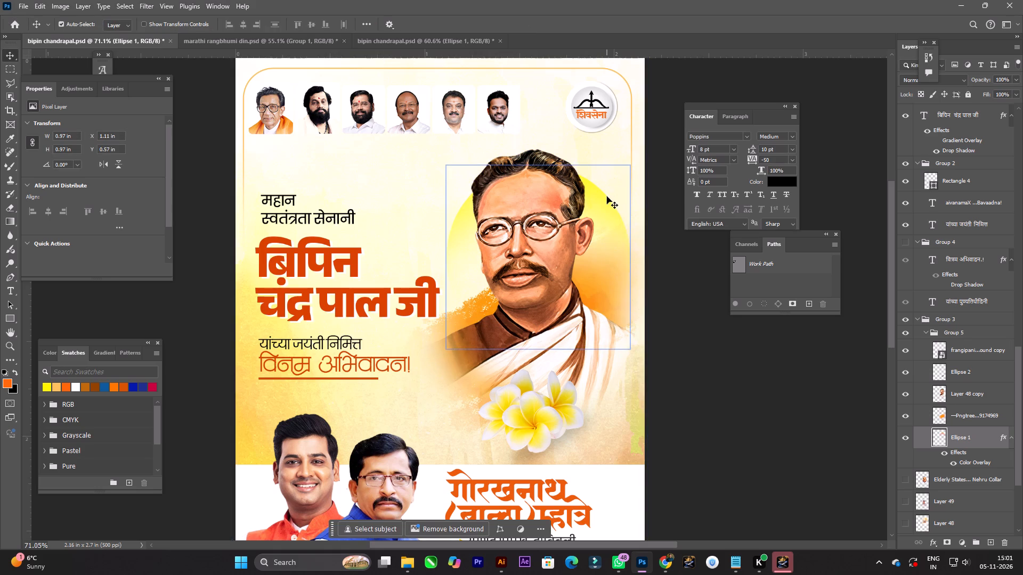
Examine the whole poster to judge the yellow circle behind the portrait.
alt+scroll(669, 301, down, 5)
key(space)
key(space)
key(space)
key(space)
key(space)
key(space)
key(space)
key(space)
key(space)
key(space)
key(space)
key(space)
key(space)
key(space)
key(space)
key(space)
key(space)
key(space)
key(space)
key(space)
drag(627, 314, 675, 321)
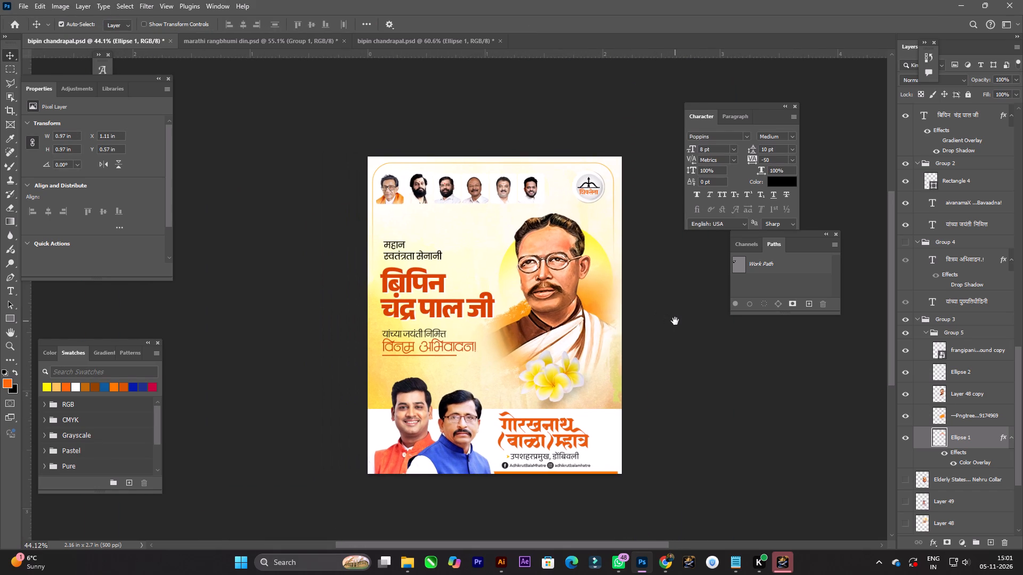
drag(675, 321, 677, 321)
Scale the orange paint brush stroke behind the portrait up proportionally to about 109% and shift it slightly to the left.
alt+scroll(510, 308, up, 4)
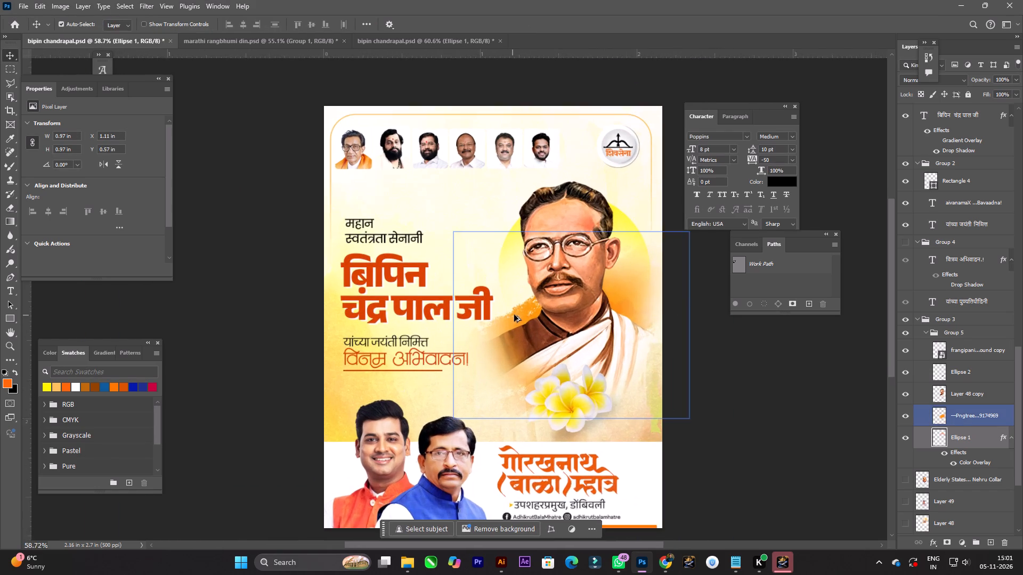
click(519, 313)
key(ctrl+t)
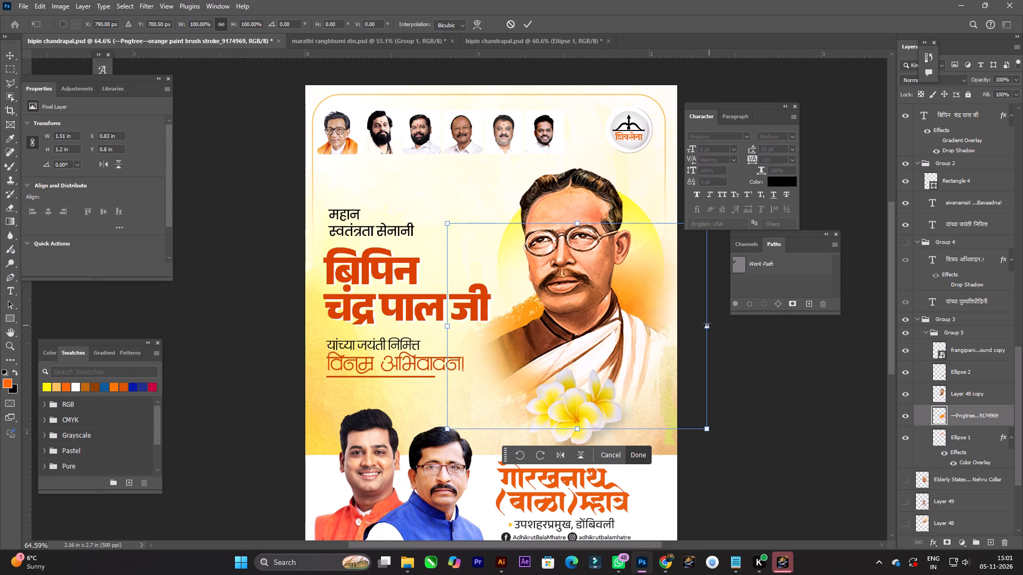
click(719, 384)
drag(706, 430, 742, 434)
drag(691, 404, 678, 398)
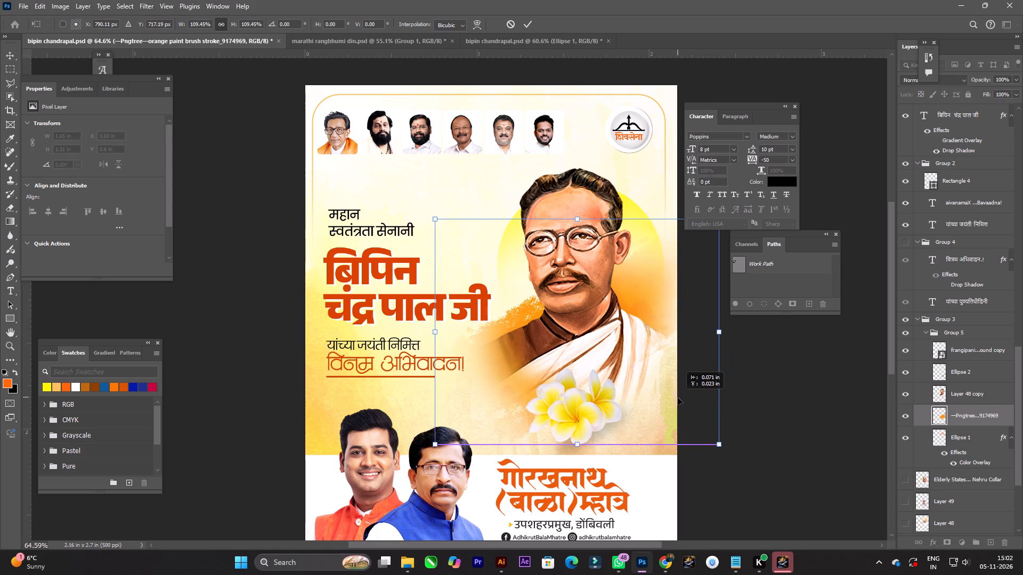
drag(678, 398, 672, 400)
double_click(672, 399)
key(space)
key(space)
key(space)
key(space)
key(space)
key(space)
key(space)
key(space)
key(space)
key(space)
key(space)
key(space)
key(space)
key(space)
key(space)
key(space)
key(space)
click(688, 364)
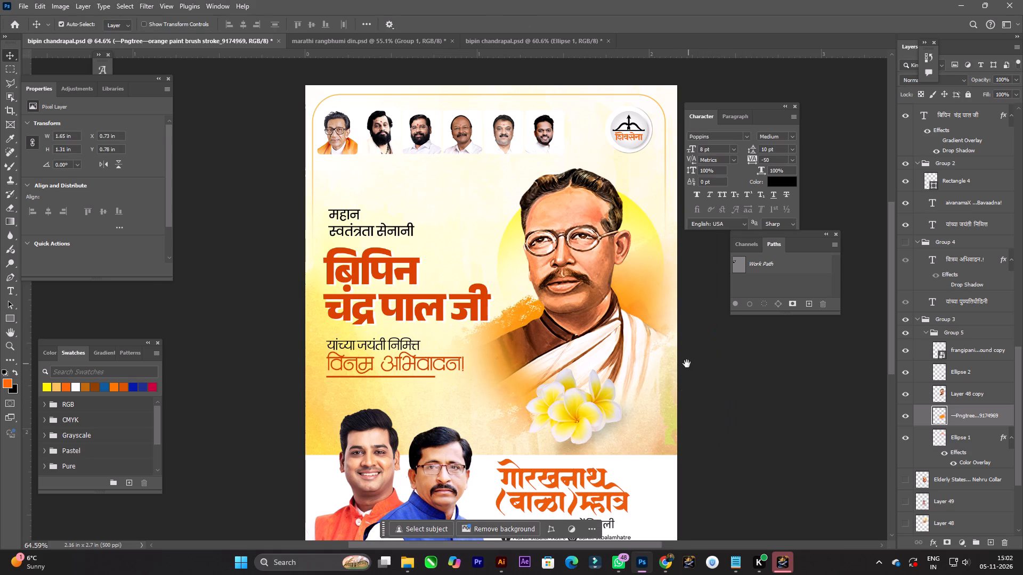
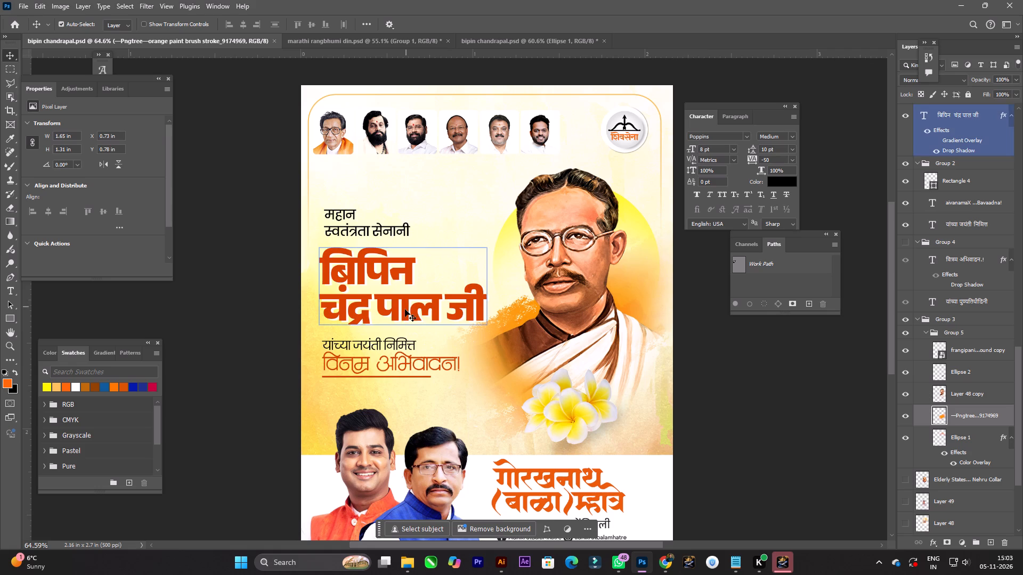
Examine the whole poster to judge the enlarged orange brush stroke behind the portrait.
alt+scroll(403, 342, up, 1)
alt+scroll(403, 342, down, 4)
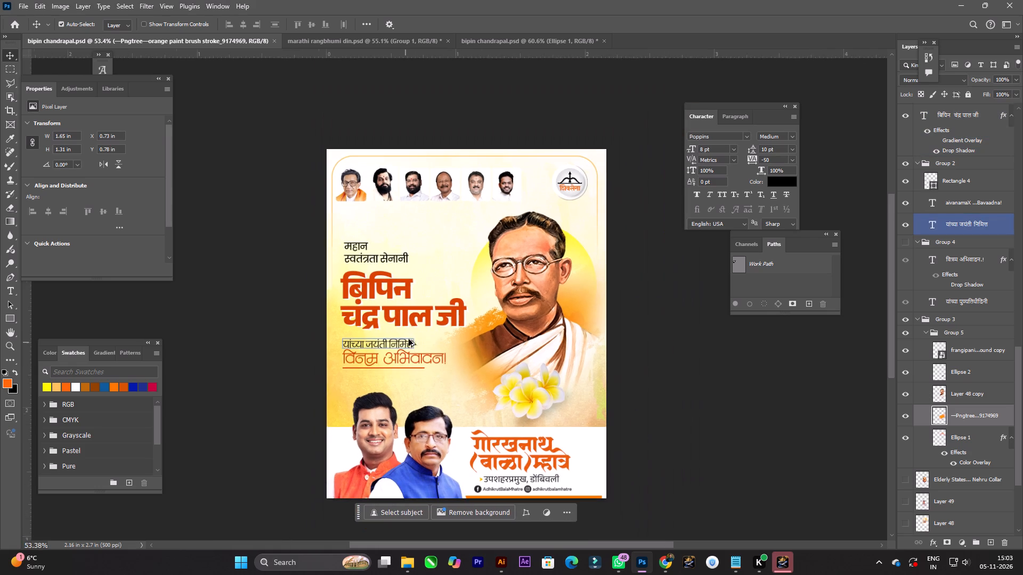
key(space)
key(space)
key(space)
key(space)
key(space)
key(space)
key(space)
key(space)
key(space)
key(space)
key(space)
key(space)
key(space)
key(space)
key(space)
key(space)
key(space)
key(space)
key(space)
key(space)
drag(509, 307, 489, 322)
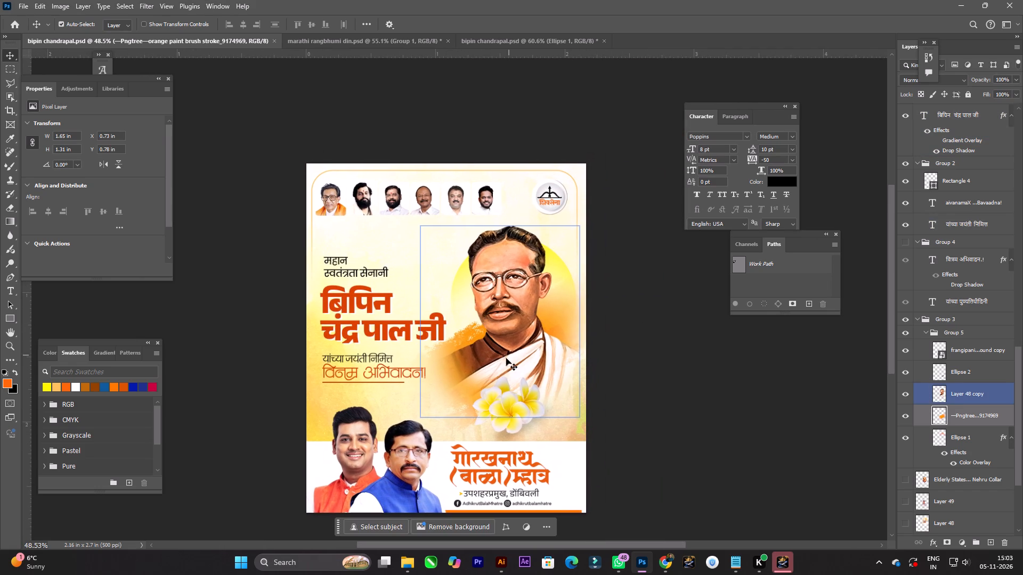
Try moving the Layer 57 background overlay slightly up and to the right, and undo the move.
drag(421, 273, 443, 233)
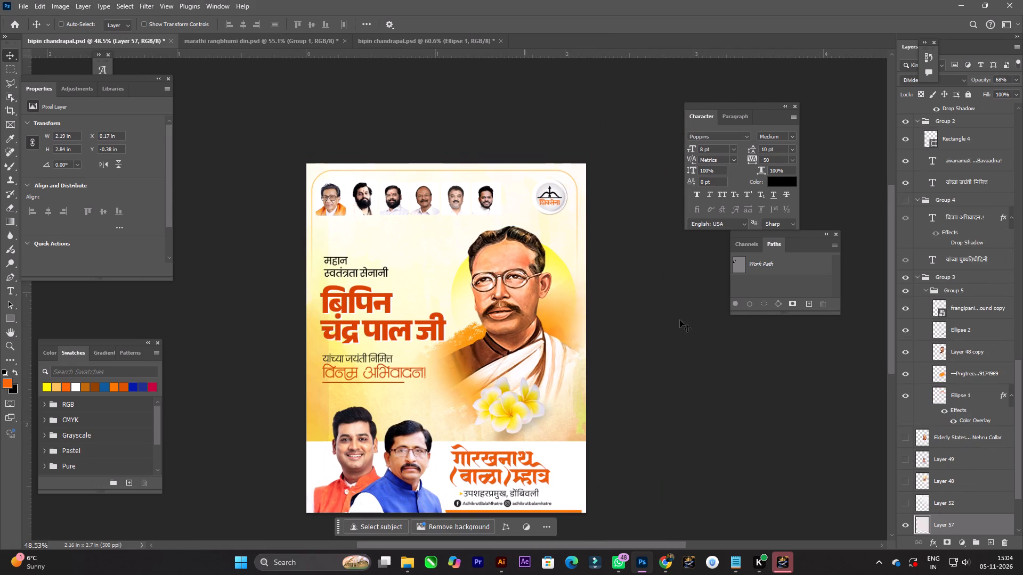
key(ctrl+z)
Hide and show Layer 57 and the 5541507_10971 background layer again to compare their effect on the poster.
scroll(935, 415, down, 4)
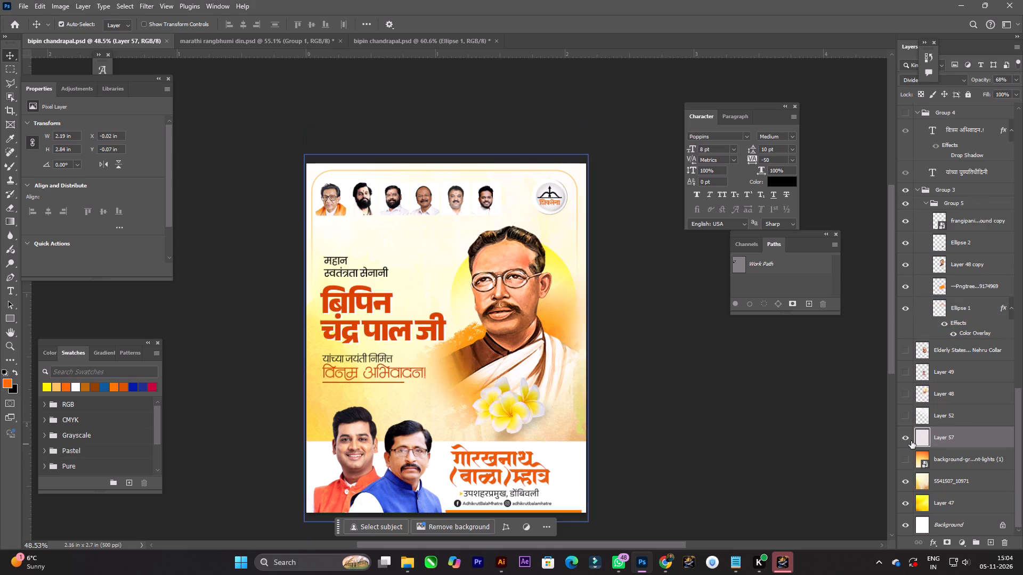
click(911, 441)
click(911, 441)
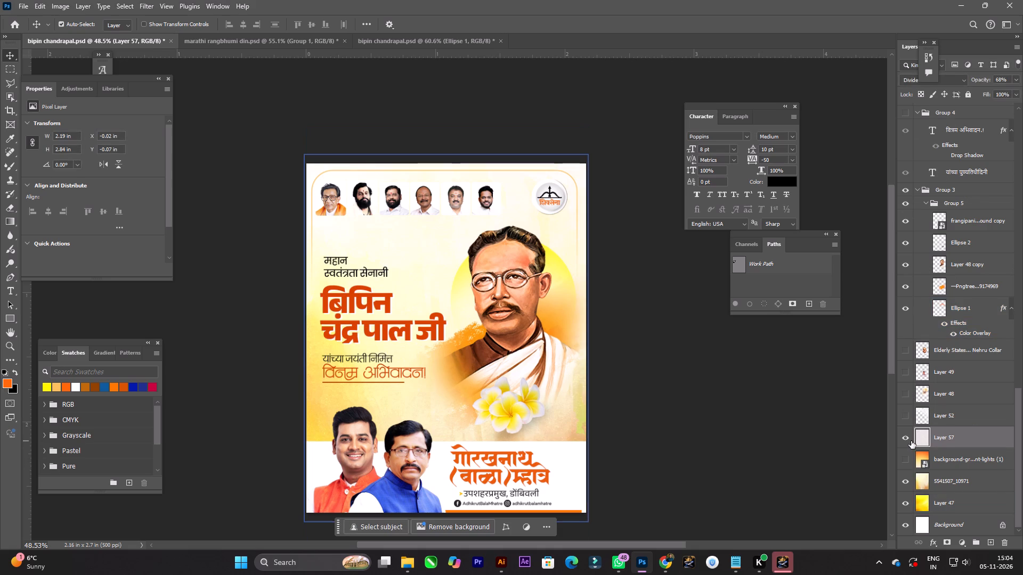
click(912, 487)
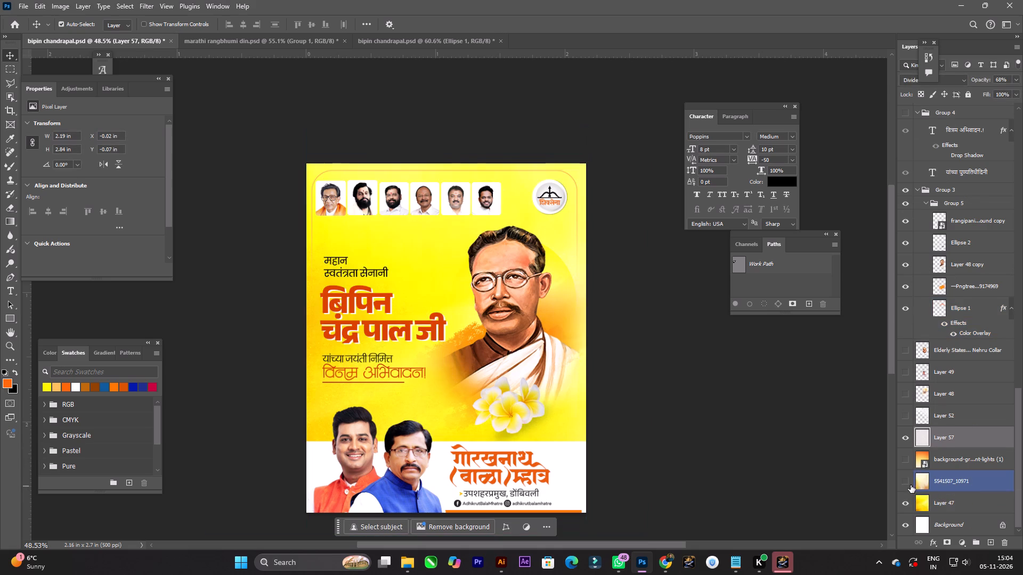
click(910, 484)
Examine the full poster to judge the restored background against the portrait and text.
alt+scroll(453, 368, down, 2)
key(space)
key(space)
key(space)
key(space)
key(space)
key(space)
key(space)
key(space)
key(space)
key(space)
key(space)
key(space)
key(space)
key(space)
key(space)
key(space)
key(space)
key(space)
key(space)
key(space)
drag(635, 362, 602, 357)
alt+scroll(569, 347, up, 1)
key(space)
key(space)
key(space)
key(space)
key(space)
key(space)
key(space)
key(space)
key(space)
key(space)
key(space)
key(space)
key(space)
key(space)
key(space)
key(space)
key(space)
key(space)
drag(596, 350, 575, 352)
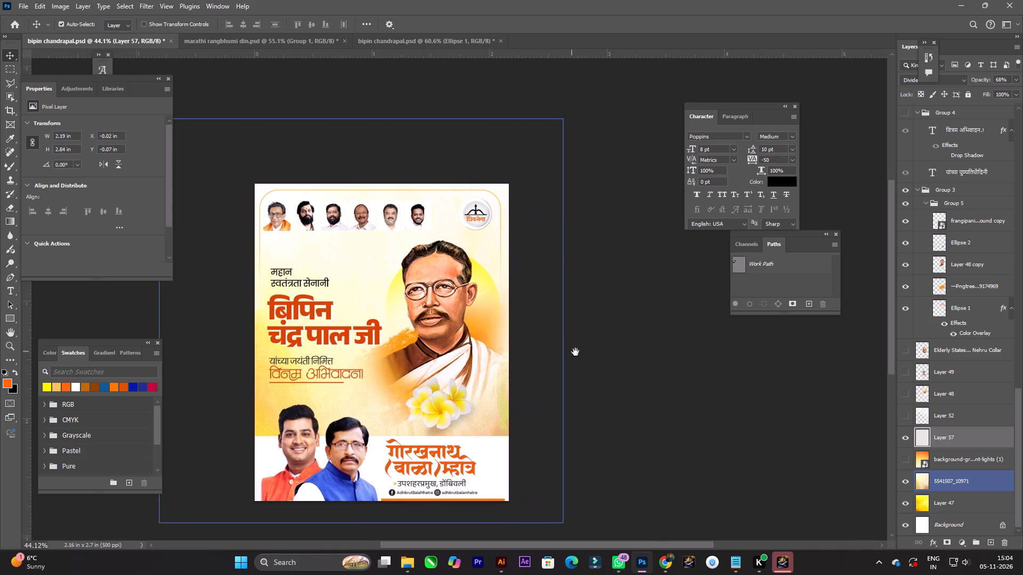
drag(575, 352, 578, 352)
Duplicate the portrait layer and turn the lower copy, Layer 48 copy, solid black by lowering its Hue/Saturation lightness fully.
alt+scroll(483, 326, up, 2)
click(458, 302)
alt+scroll(458, 302, up, 2)
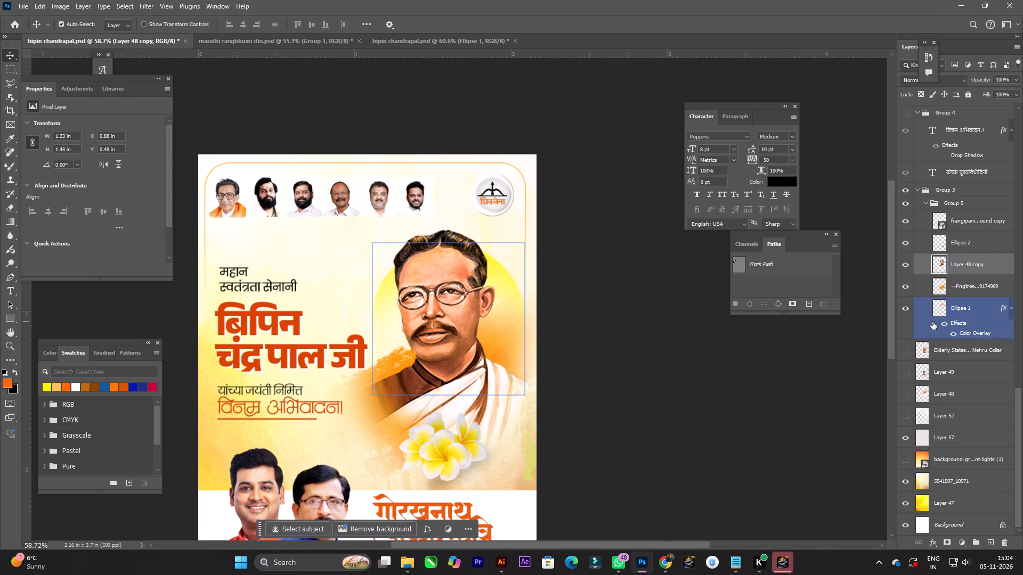
key(ctrl+j)
click(978, 280)
key(ctrl+u)
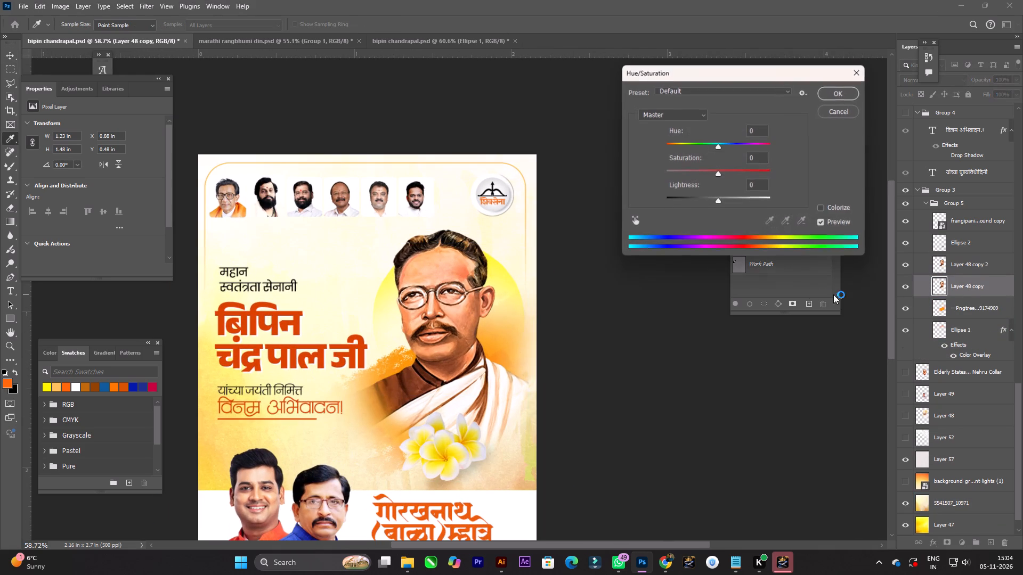
drag(700, 202, 579, 193)
key(Return)
Nudge the black portrait silhouette slightly right, to X 0.9 in, as a shadow behind the portrait.
key(Right)
key(Right)
key(Right)
key(Right)
key(Right)
key(Right)
key(Right)
key(Right)
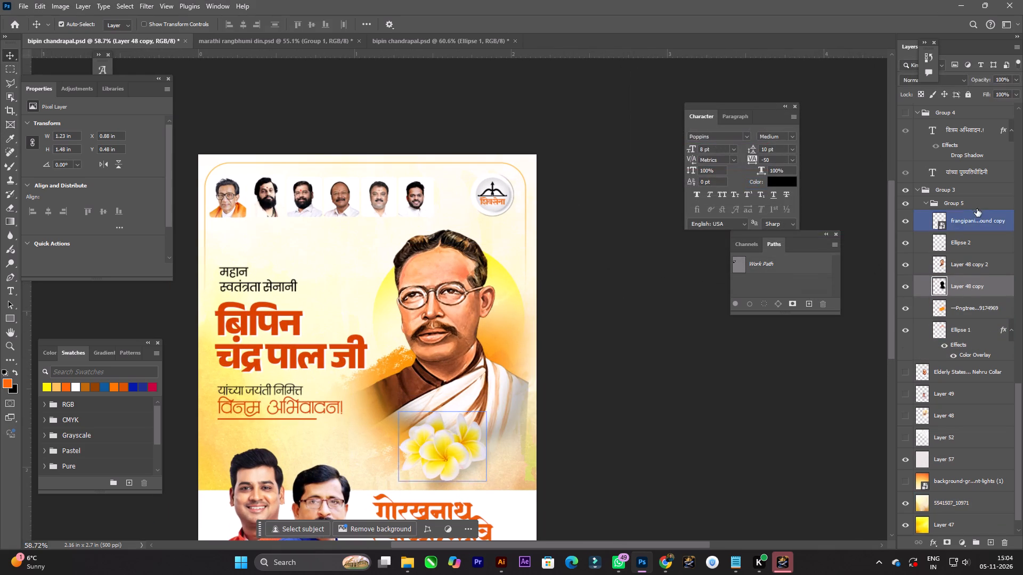
Lower the black portrait silhouette's opacity to 21% for a soft shadow.
click(1016, 79)
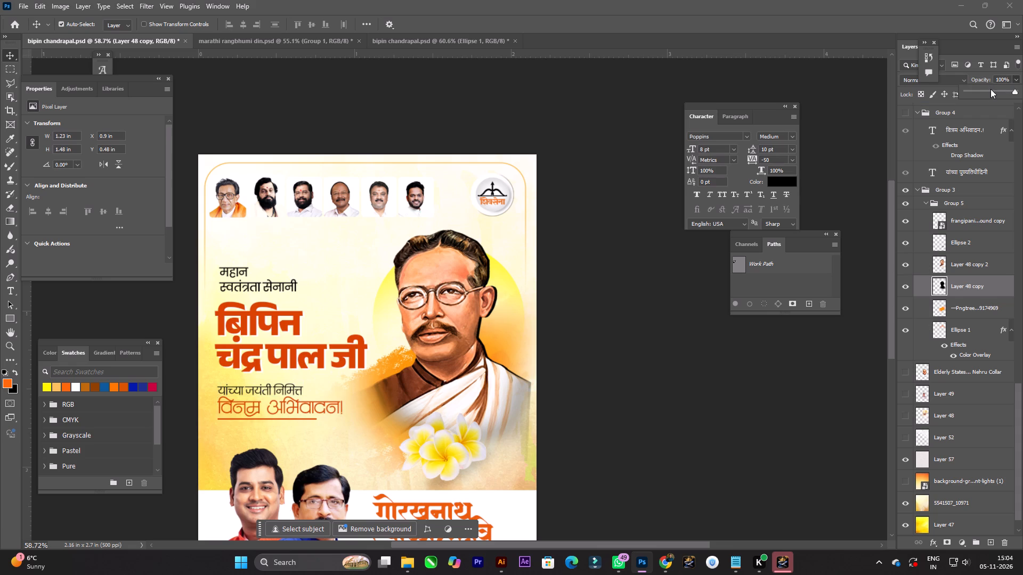
click(980, 93)
click(979, 93)
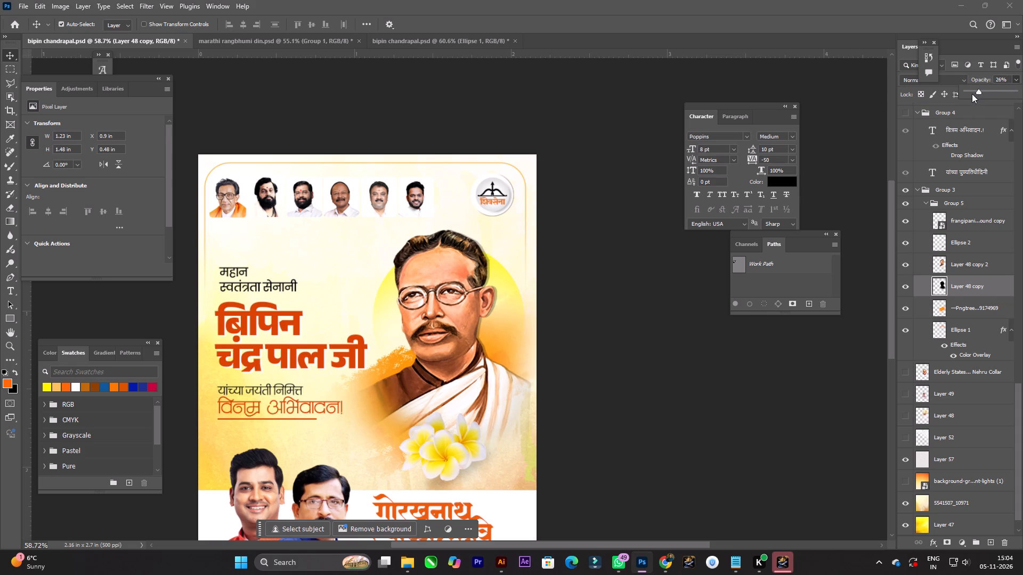
click(972, 92)
click(979, 90)
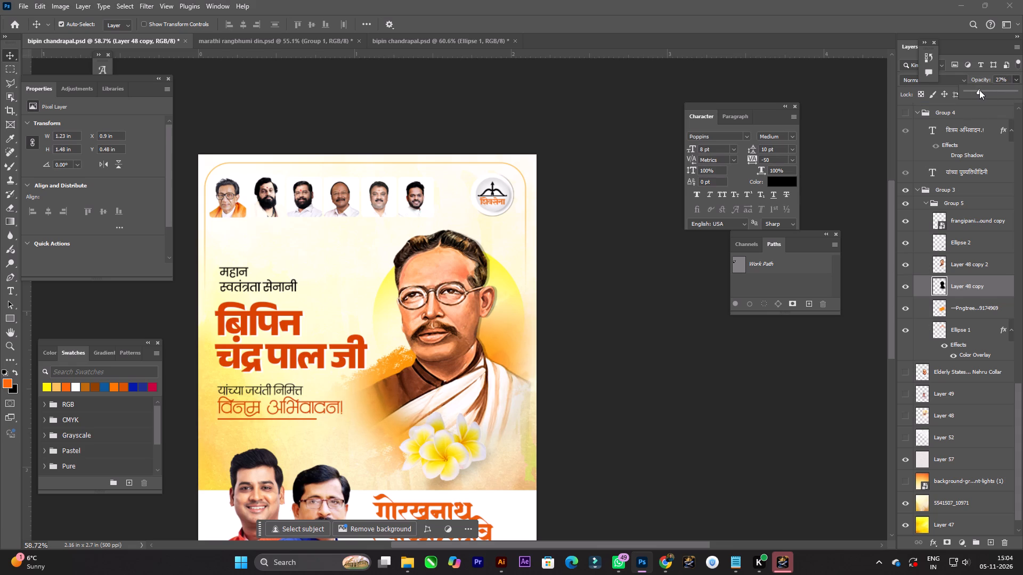
click(976, 89)
click(731, 358)
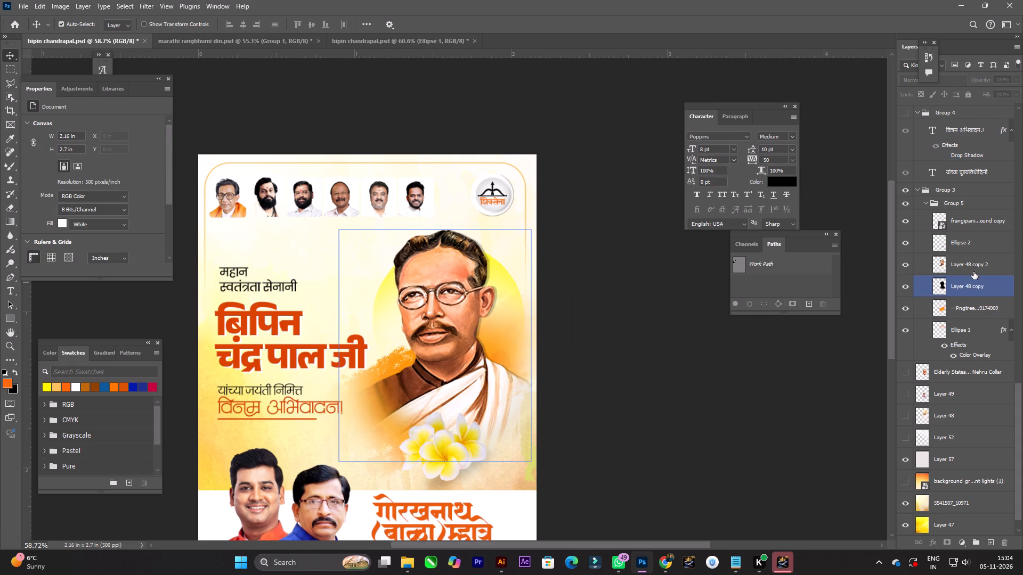
Erase the lower parts of the Layer 48 copy shadow with the soft Eraser, along the shawl's outer edge and around the flowers.
click(973, 268)
click(967, 277)
click(959, 297)
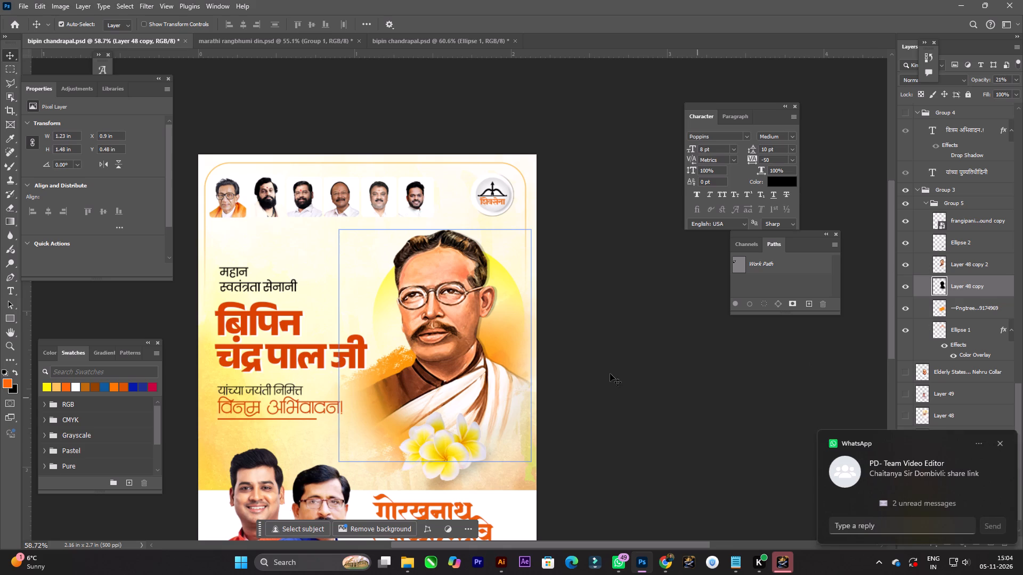
key(e)
click(549, 405)
double_click(542, 391)
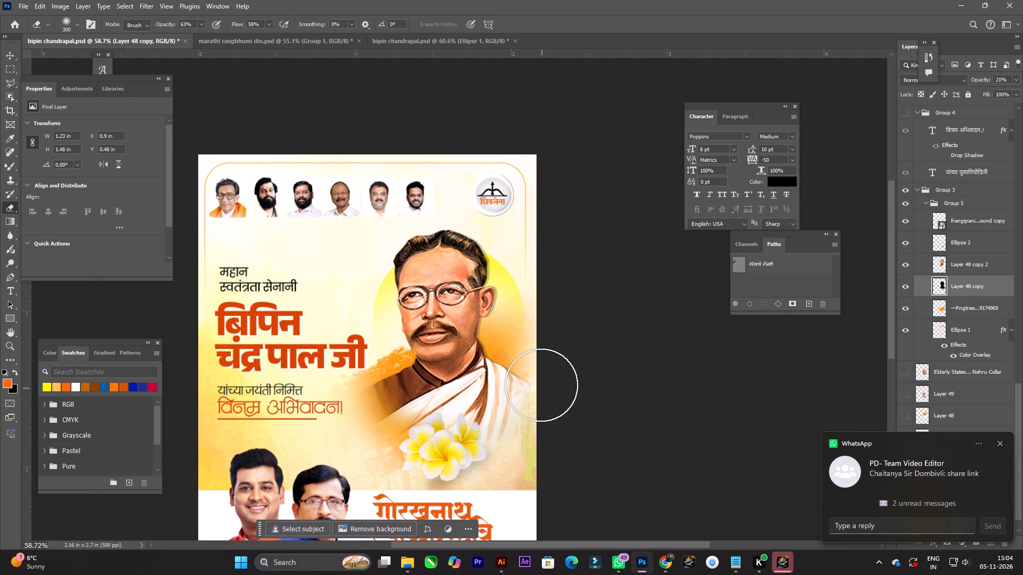
click(541, 385)
drag(540, 382, 538, 387)
drag(538, 379, 534, 397)
drag(533, 375, 535, 398)
drag(541, 380, 542, 398)
drag(543, 381, 542, 399)
drag(542, 383, 542, 407)
drag(540, 400, 534, 420)
drag(540, 389, 532, 424)
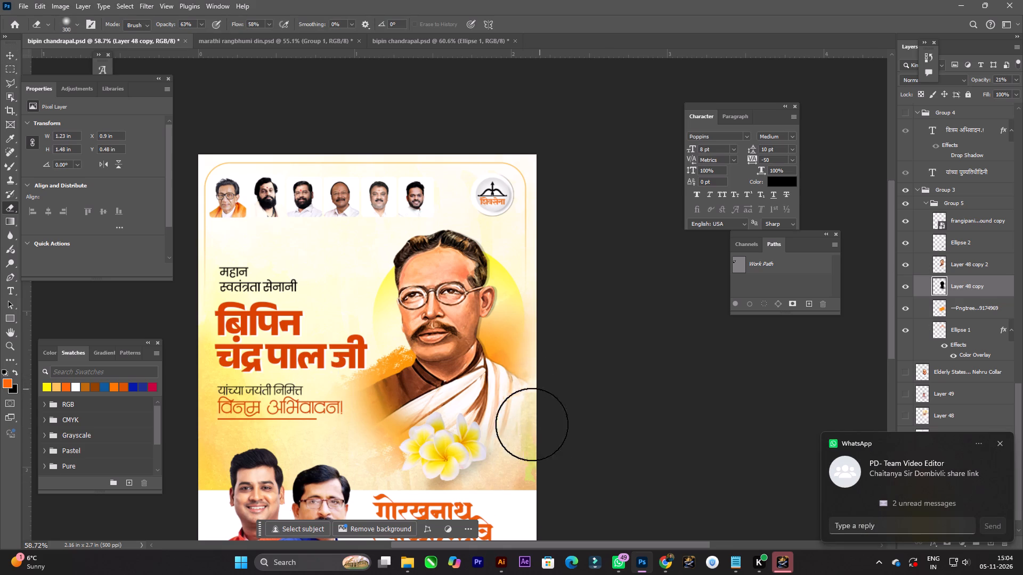
drag(532, 424, 367, 463)
drag(368, 462, 368, 434)
drag(342, 415, 366, 426)
drag(380, 425, 583, 451)
drag(584, 425, 552, 413)
click(561, 393)
drag(564, 387, 553, 423)
drag(555, 412, 561, 422)
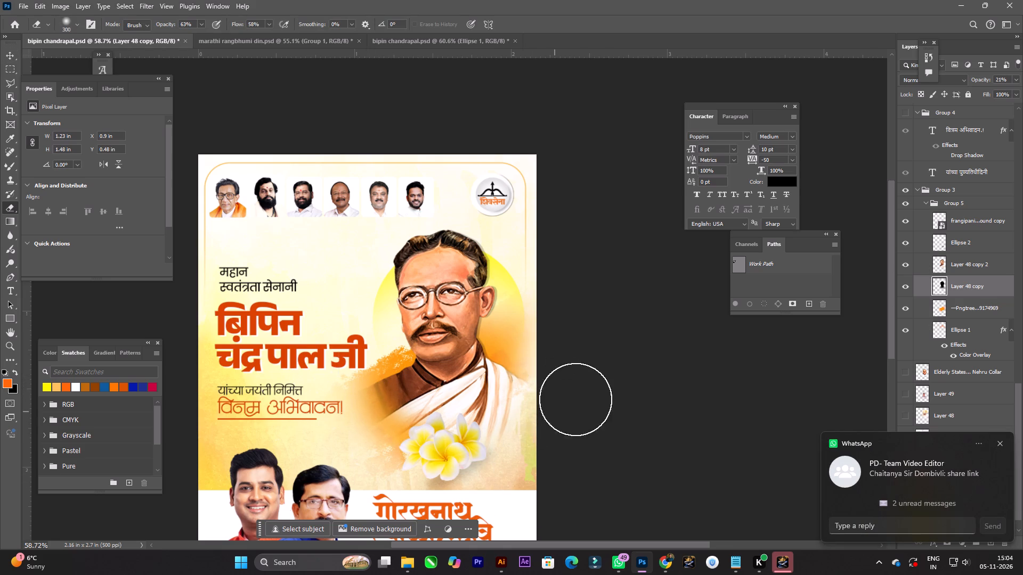
key(v)
Save the Bipin Chandra Pal poster document.
alt+scroll(582, 385, down, 1)
key(space)
key(space)
key(space)
key(space)
key(space)
key(space)
drag(587, 393, 636, 396)
alt+scroll(636, 396, down, 1)
key(space)
click(636, 396)
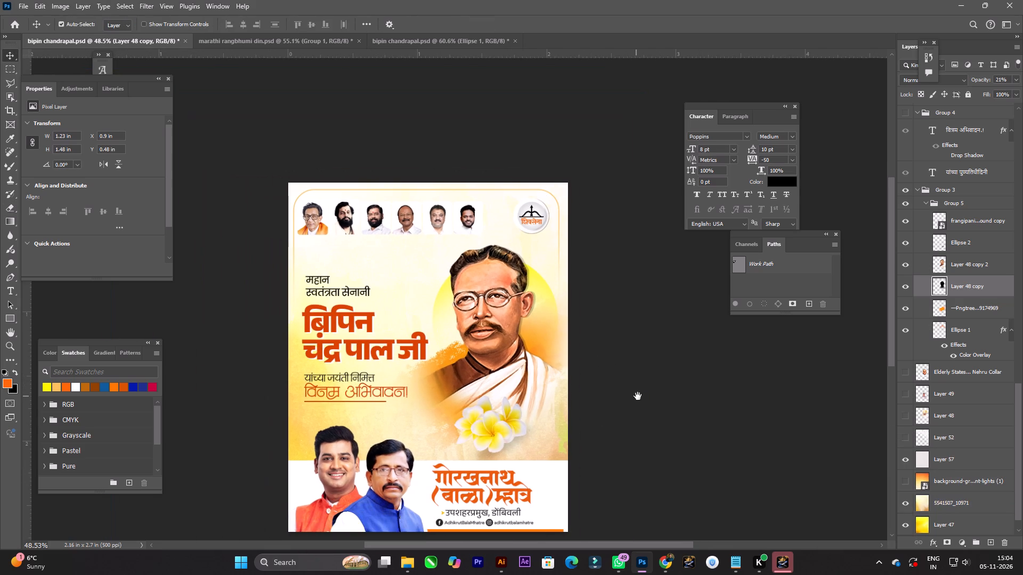
key(ctrl+s)
Examine the whole poster to judge the portrait with its new shadow.
key(space)
key(space)
key(space)
key(space)
key(space)
key(space)
key(space)
key(space)
key(space)
key(space)
key(space)
key(space)
key(space)
key(space)
key(space)
key(space)
key(space)
key(space)
key(space)
key(space)
drag(635, 401, 640, 386)
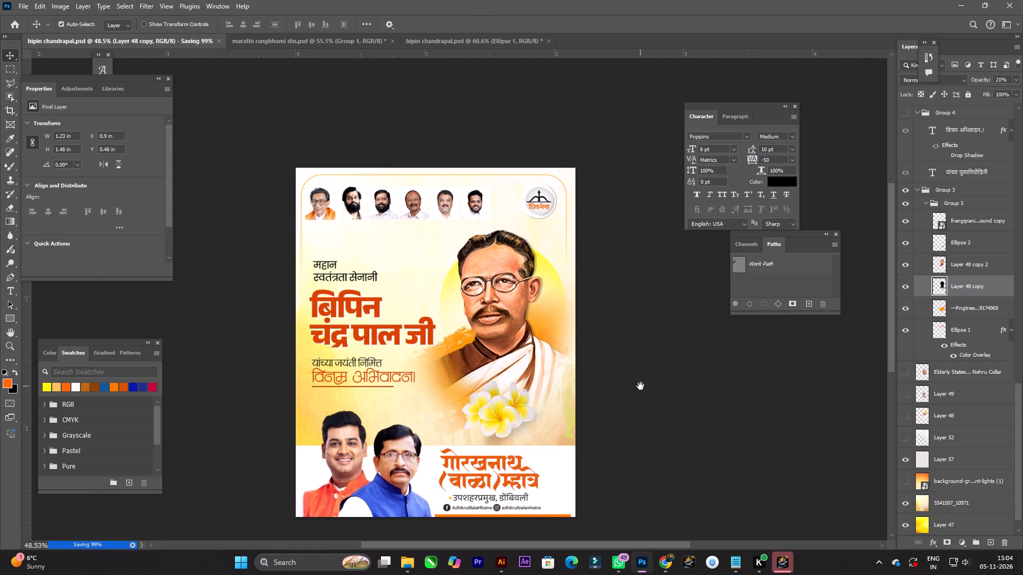
drag(640, 386, 644, 375)
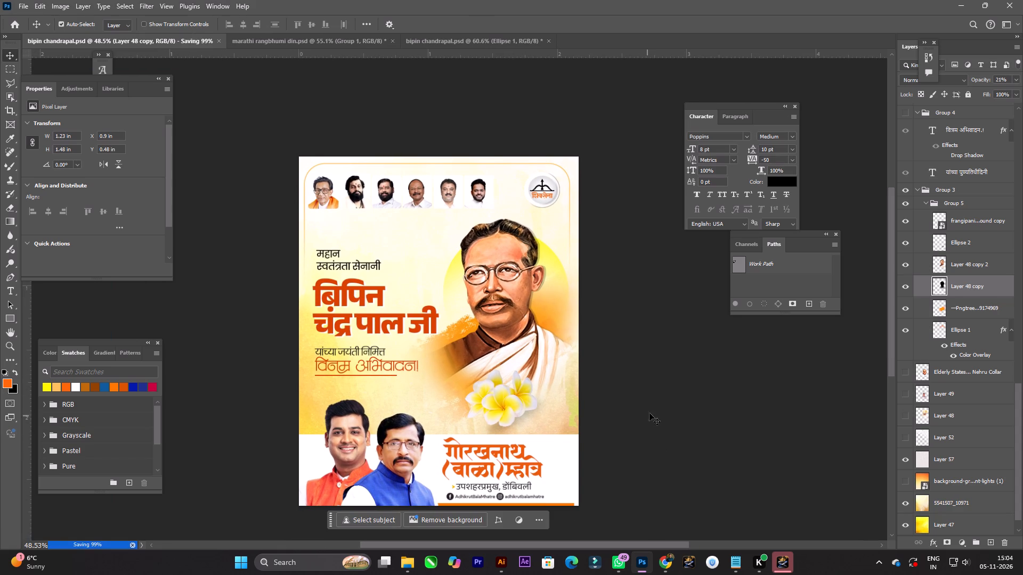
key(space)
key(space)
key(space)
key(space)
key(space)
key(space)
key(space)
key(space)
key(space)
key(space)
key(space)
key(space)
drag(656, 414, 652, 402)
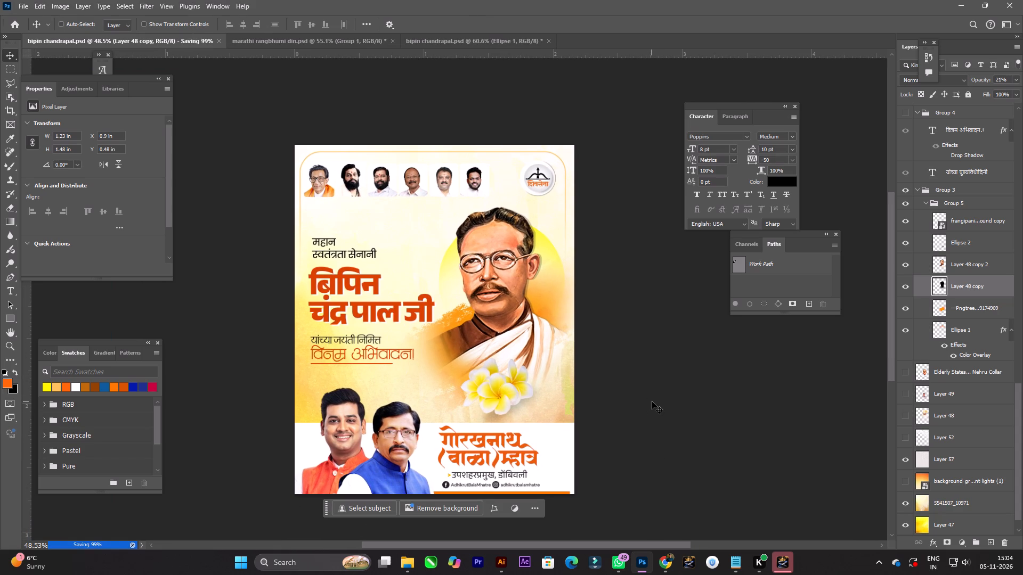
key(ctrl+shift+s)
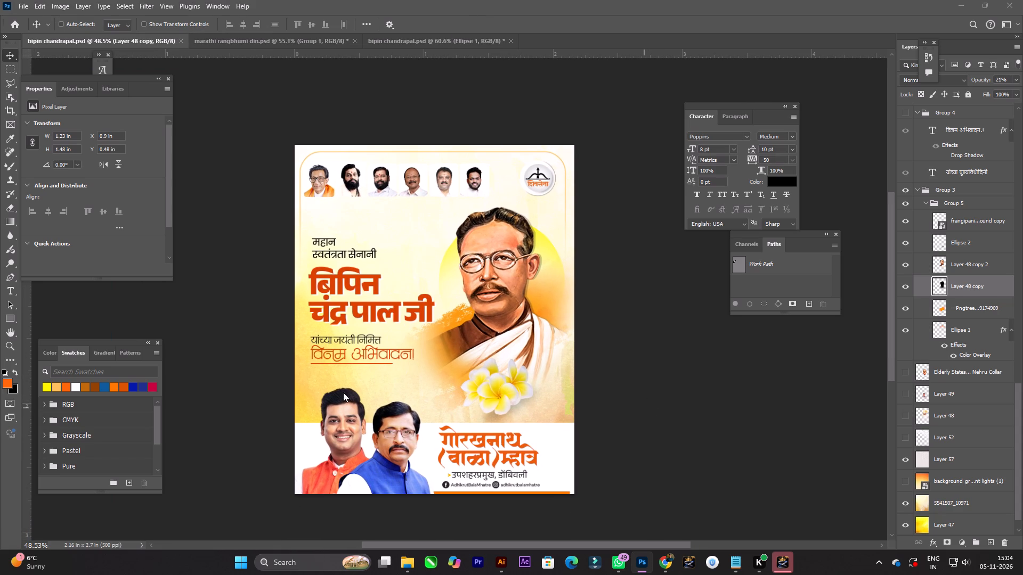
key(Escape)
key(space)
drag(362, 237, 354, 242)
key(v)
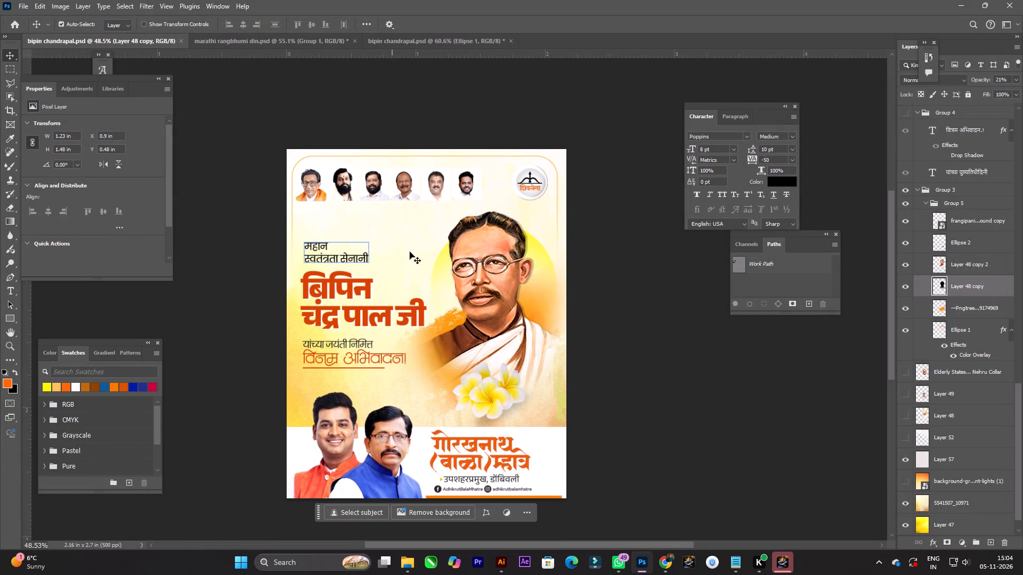
Switch to Chrome and close the leftover paint PNG, PNG library and paint splash PNG tabs.
click(673, 559)
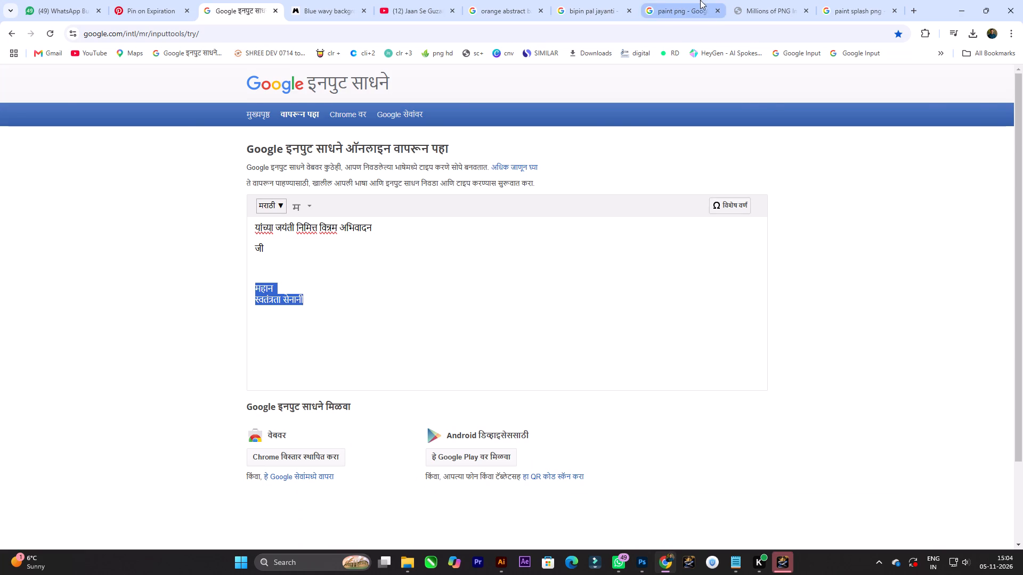
click(781, 0)
key(ctrl+w)
click(824, 0)
key(ctrl+w)
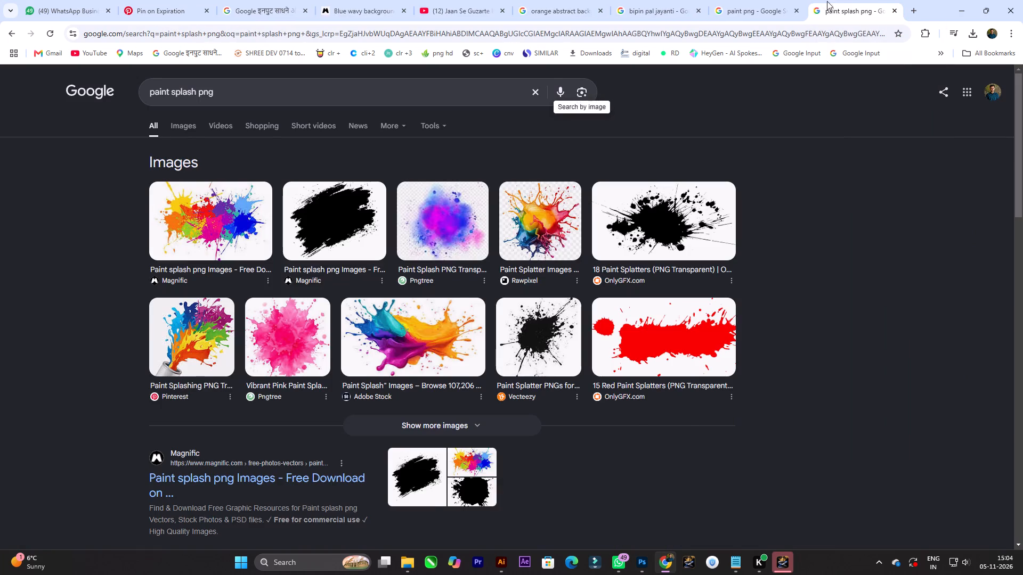
click(804, 0)
click(837, 0)
key(ctrl+w)
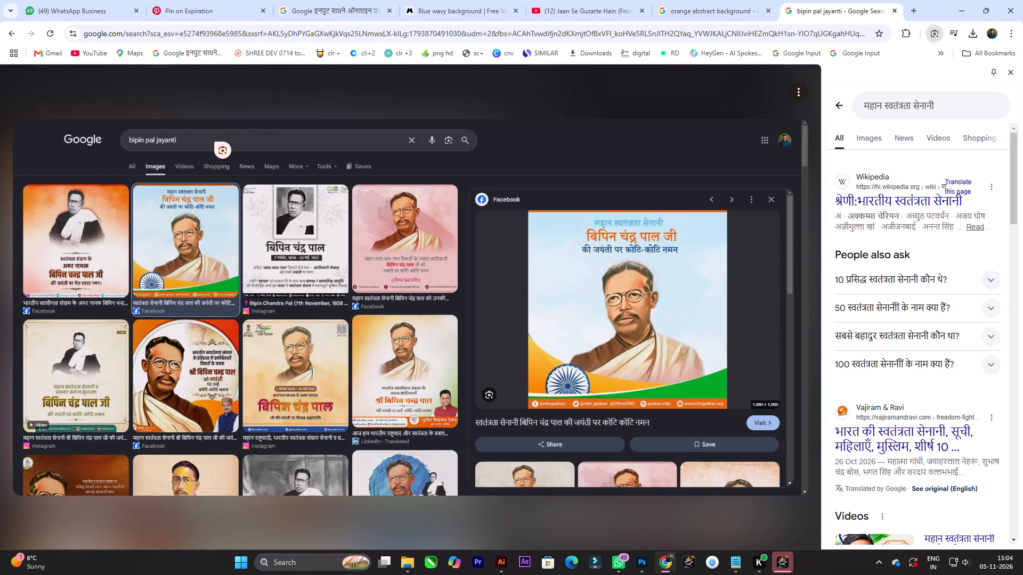
Search Google Images for "bipin pal images" and browse the results for a usable picture.
key(Escape)
drag(184, 92, 290, 92)
key(space)
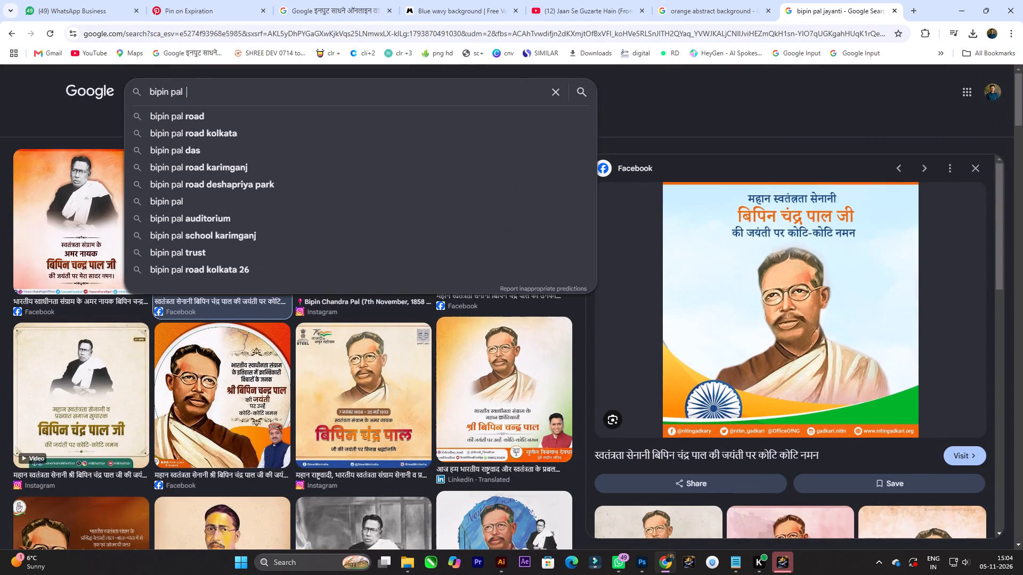
text(images)
key(space)
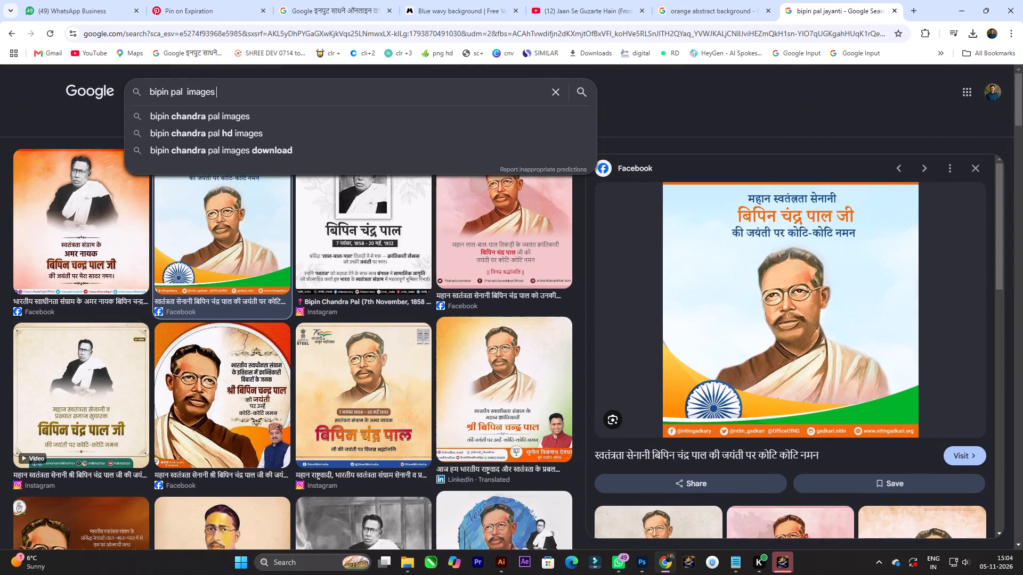
key(Return)
key(backslash)
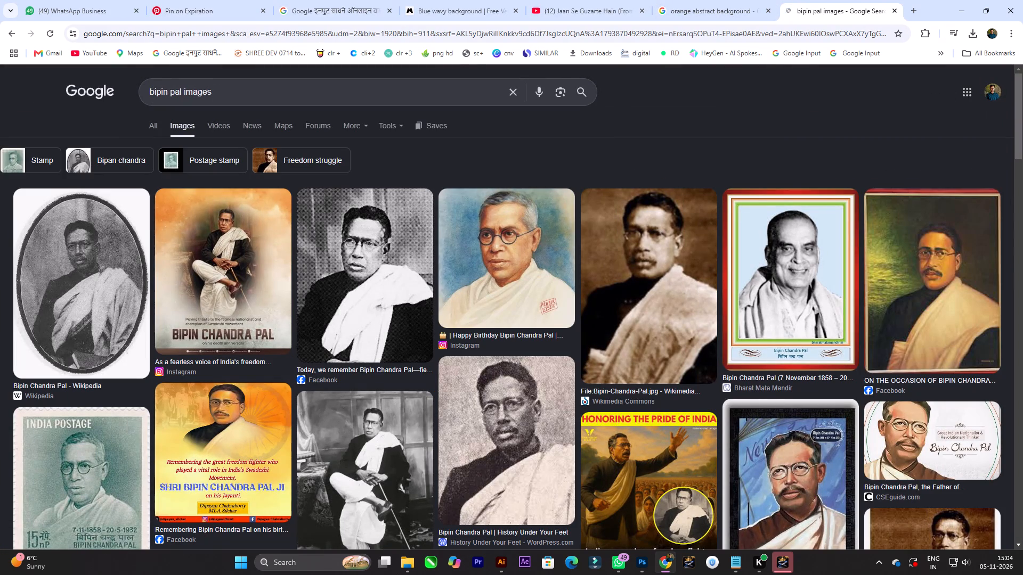
scroll(494, 166, down, 3)
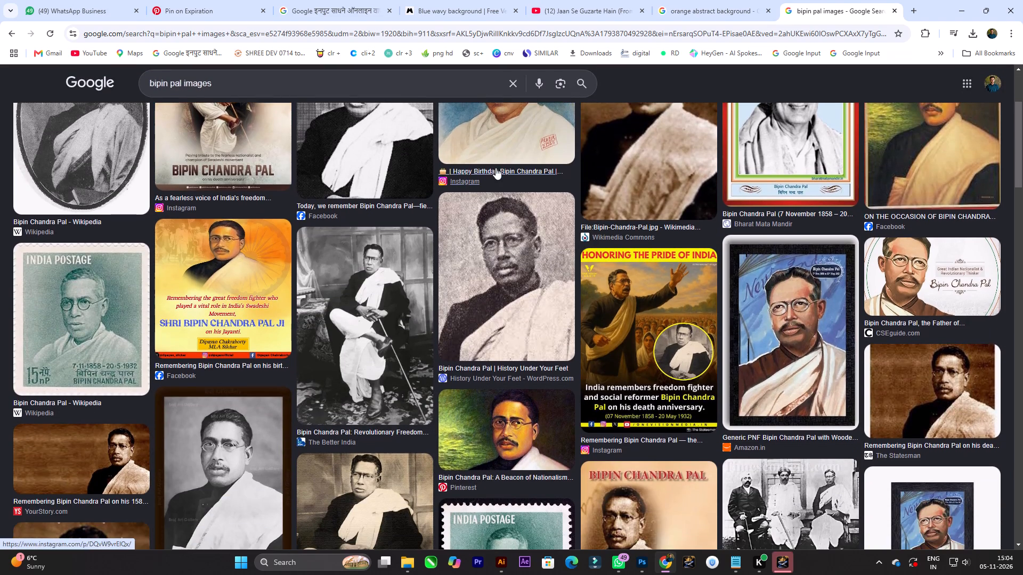
Refine the image search to "bipin pal images speech".
scroll(268, 153, up, 5)
click(233, 88)
key(space)
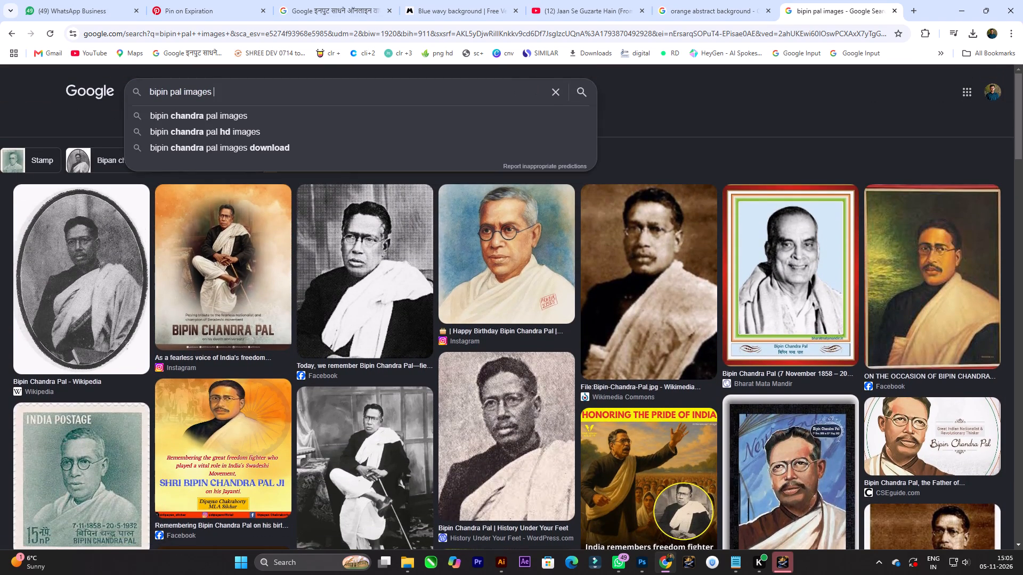
text(spe)
text(ech)
key(space)
key(Return)
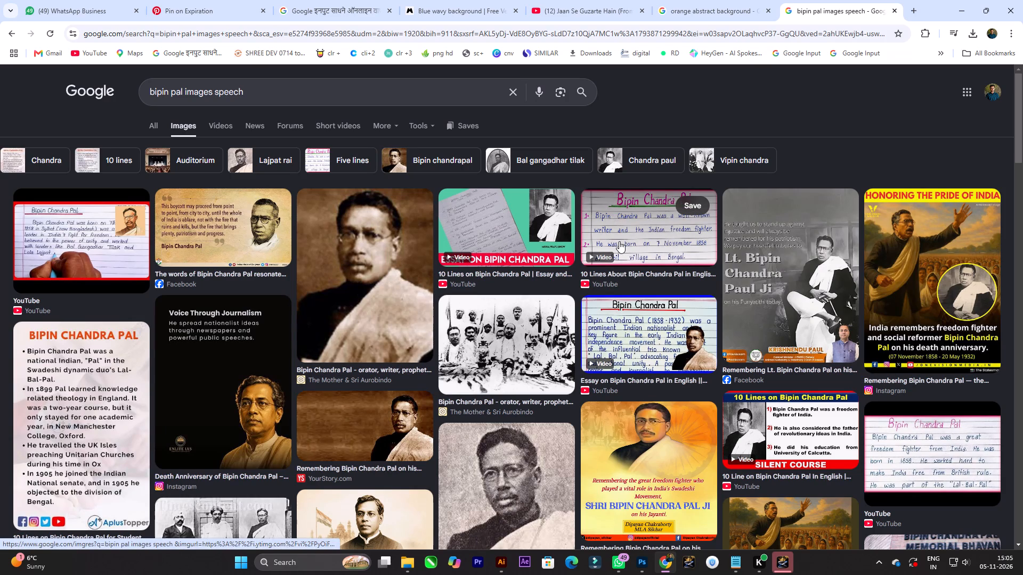
Open the group photo result, find the related Sri Aurobindo Uttarpara Speech crowd poster, and copy that image.
click(508, 343)
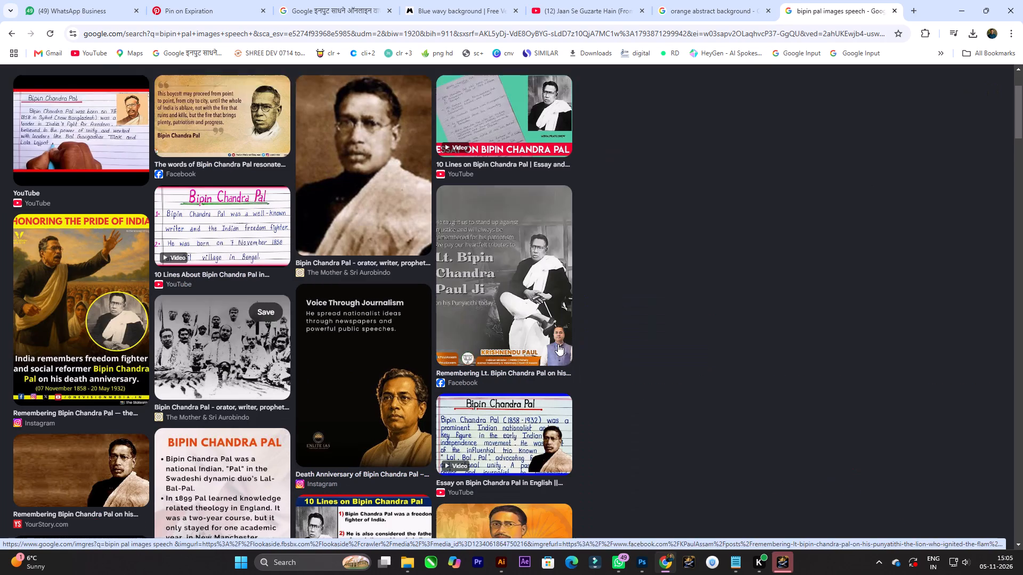
scroll(725, 354, down, 5)
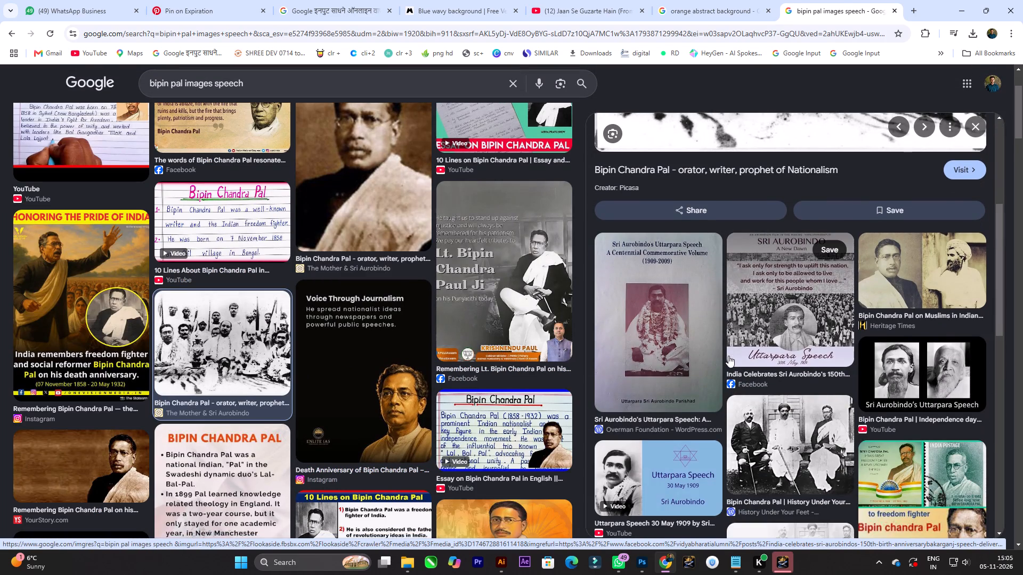
click(823, 311)
right_click(718, 294)
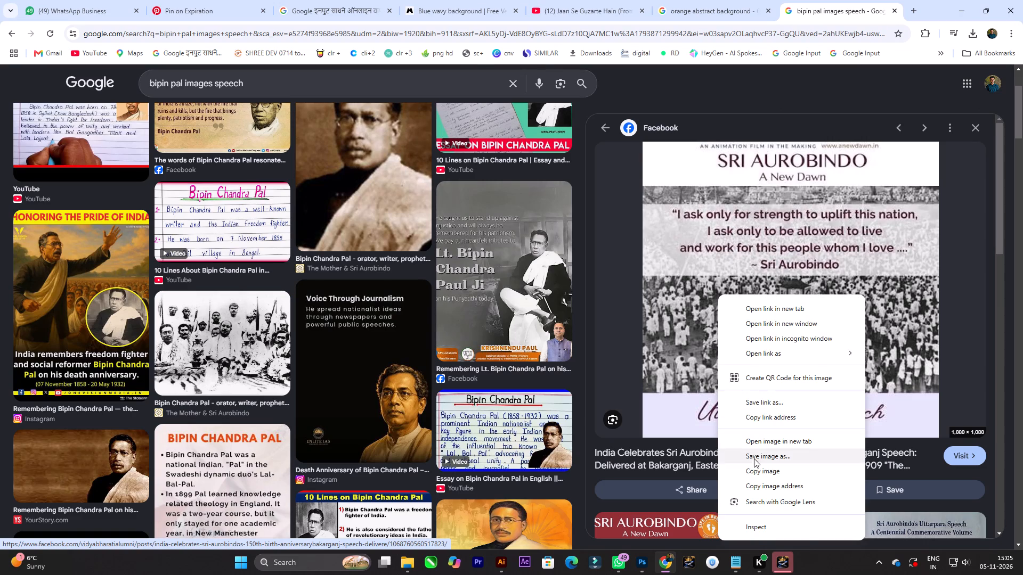
click(752, 472)
Examine the remaining speech image results and related pictures for other crowd or speech photos.
scroll(822, 387, down, 6)
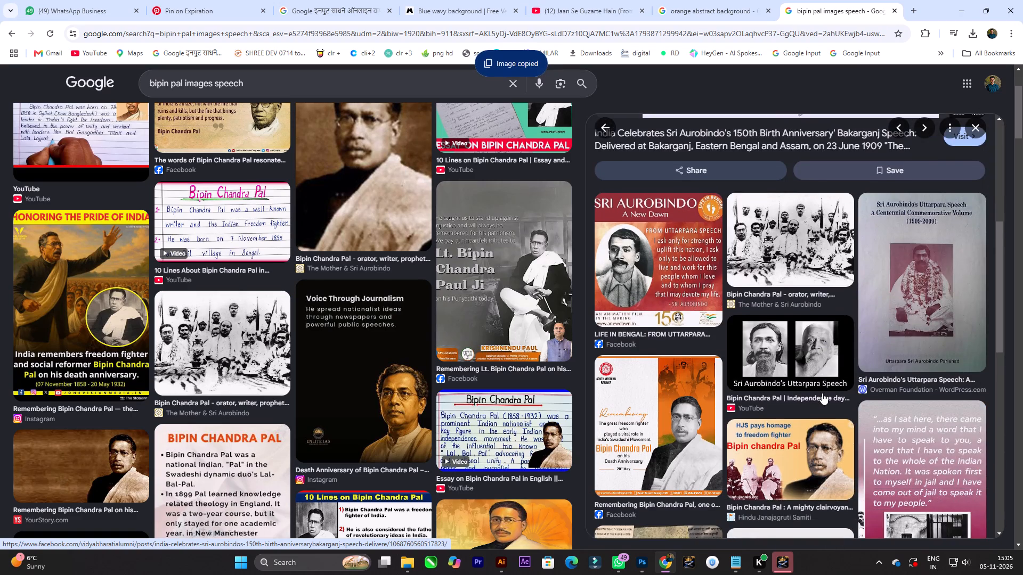
scroll(822, 393, down, 7)
scroll(420, 364, down, 8)
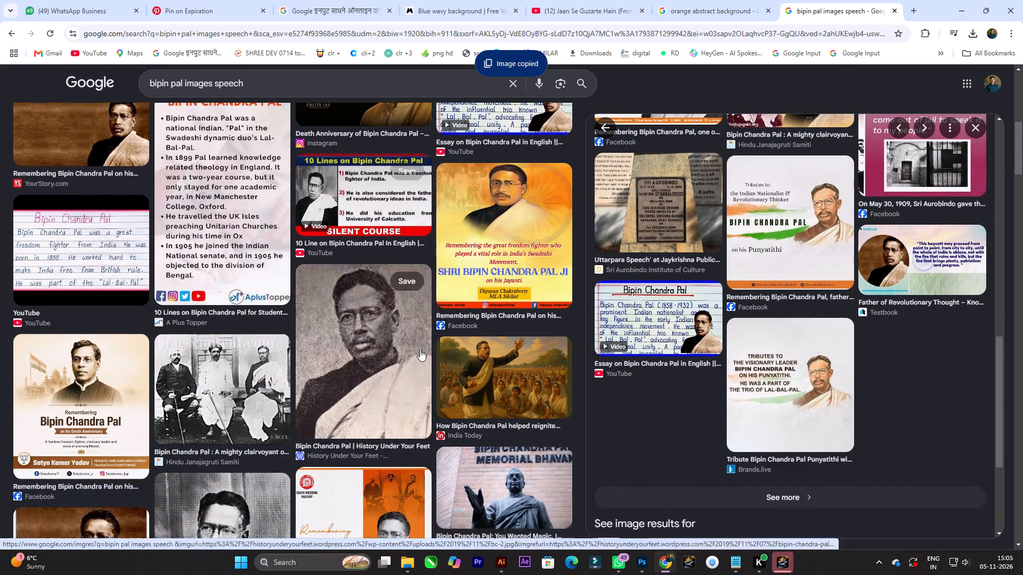
scroll(421, 348, down, 9)
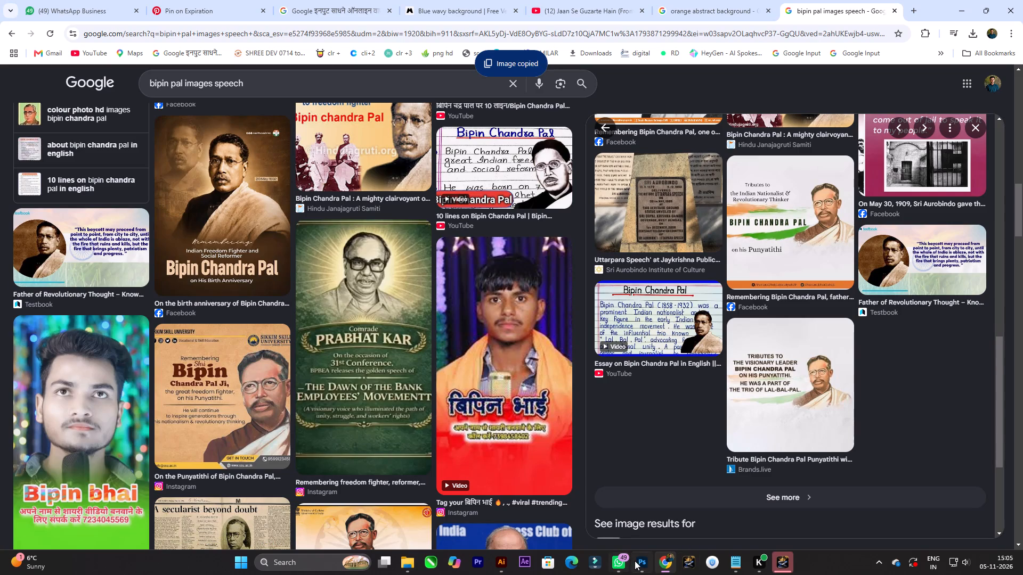
Switch to Photoshop, paste the copied crowd poster above Layer 57, and move it to the poster's upper area.
click(635, 561)
scroll(891, 253, up, 8)
click(395, 275)
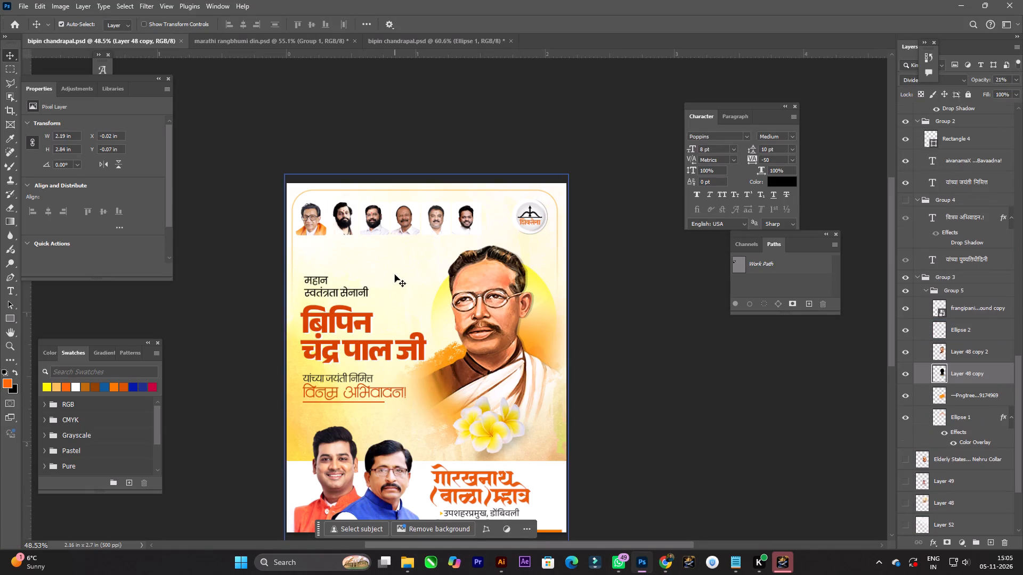
scroll(947, 478, down, 5)
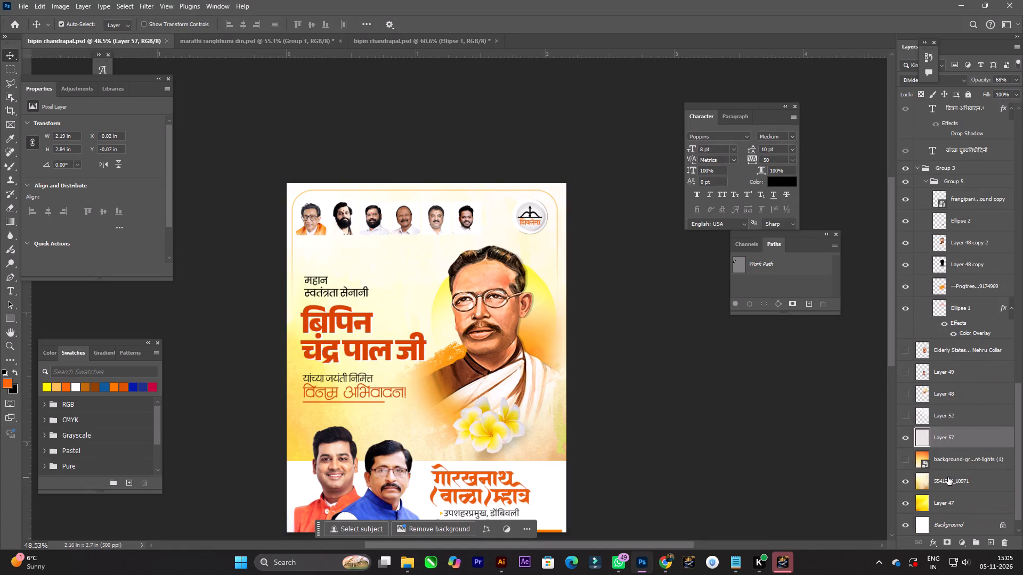
key(ctrl+v)
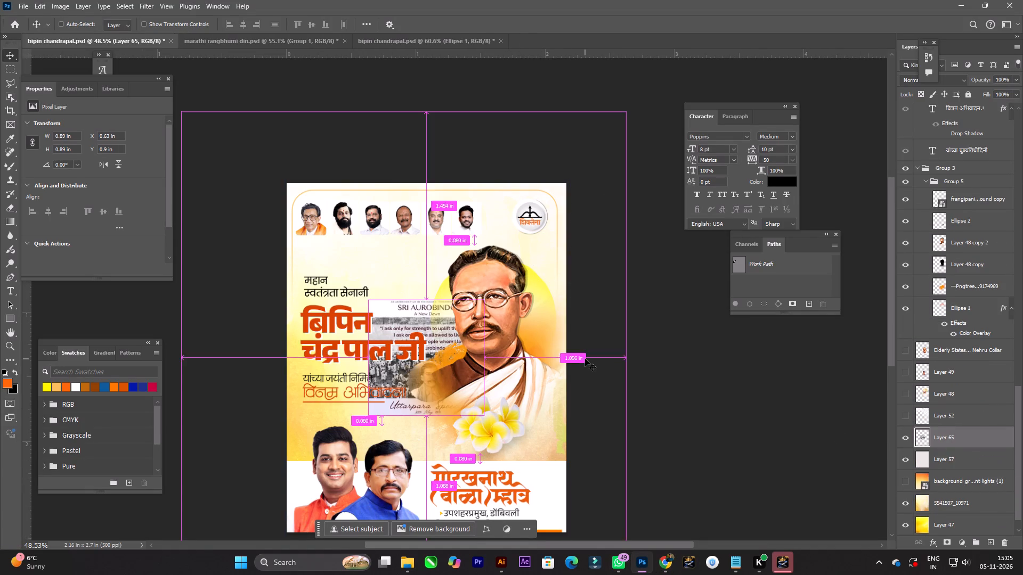
key(ctrl+t)
drag(416, 373, 389, 264)
double_click(389, 264)
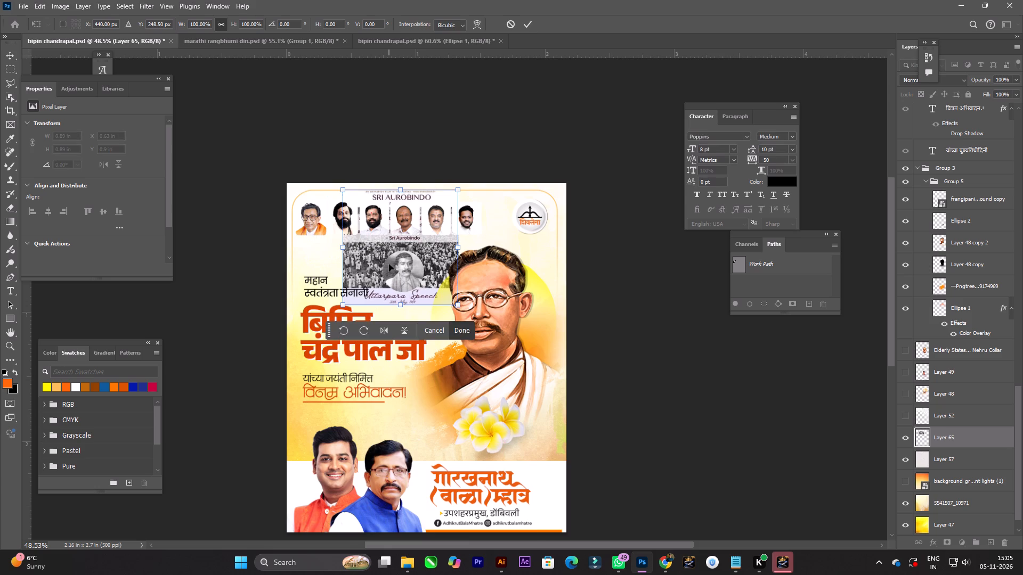
alt+scroll(391, 264, up, 6)
key(space)
key(space)
key(space)
key(space)
drag(405, 264, 421, 266)
drag(416, 266, 426, 260)
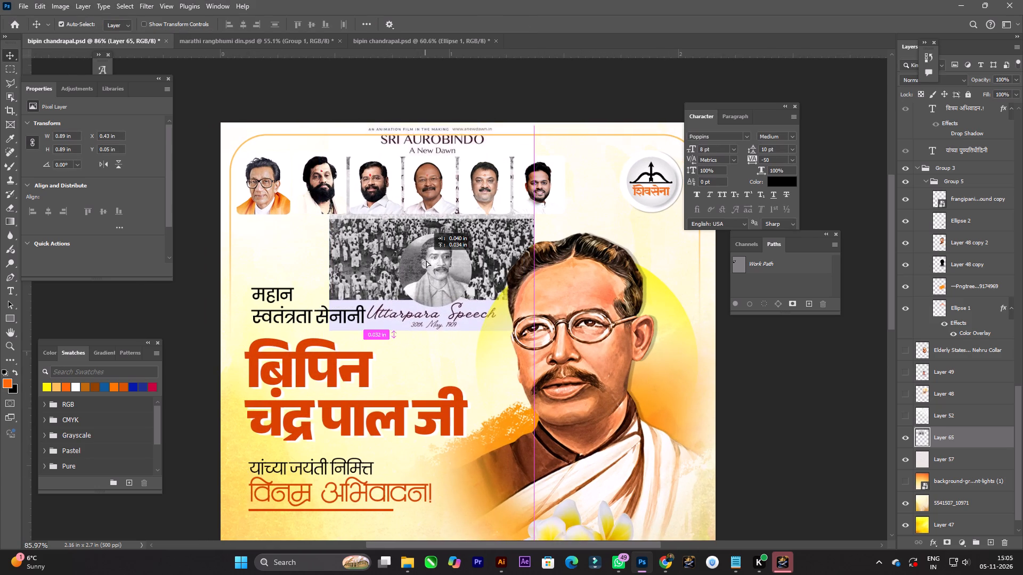
drag(426, 260, 427, 268)
Copy the pasted image's crowd area beside the oval portrait to its own layer, and delete the rest of the pasted image.
key(m)
key(m)
key(m)
drag(319, 224, 401, 276)
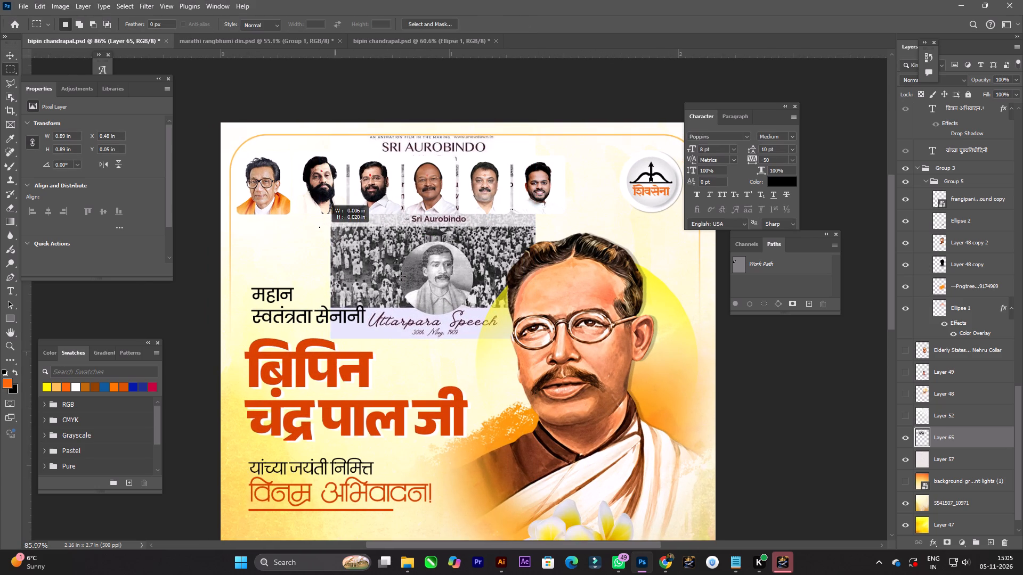
drag(401, 276, 399, 308)
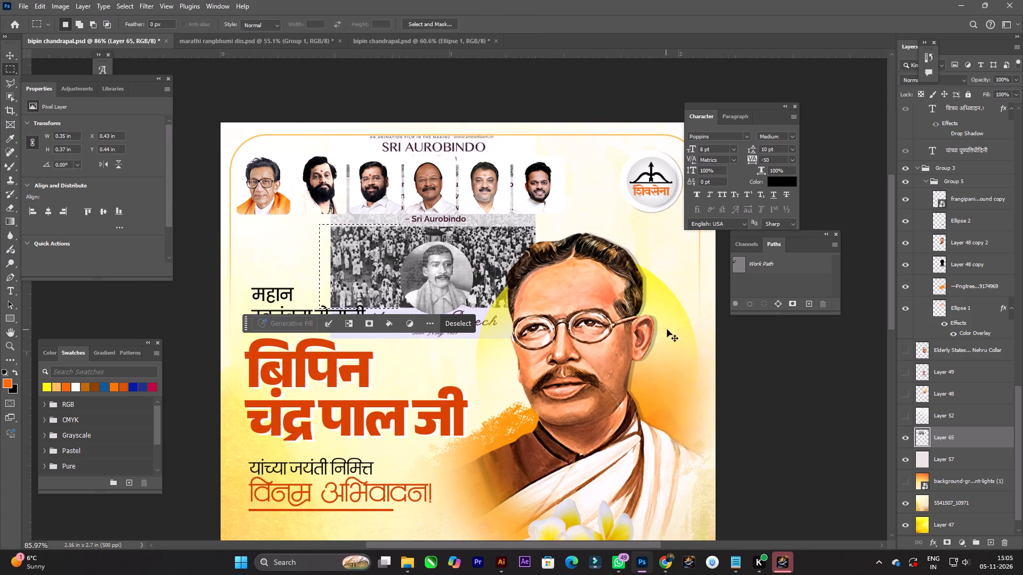
key(ctrl+j)
click(949, 465)
key(Delete)
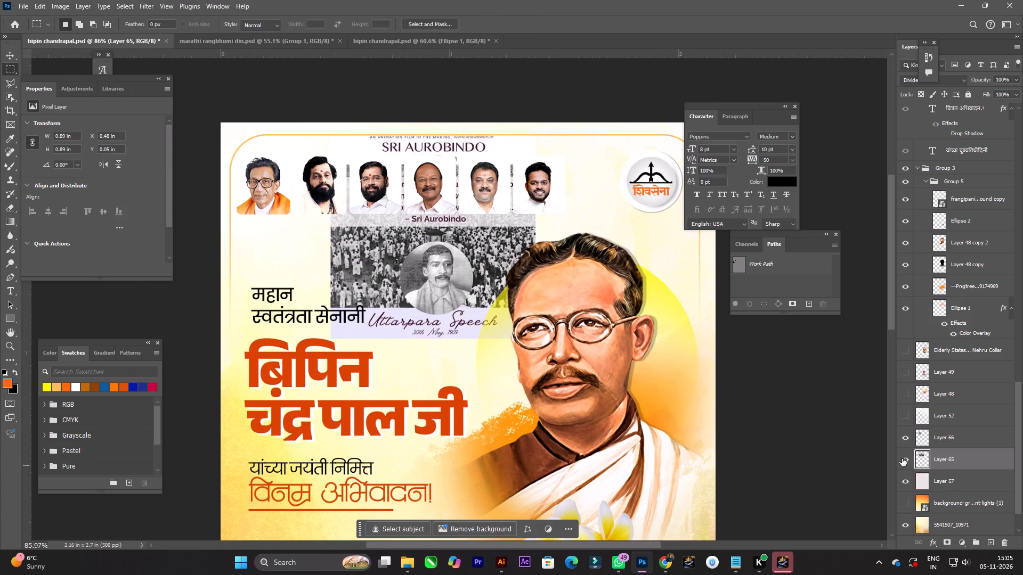
Enlarge the cropped crowd photo to about 311% and align it with the poster's upper-left corner.
key(v)
alt+scroll(397, 268, down, 8)
click(388, 268)
key(ctrl+t)
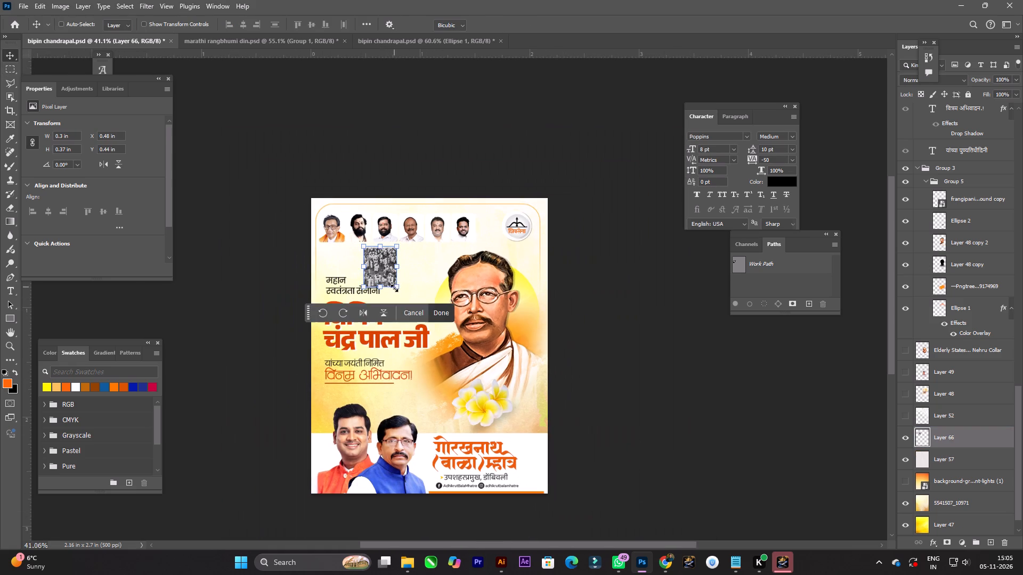
drag(394, 288, 484, 358)
drag(425, 285, 370, 235)
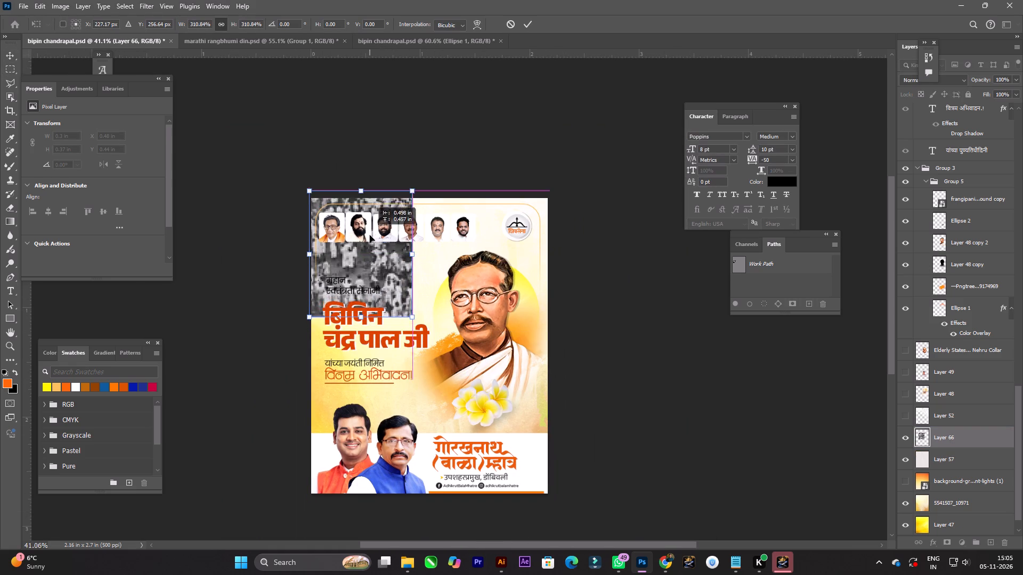
drag(370, 235, 371, 242)
double_click(372, 242)
alt+scroll(372, 242, up, 4)
key(space)
drag(388, 251, 408, 326)
key(ctrl+t)
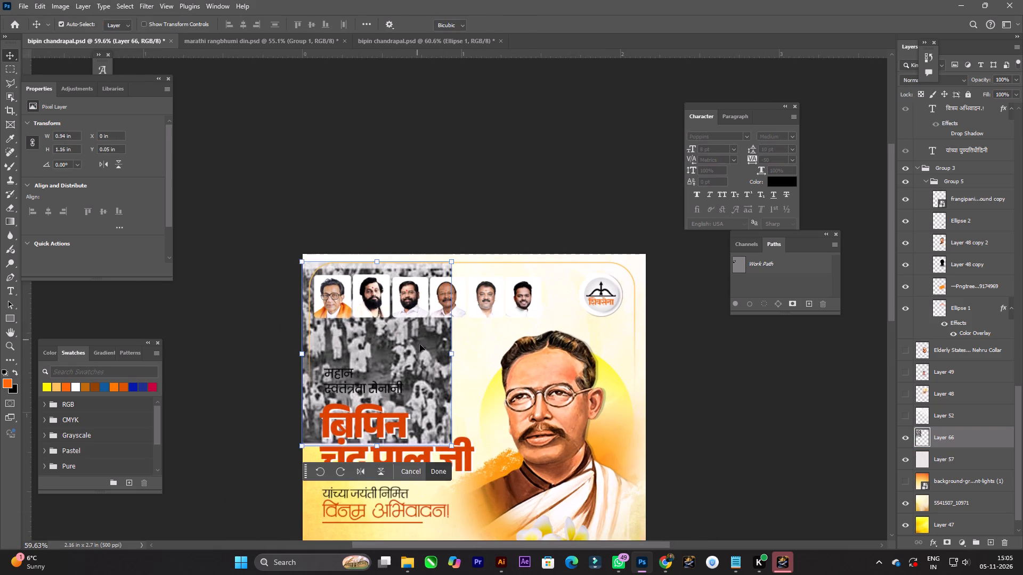
drag(423, 352, 425, 346)
double_click(424, 347)
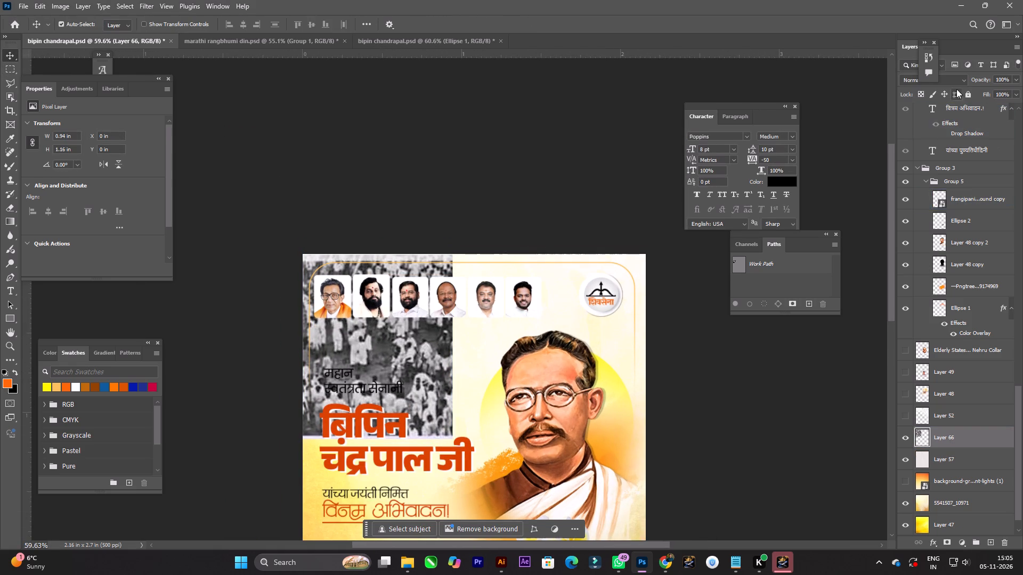
Set the crowd photo layer's blend mode to Luminosity.
click(955, 79)
click(929, 369)
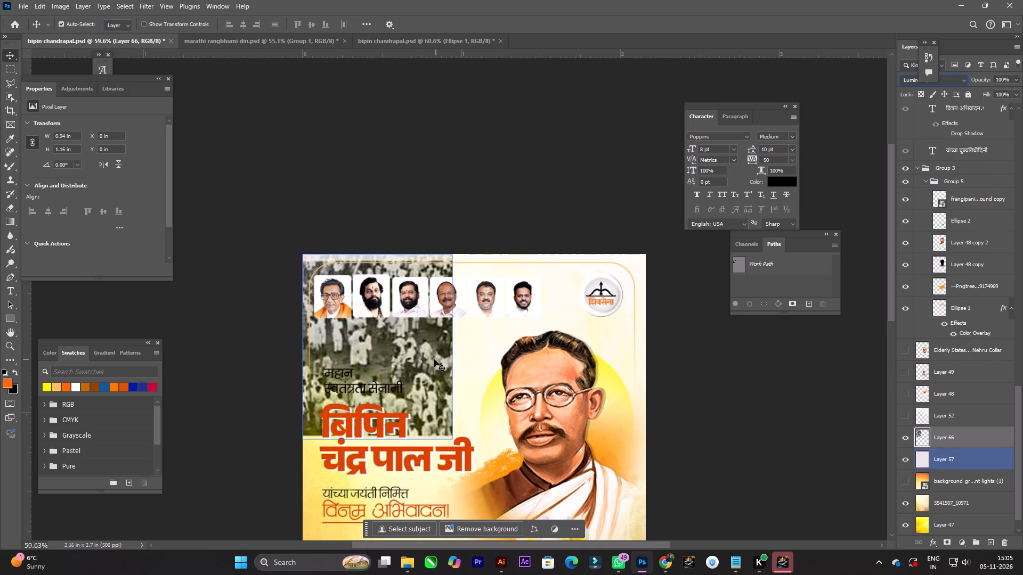
click(433, 358)
Lower the crowd photo layer's opacity to 37%.
click(1017, 80)
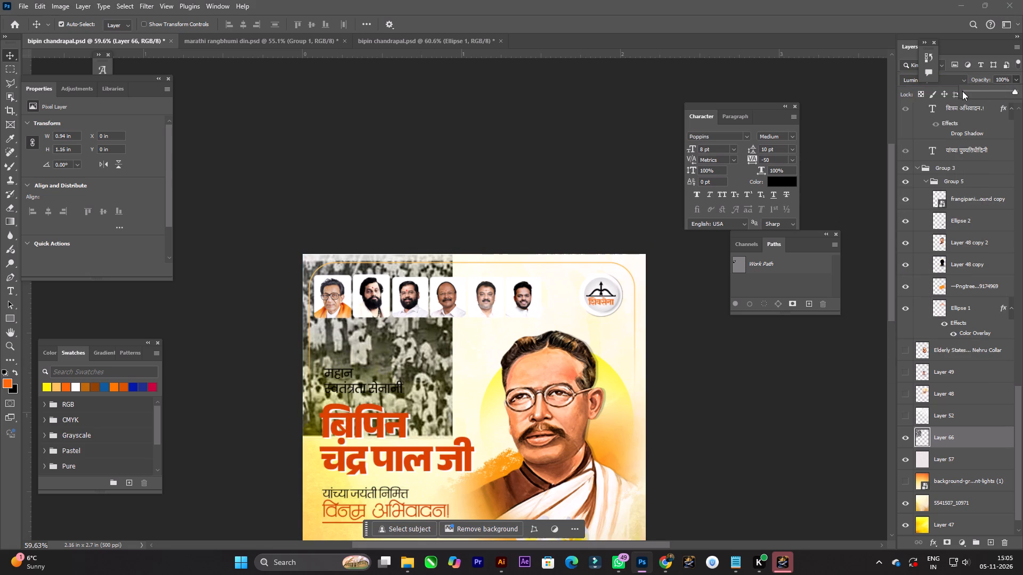
click(970, 91)
click(976, 91)
click(979, 89)
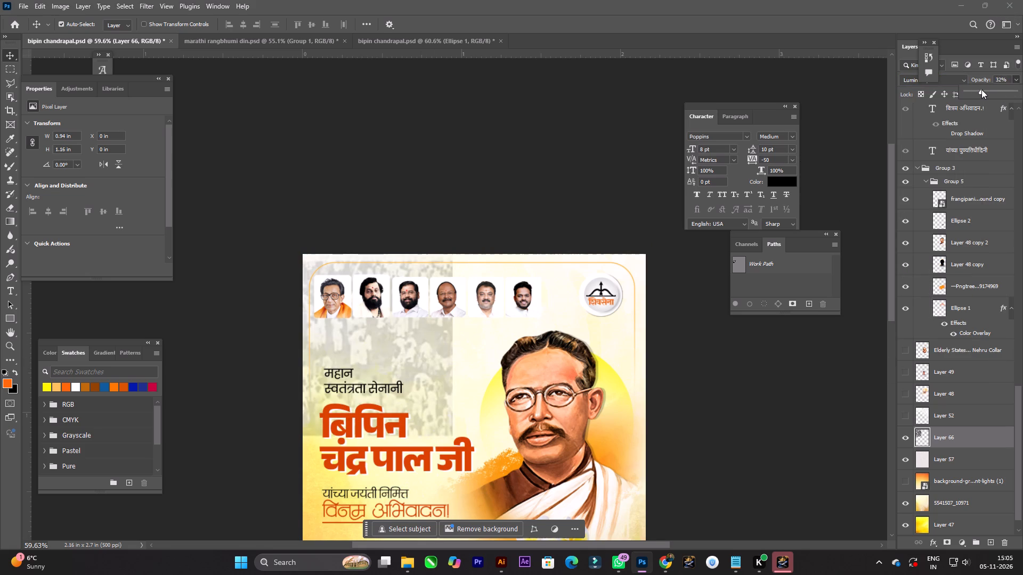
double_click(984, 89)
click(431, 362)
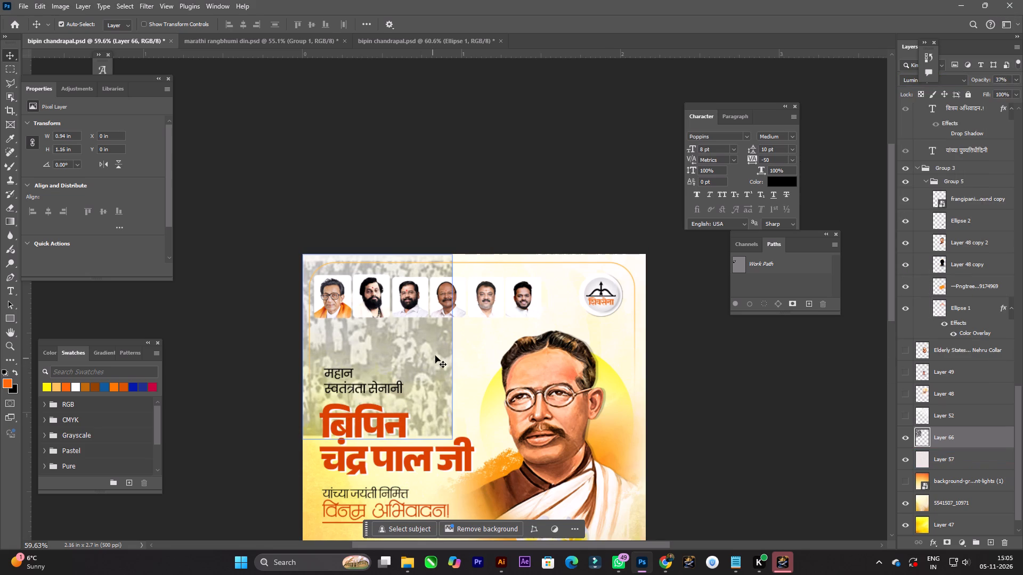
Fade the bottom edge of the crowd photo with a soft eraser across the headline area.
key(e)
drag(442, 448, 405, 456)
drag(451, 438, 397, 449)
drag(462, 421, 305, 462)
drag(320, 455, 295, 453)
drag(313, 452, 433, 433)
drag(426, 431, 346, 436)
drag(331, 428, 390, 428)
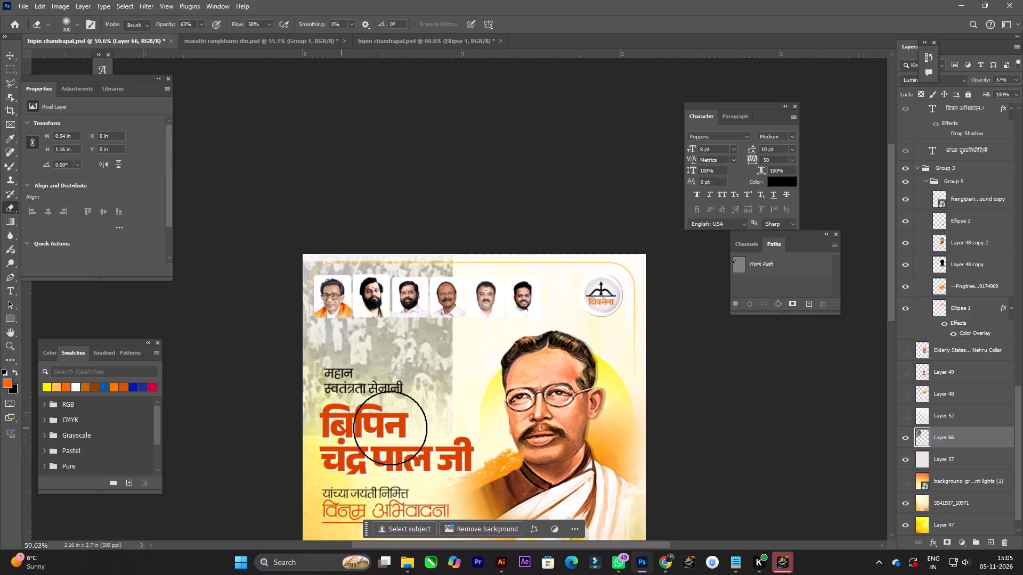
drag(390, 428, 423, 428)
drag(394, 431, 343, 431)
drag(351, 429, 444, 410)
Fade the crowd photo's right edge with the soft eraser and touch up its lower corners.
click(442, 405)
click(449, 390)
drag(454, 371, 458, 351)
drag(464, 305, 464, 277)
click(460, 251)
drag(423, 243, 400, 239)
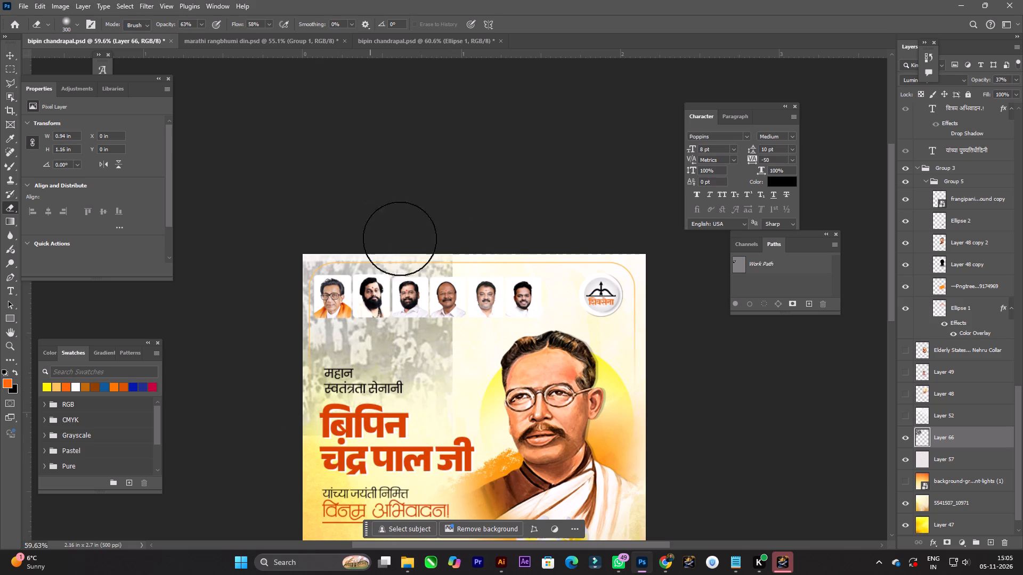
drag(400, 239, 465, 269)
drag(467, 265, 464, 287)
drag(467, 282, 476, 340)
click(476, 324)
drag(470, 291, 465, 303)
drag(465, 292, 465, 316)
drag(465, 307, 464, 317)
drag(464, 299, 473, 371)
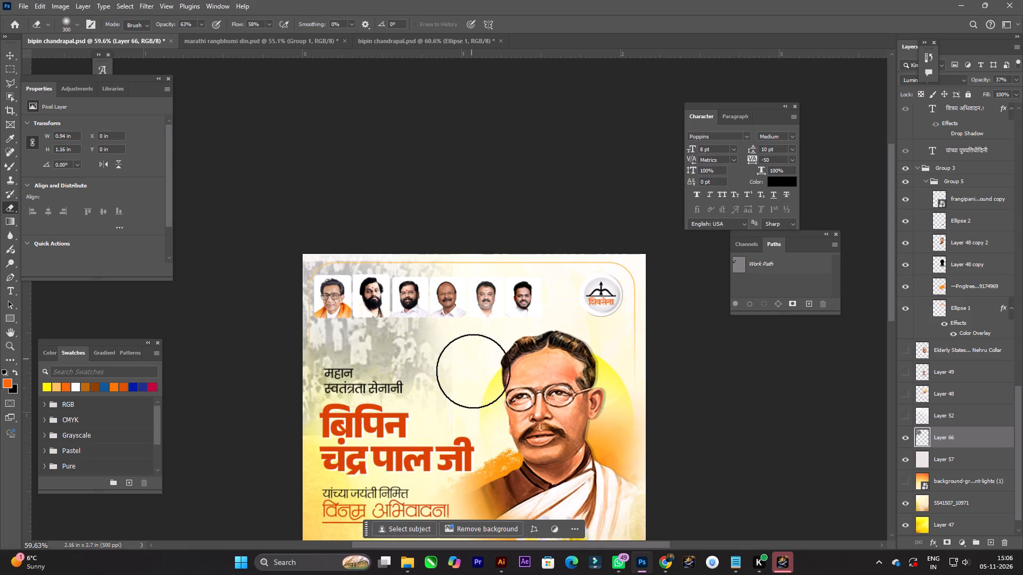
drag(473, 371, 467, 379)
drag(468, 351, 468, 362)
drag(471, 348, 445, 413)
drag(457, 402, 360, 450)
drag(283, 400, 365, 453)
Move the crowd photo to about X 0.33 in, Y 0.36 in, between the row of leaders and the portrait.
key(v)
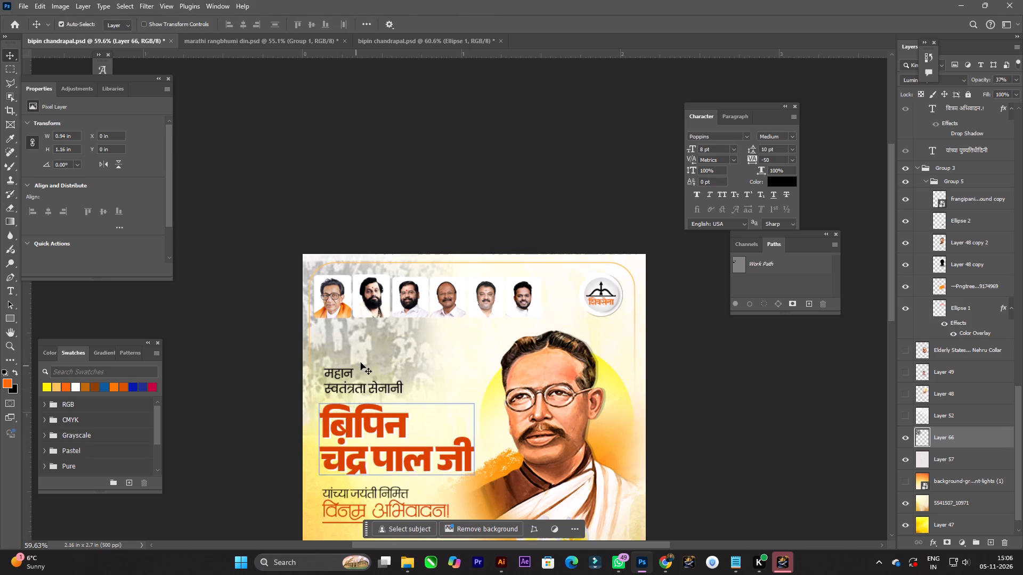
key(ctrl+t)
drag(378, 333, 443, 366)
click(443, 366)
drag(449, 361, 446, 398)
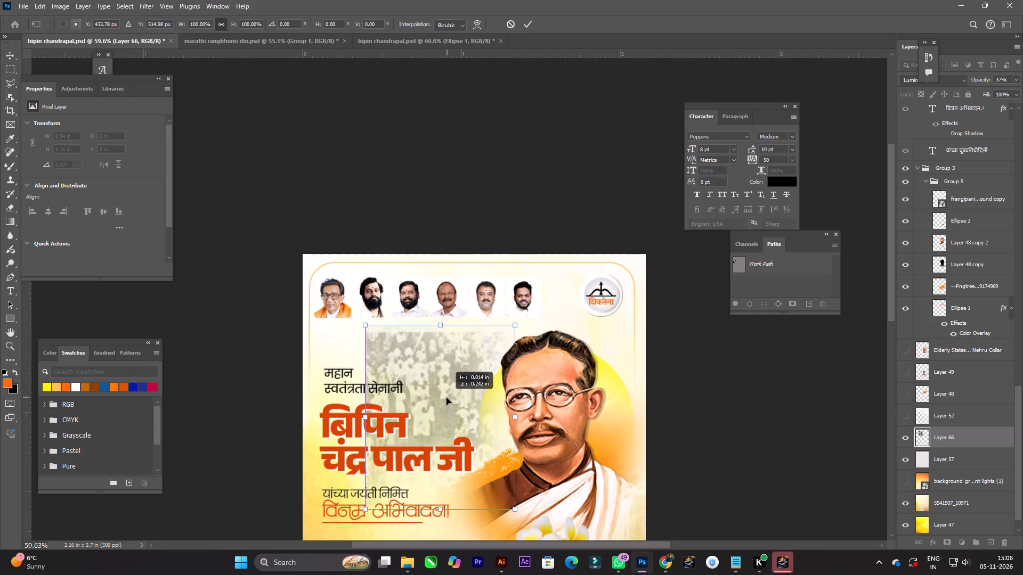
drag(446, 398, 437, 384)
double_click(450, 377)
Fade the crowd photo's top and left edges with the soft eraser.
key(e)
drag(523, 315, 472, 303)
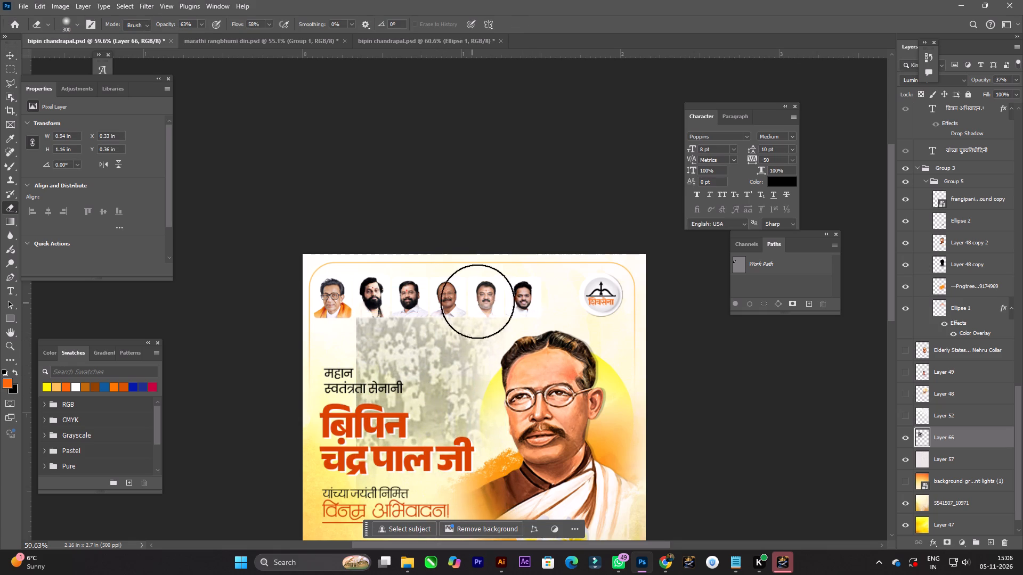
drag(477, 301, 342, 304)
drag(355, 298, 334, 325)
drag(335, 321, 335, 355)
drag(336, 327, 338, 346)
click(337, 346)
drag(334, 330, 334, 357)
drag(338, 329, 340, 387)
drag(337, 348, 331, 380)
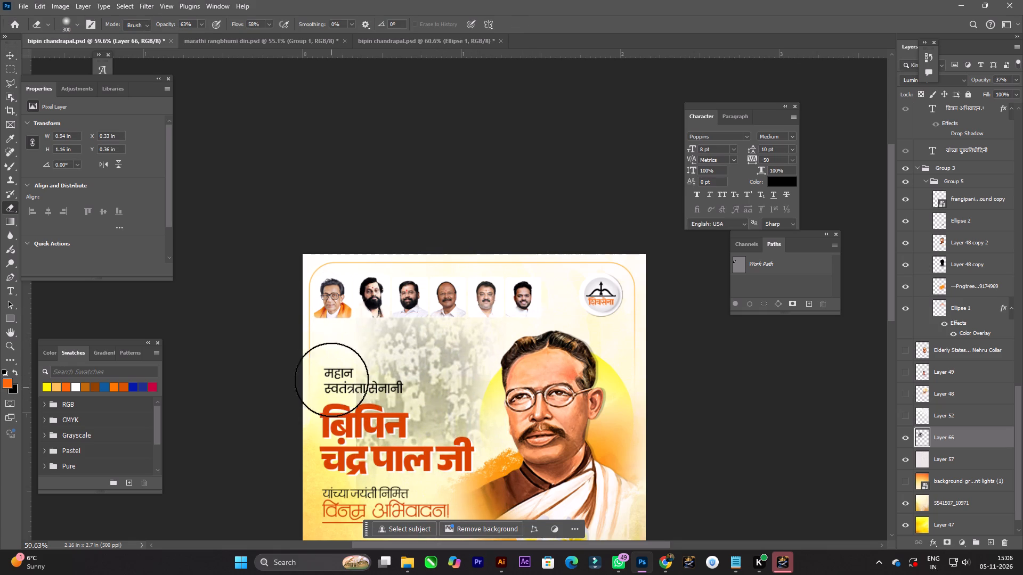
drag(331, 380, 333, 357)
drag(335, 358, 339, 395)
drag(339, 390, 335, 407)
drag(334, 406, 326, 426)
drag(311, 395, 355, 448)
drag(333, 311, 575, 313)
Move the faded crowd photo up beside the portrait's head, to about X 0.59 in, Y 0.23 in.
key(v)
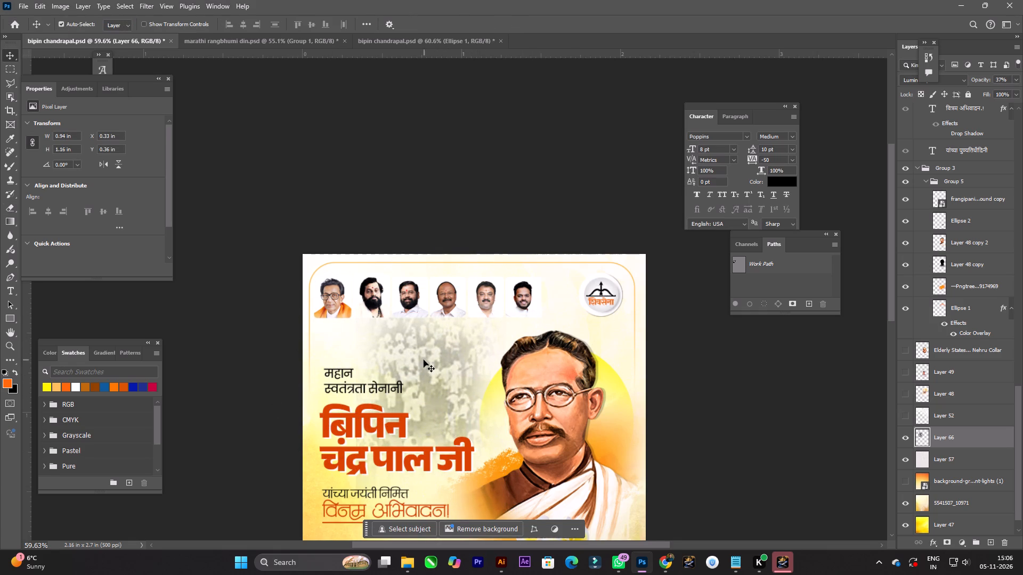
alt+scroll(424, 360, down, 2)
key(space)
drag(469, 367, 443, 360)
key(ctrl+t)
drag(435, 356, 469, 340)
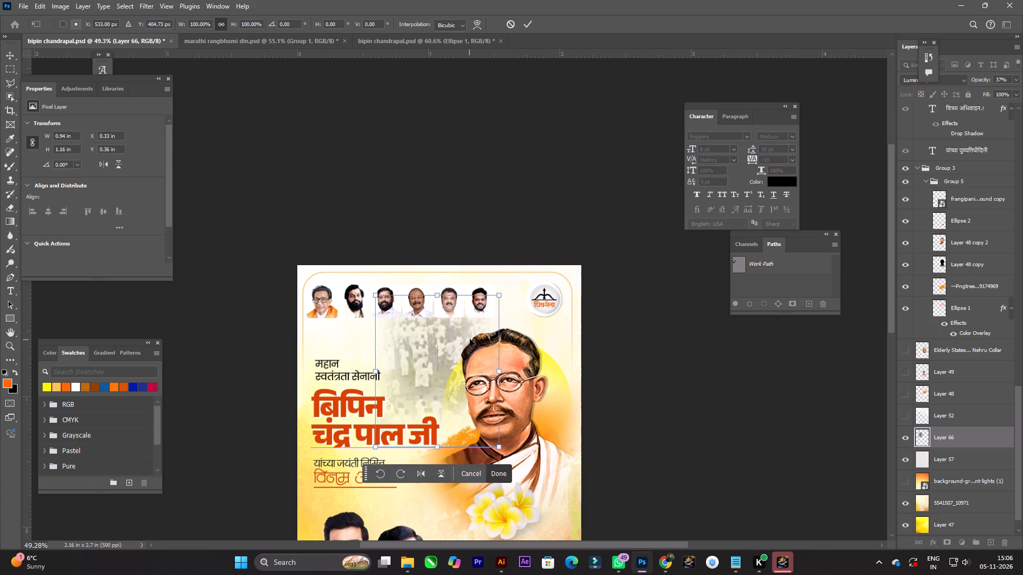
double_click(469, 338)
Duplicate the crowd photo and move the copy behind the portrait's other side, to about X 1.39 in.
key(space)
key(space)
drag(492, 331, 462, 324)
key(ctrl+j)
key(ctrl+t)
drag(420, 330, 422, 330)
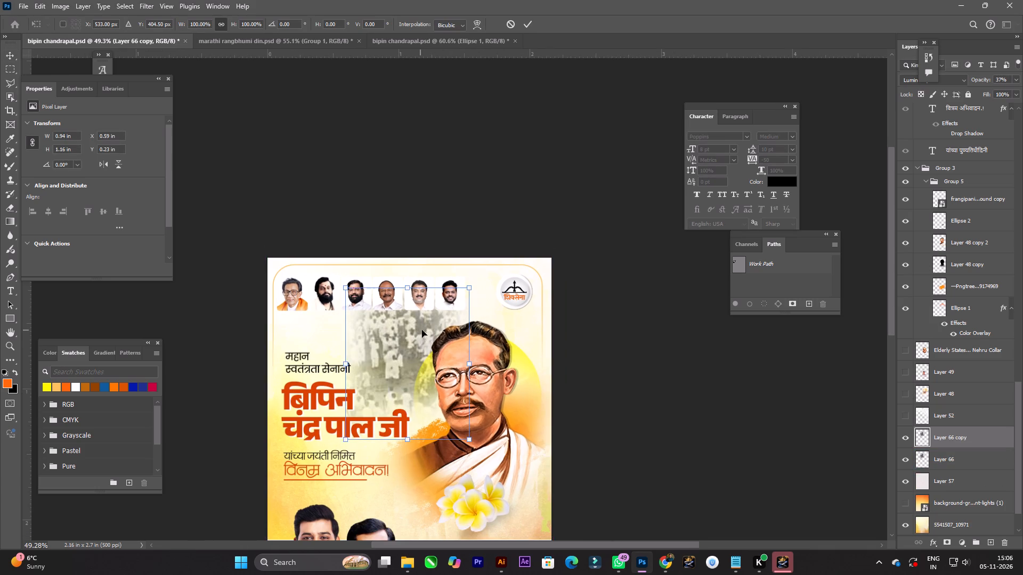
drag(422, 330, 525, 330)
double_click(525, 330)
key(v)
Scale both crowd photo layers together to about 96.56% and move them up to the poster's top edge.
scroll(521, 331, down, 2)
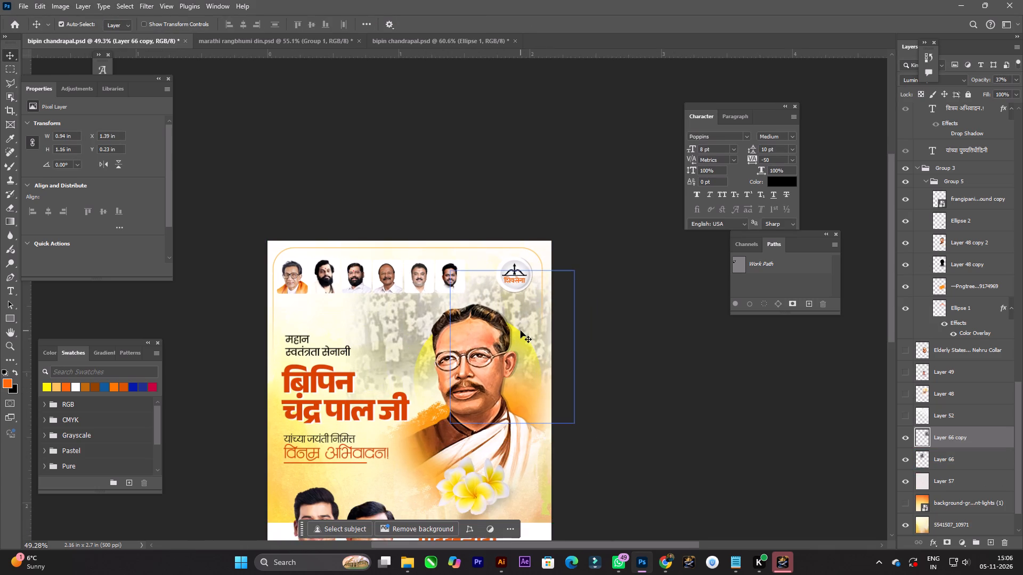
alt+scroll(521, 331, down, 2)
key(space)
key(space)
key(space)
key(space)
key(space)
key(space)
key(space)
key(space)
key(space)
key(space)
drag(548, 328, 555, 351)
alt+scroll(534, 350, up, 3)
click(536, 342)
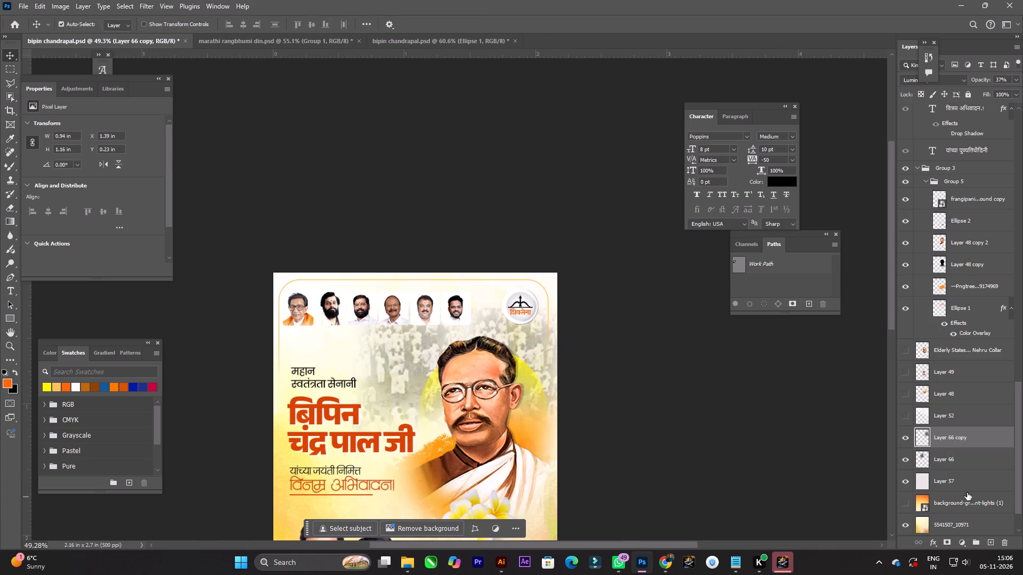
ctrl+click(951, 463)
key(ctrl+t)
alt+click(580, 455)
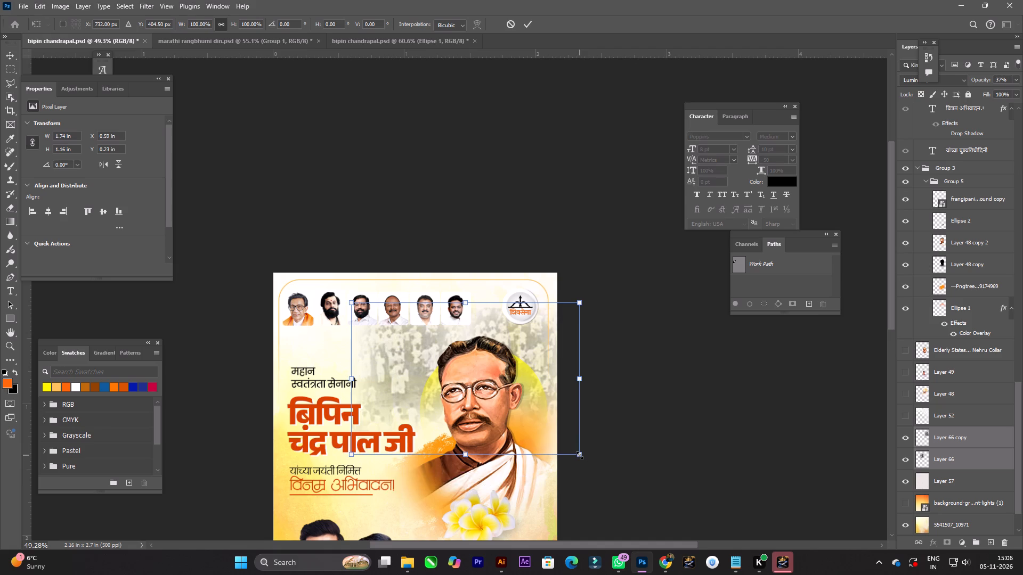
drag(555, 410, 549, 377)
double_click(549, 377)
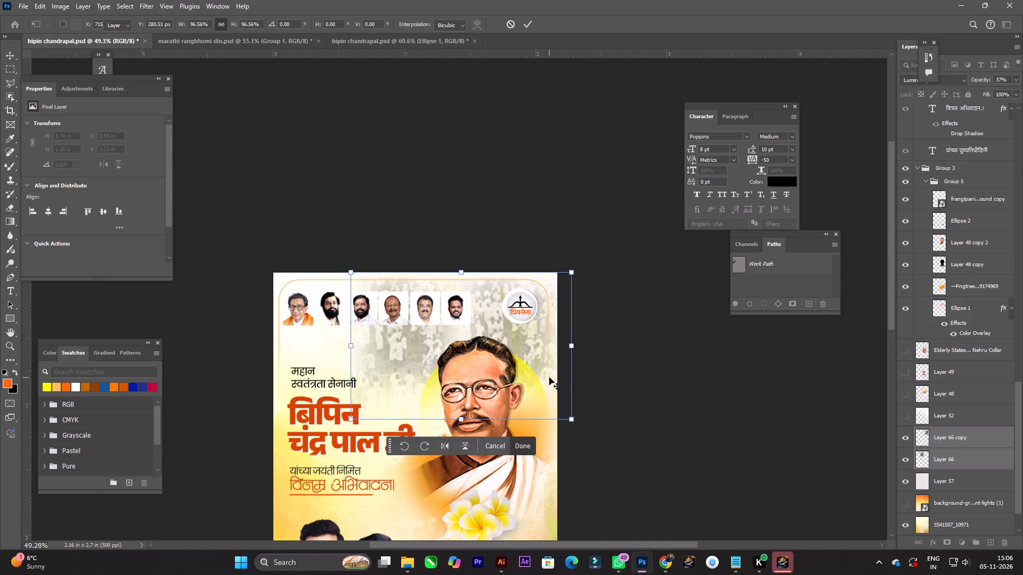
Lower the opacity of both crowd photo layers to 25%.
key(space)
key(space)
key(space)
drag(545, 371, 550, 371)
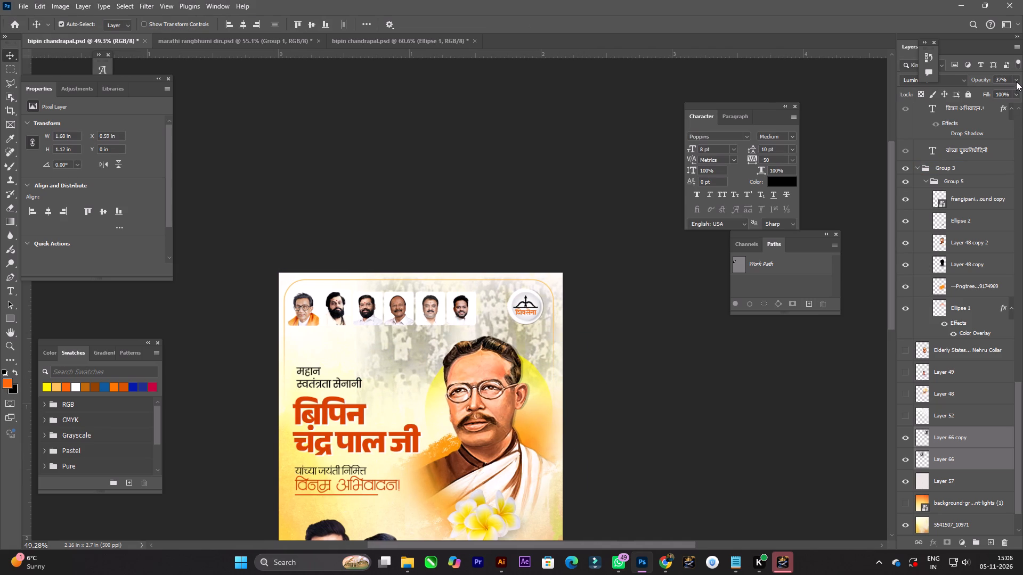
click(1016, 81)
click(975, 91)
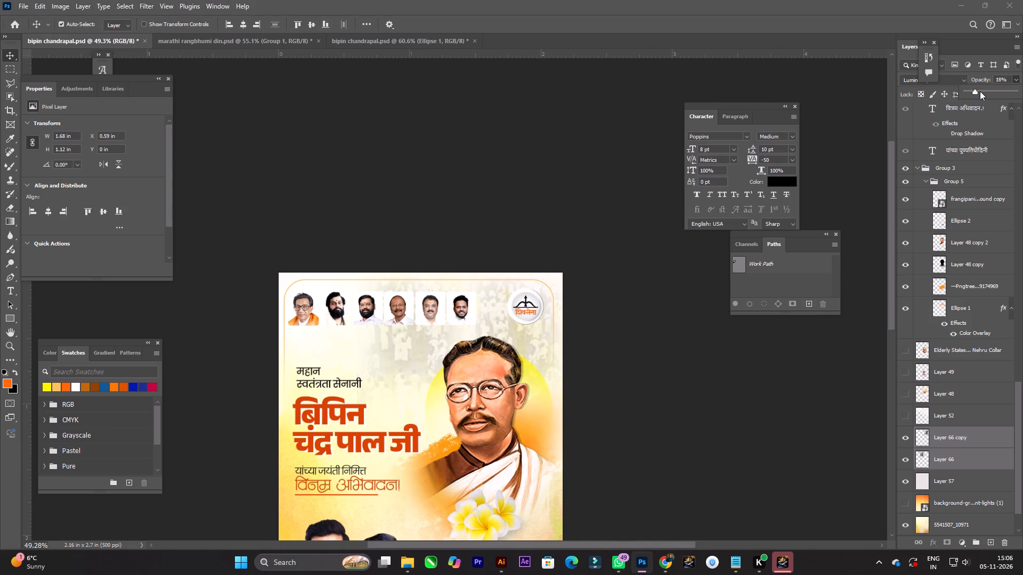
click(980, 91)
click(978, 92)
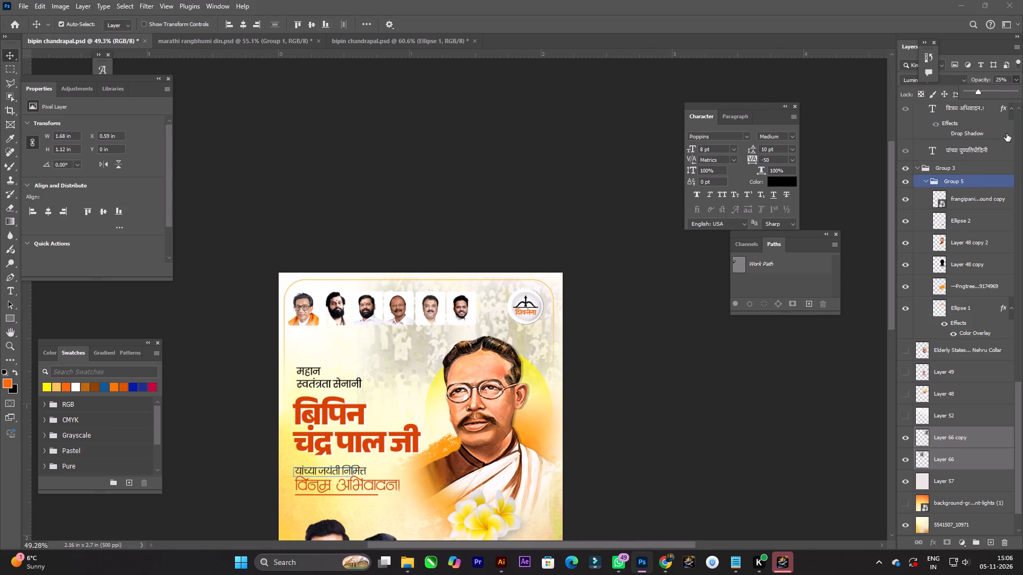
click(640, 373)
Check the whole poster and save the document.
alt+scroll(590, 359, down, 3)
key(space)
key(space)
key(space)
key(space)
key(space)
key(space)
key(space)
key(space)
key(space)
key(space)
key(space)
key(space)
key(space)
key(space)
key(space)
key(space)
key(space)
key(space)
key(space)
key(space)
drag(623, 348, 623, 322)
key(ctrl+s)
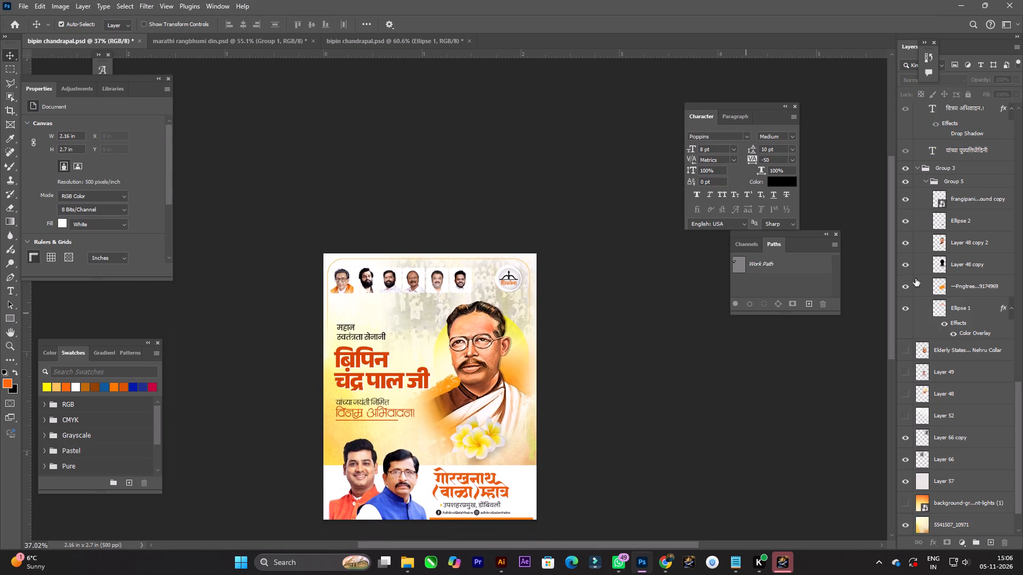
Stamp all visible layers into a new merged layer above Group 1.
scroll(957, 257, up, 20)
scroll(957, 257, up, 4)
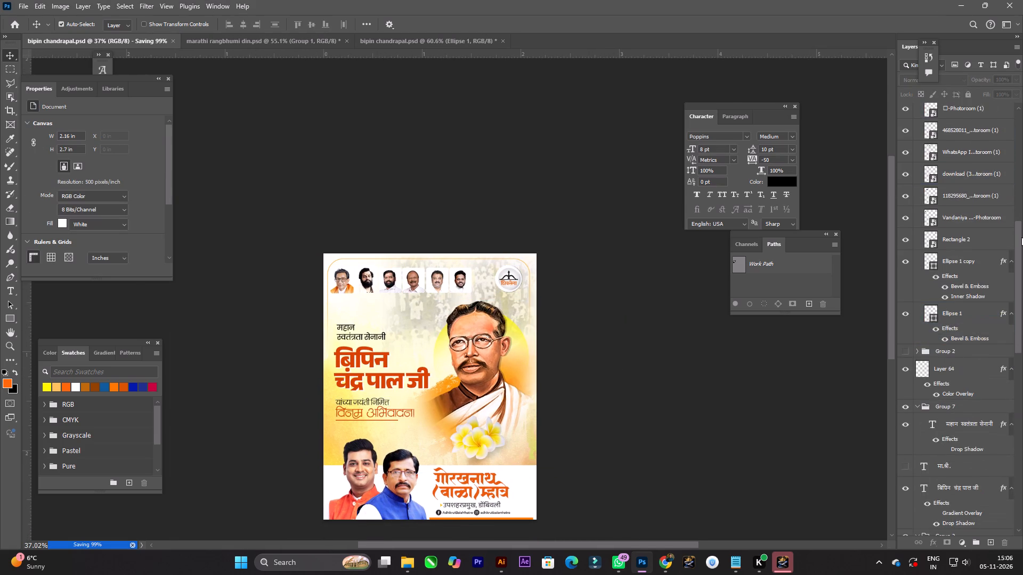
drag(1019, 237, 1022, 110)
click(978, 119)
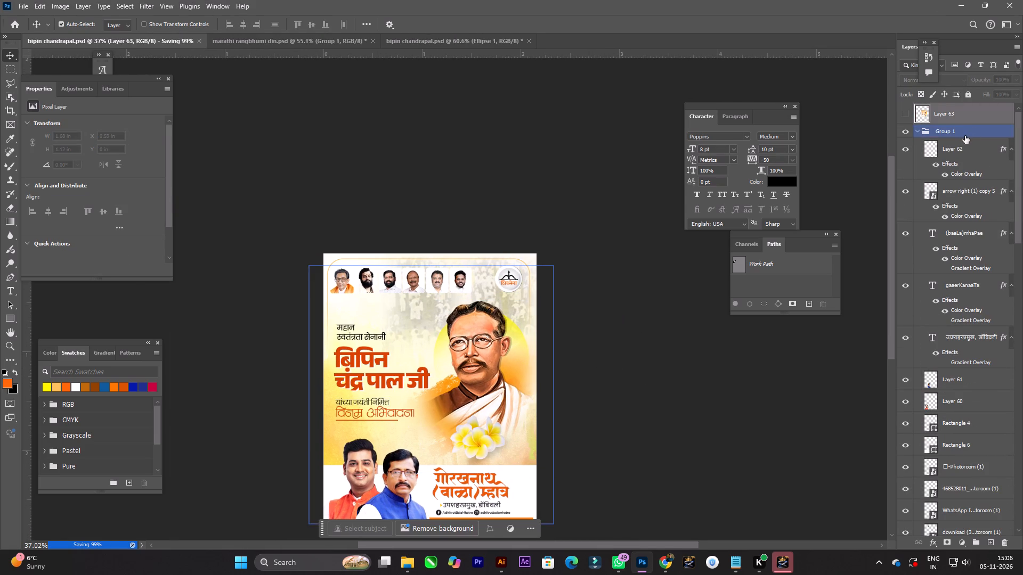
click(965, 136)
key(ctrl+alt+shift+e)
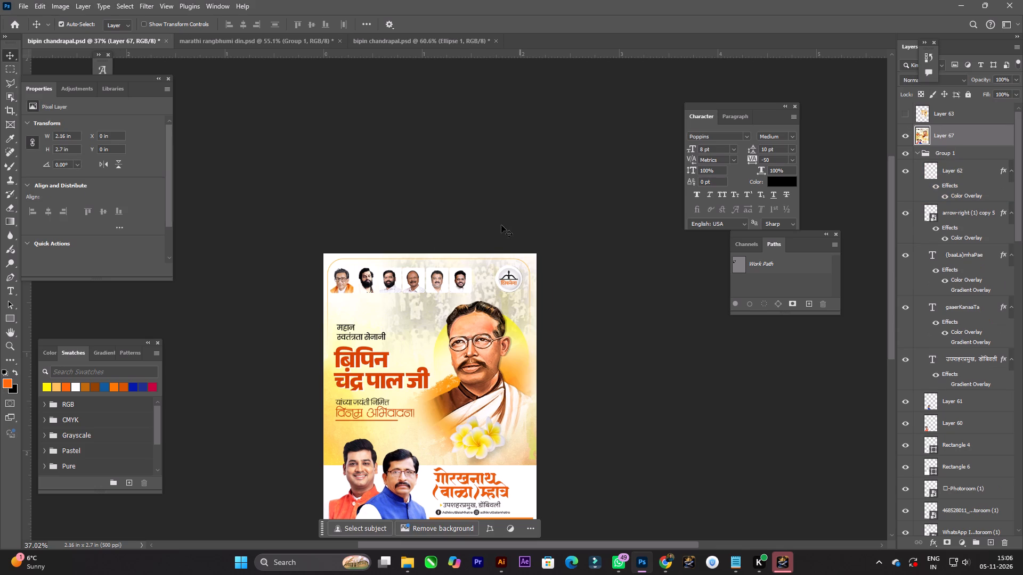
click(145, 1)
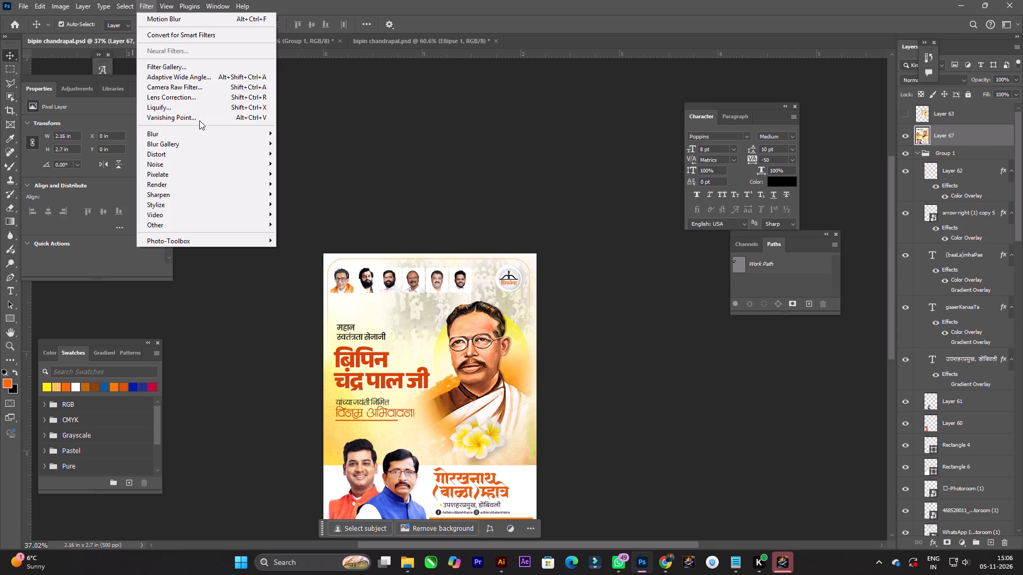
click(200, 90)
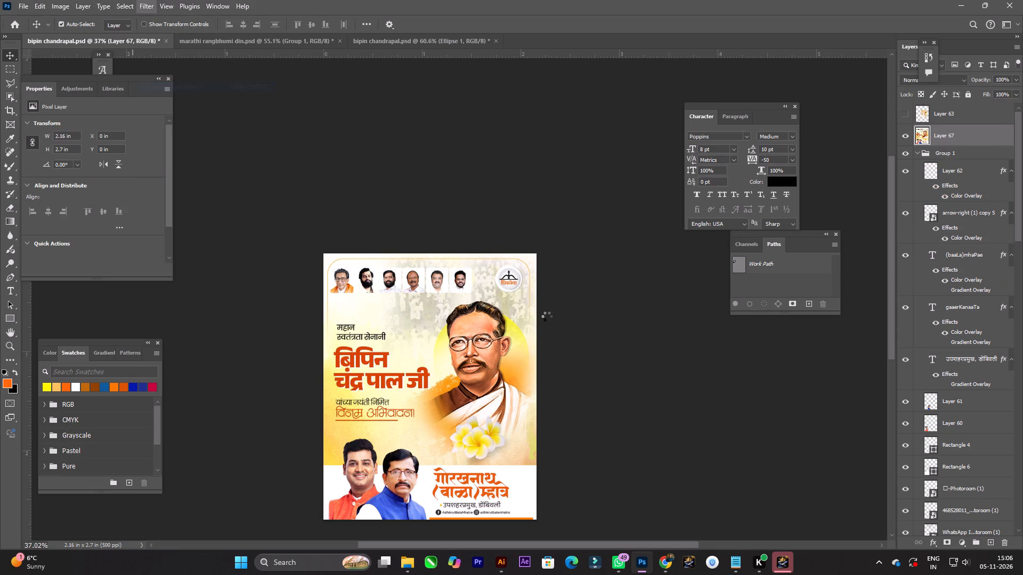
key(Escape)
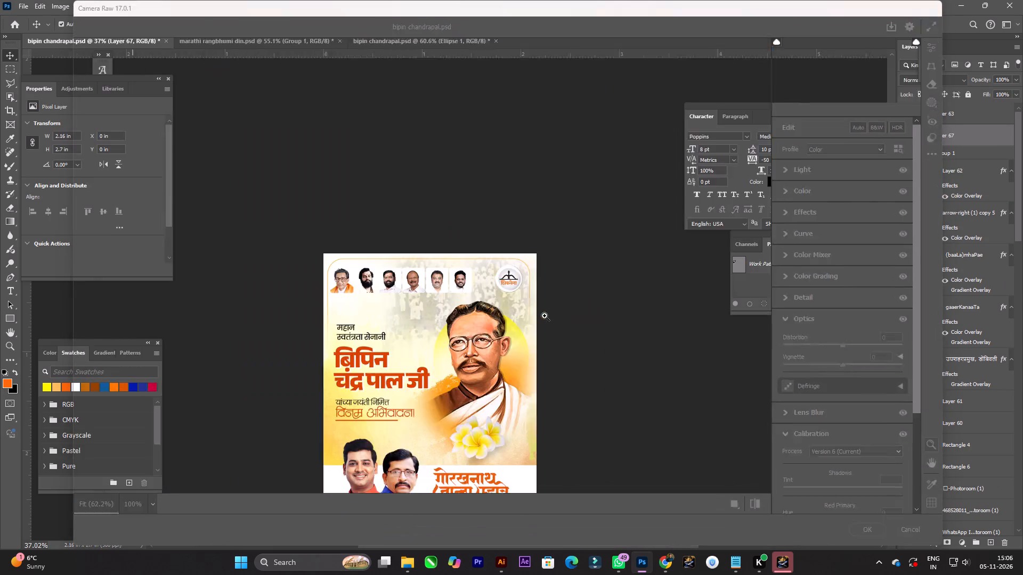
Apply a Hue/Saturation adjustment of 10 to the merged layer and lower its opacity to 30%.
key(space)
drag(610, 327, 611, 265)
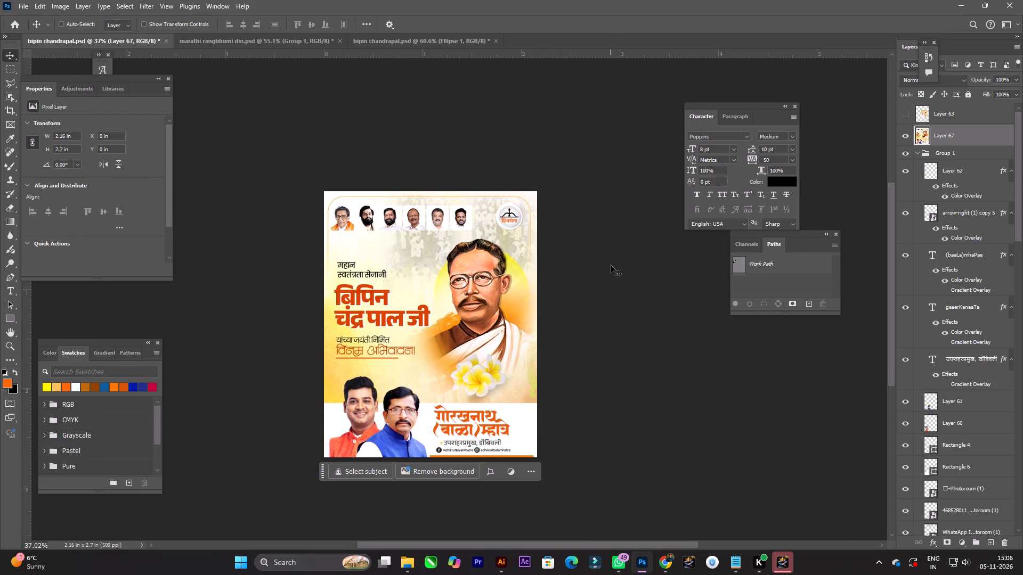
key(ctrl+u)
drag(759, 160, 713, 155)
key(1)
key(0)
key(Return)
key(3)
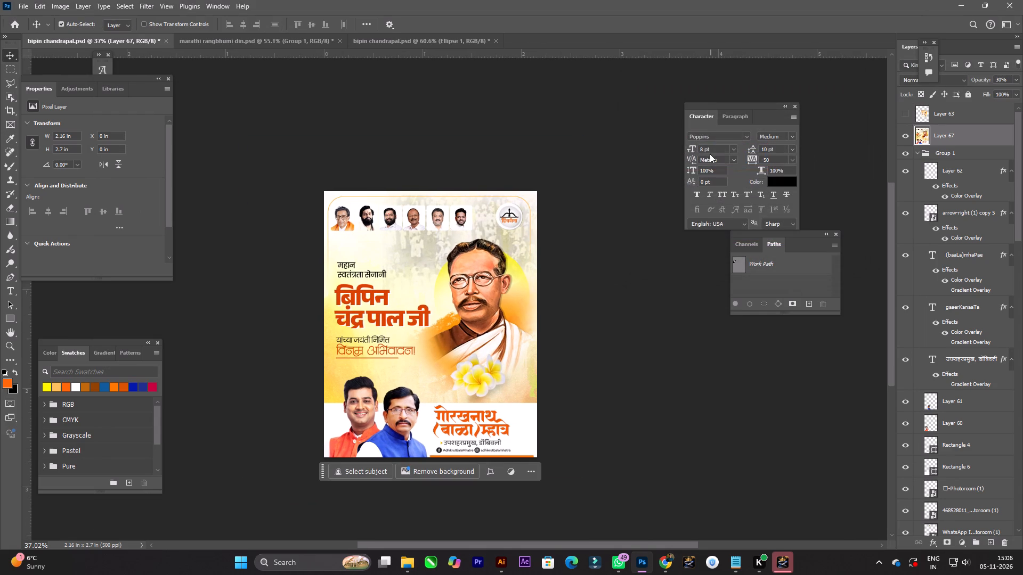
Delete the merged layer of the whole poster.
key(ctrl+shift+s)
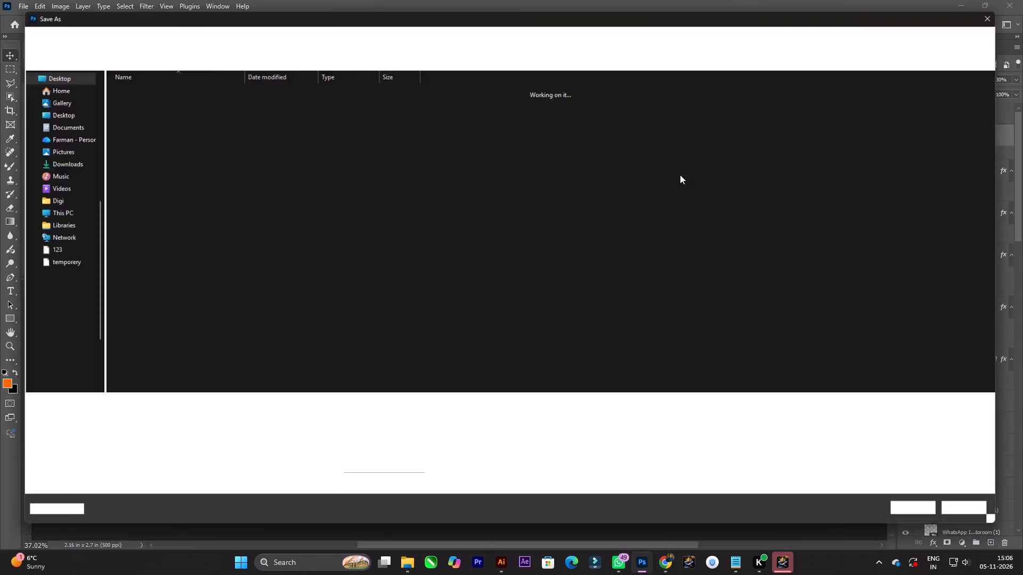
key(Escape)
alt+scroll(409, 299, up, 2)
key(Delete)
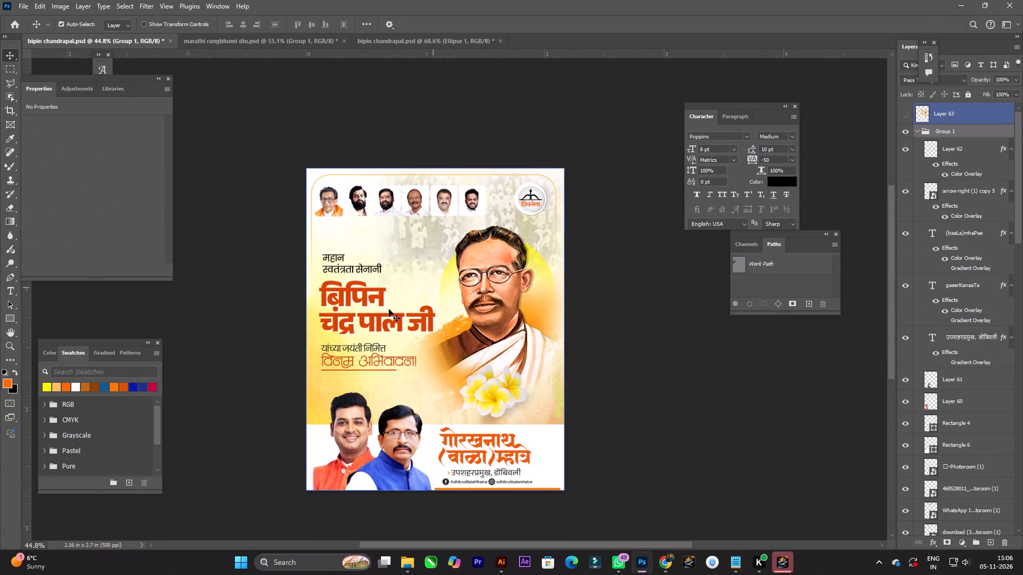
Switch to Chrome and copy the Wallpaper Safari orange abstract image from the "orange abstract background" results.
alt+scroll(307, 327, up, 6)
click(361, 277)
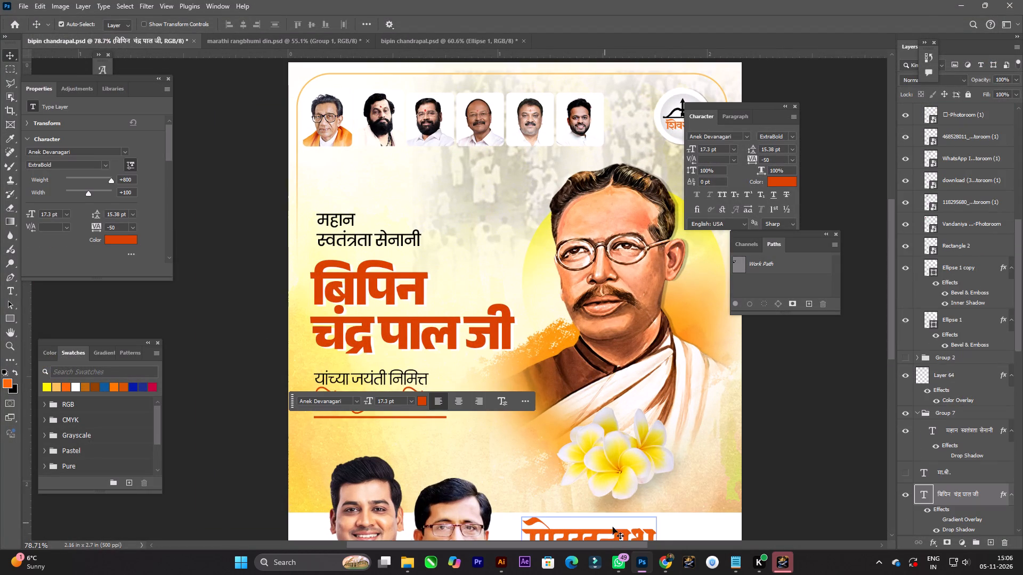
click(659, 568)
click(734, 0)
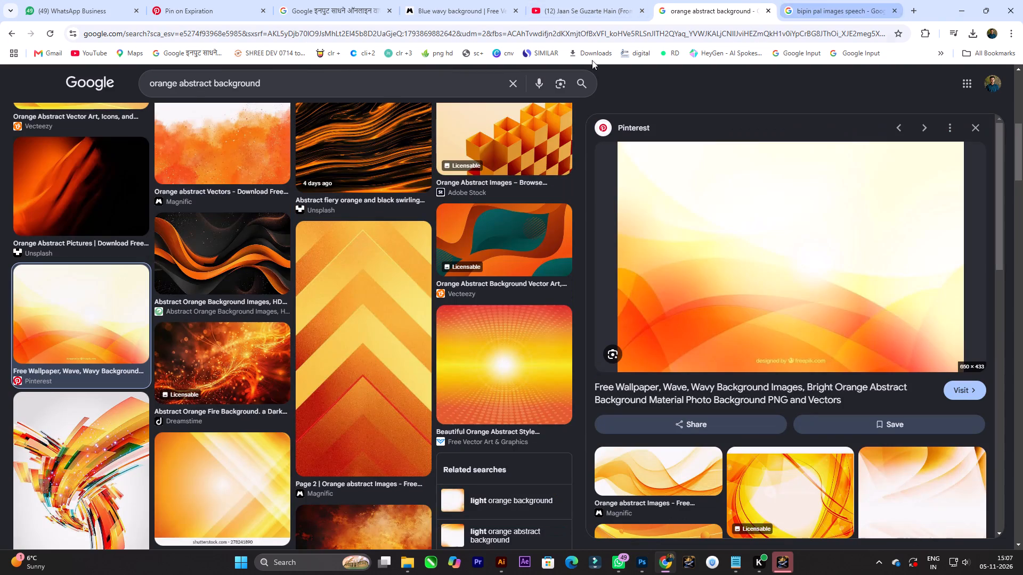
scroll(683, 290, down, 4)
scroll(480, 335, down, 2)
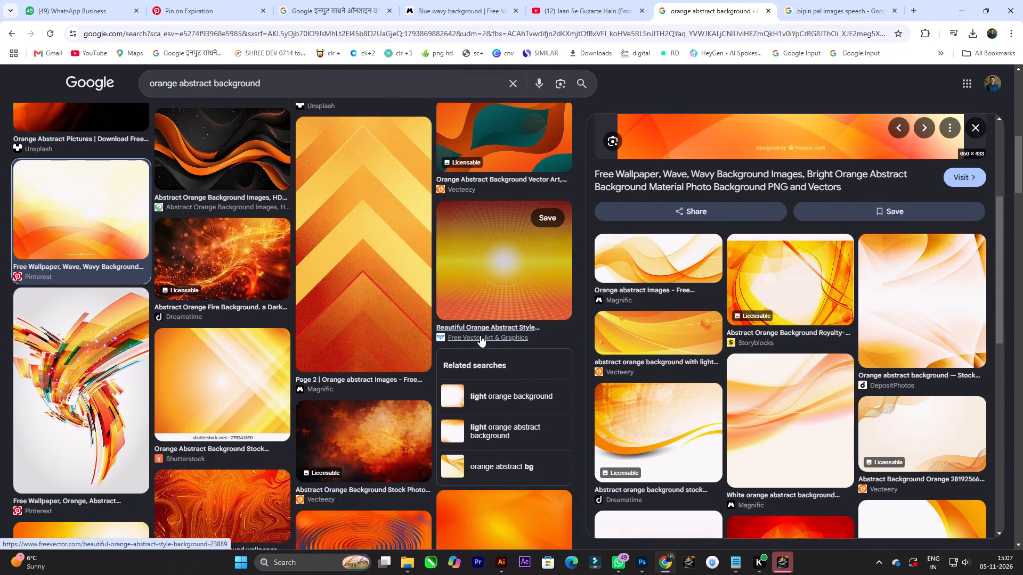
scroll(480, 335, down, 3)
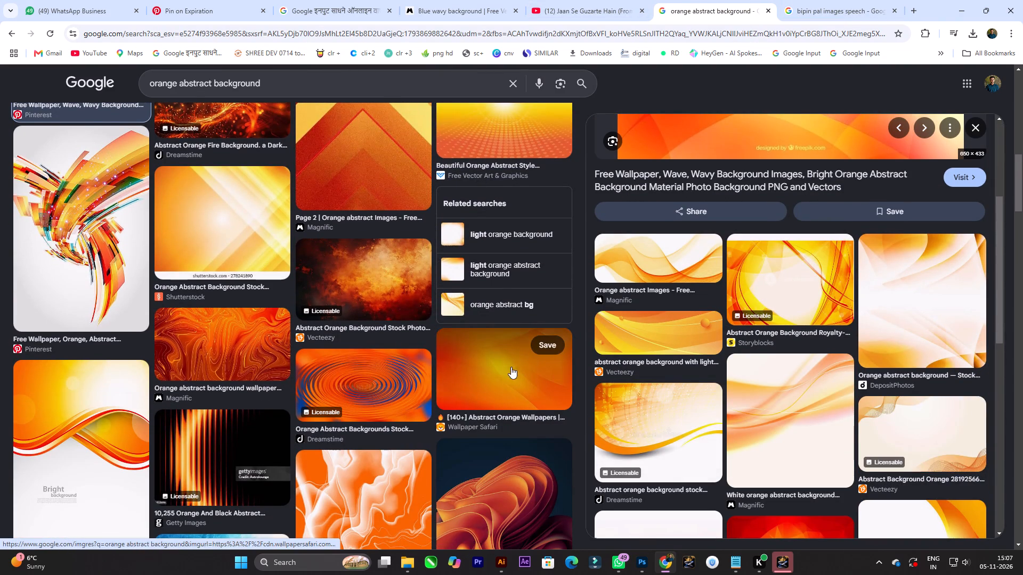
click(511, 367)
right_click(772, 232)
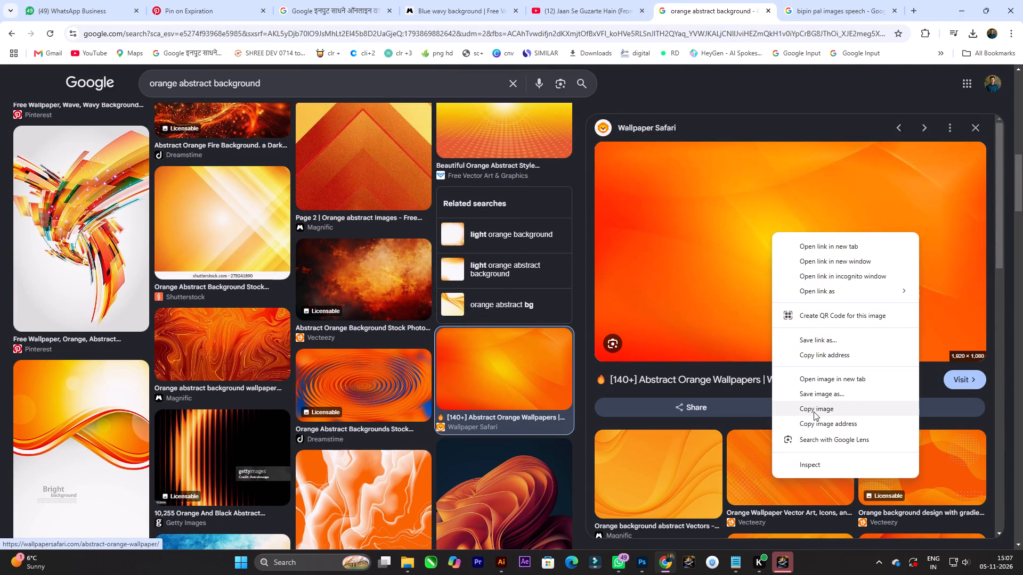
click(814, 412)
Switch to Photoshop and paste the copied orange image as a clipping mask on the बिपिन चंद्र पाल जी headline.
click(664, 565)
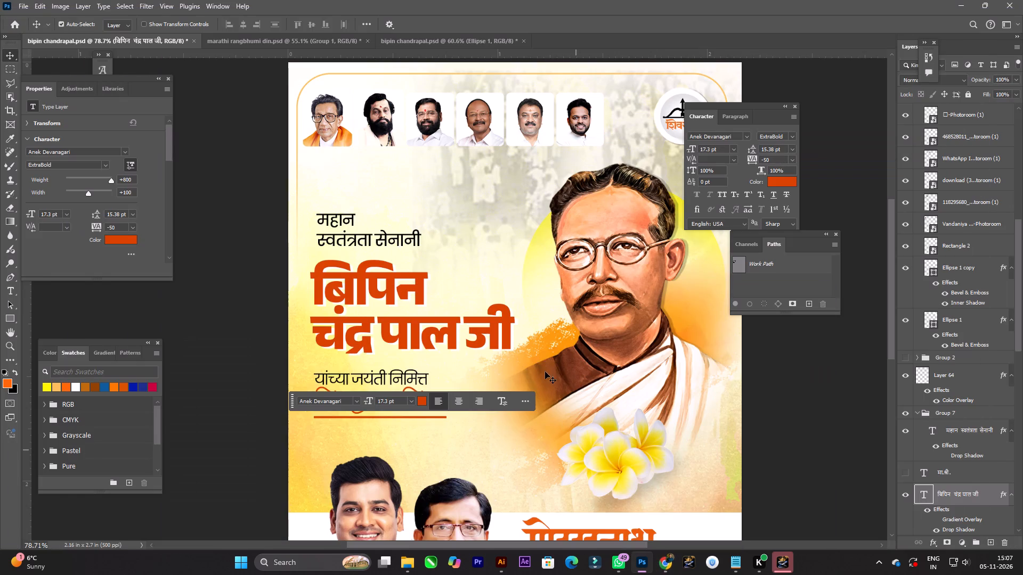
click(451, 323)
key(ctrl+v)
key(ctrl+alt+g)
Scale the pasted orange texture down to about 41% and place it over the name headline.
key(ctrl+t)
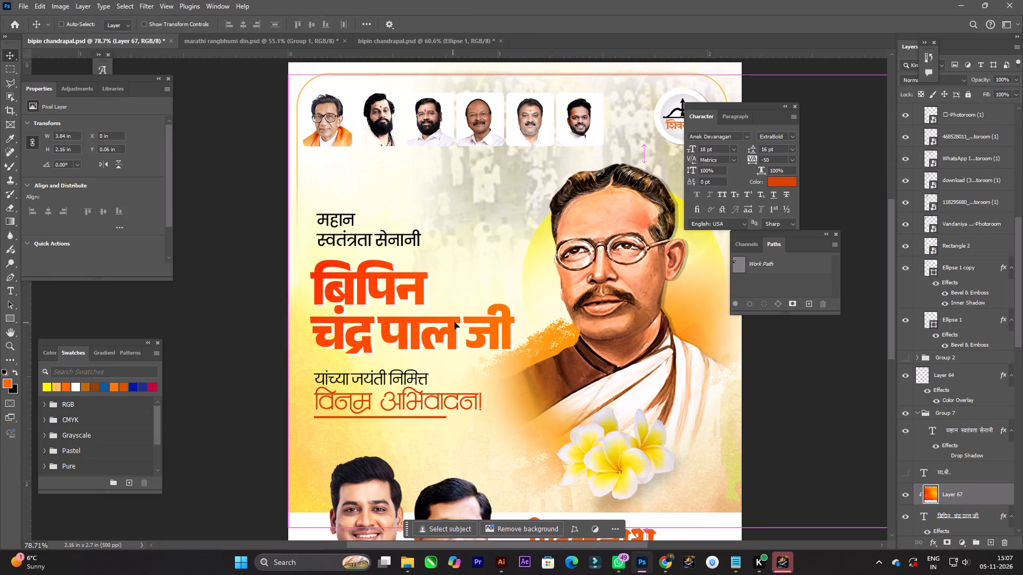
alt+scroll(437, 324, down, 10)
drag(692, 316, 540, 294)
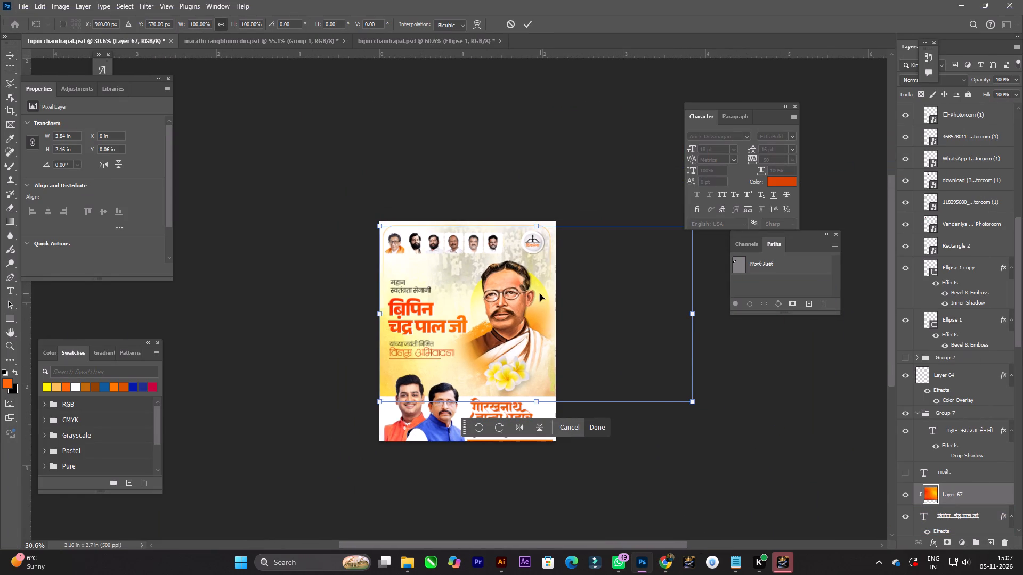
drag(540, 294, 539, 294)
drag(691, 406, 486, 338)
drag(495, 281, 486, 360)
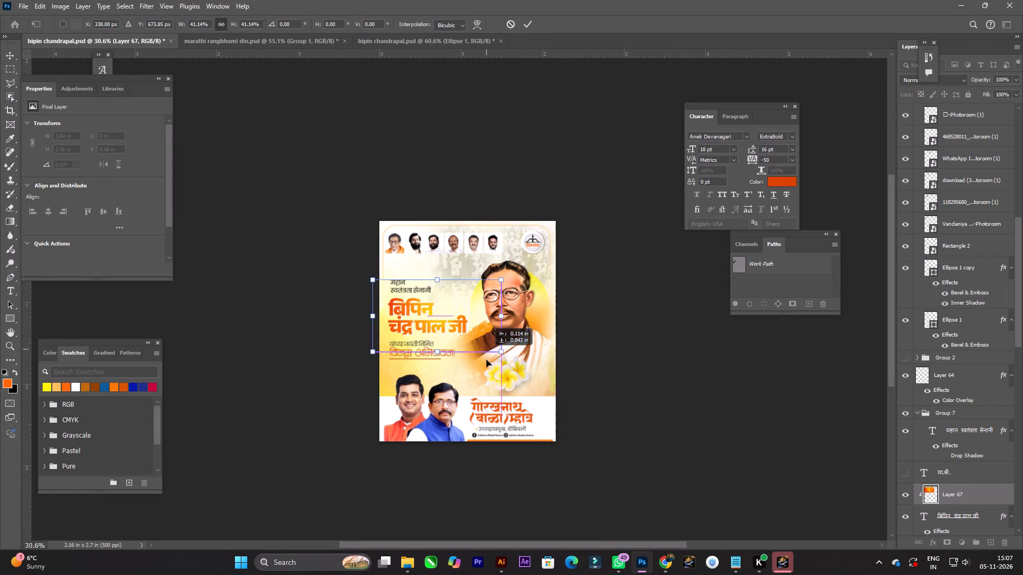
drag(486, 360, 489, 327)
alt+double_click(449, 311)
Reposition the clipped orange texture over the headline to about X -0.06 in, Y 0.55 in.
alt+scroll(449, 314, up, 8)
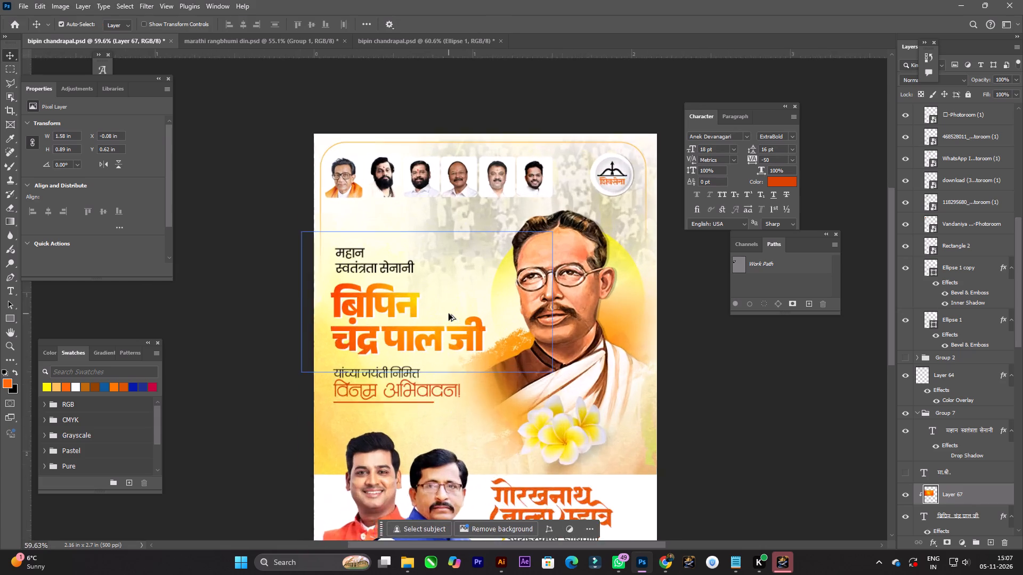
alt+scroll(449, 314, up, 4)
key(space)
drag(415, 314, 439, 317)
key(ctrl+t)
drag(575, 336, 566, 317)
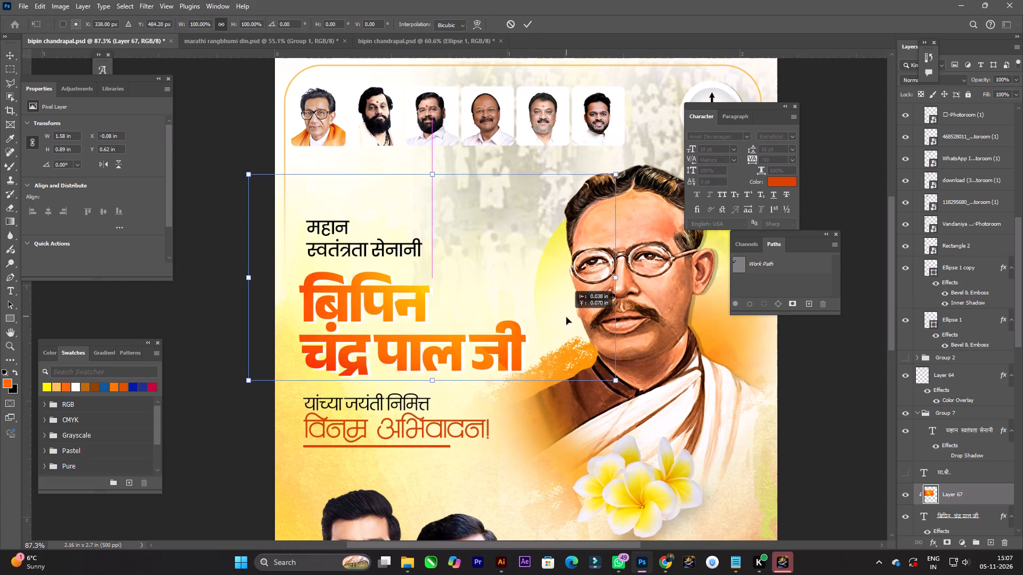
drag(566, 317, 481, 421)
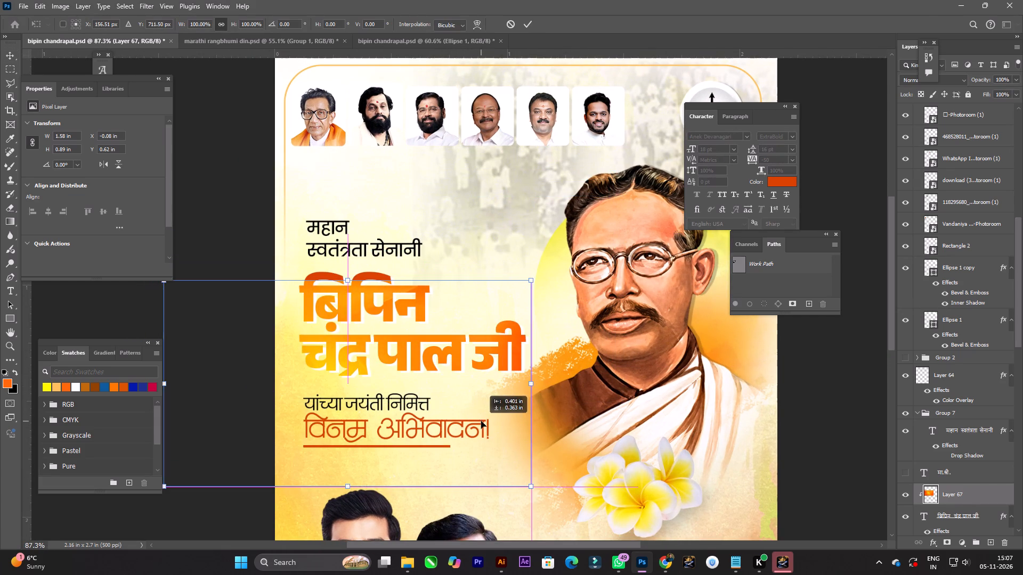
drag(481, 421, 585, 310)
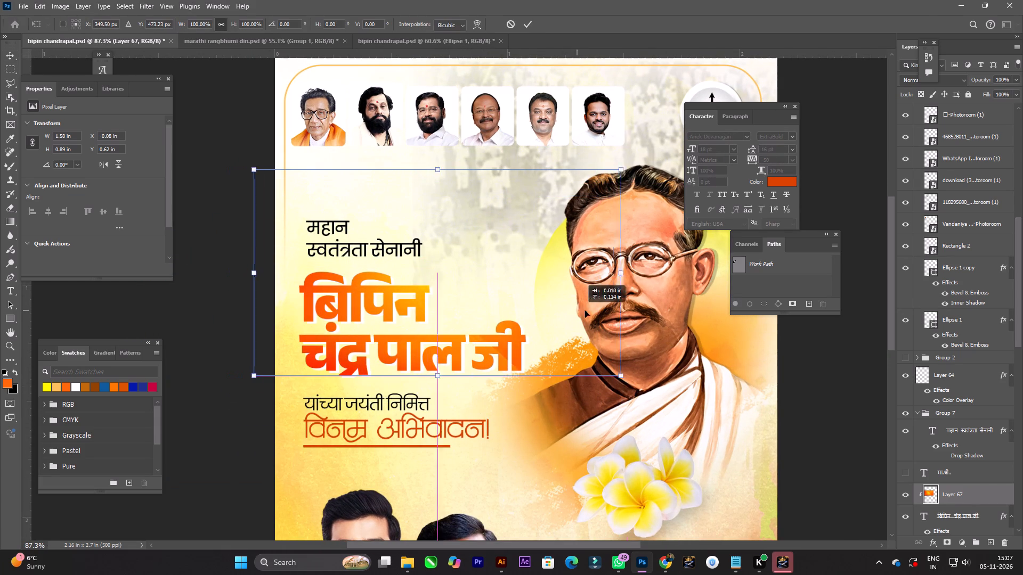
drag(585, 310, 578, 321)
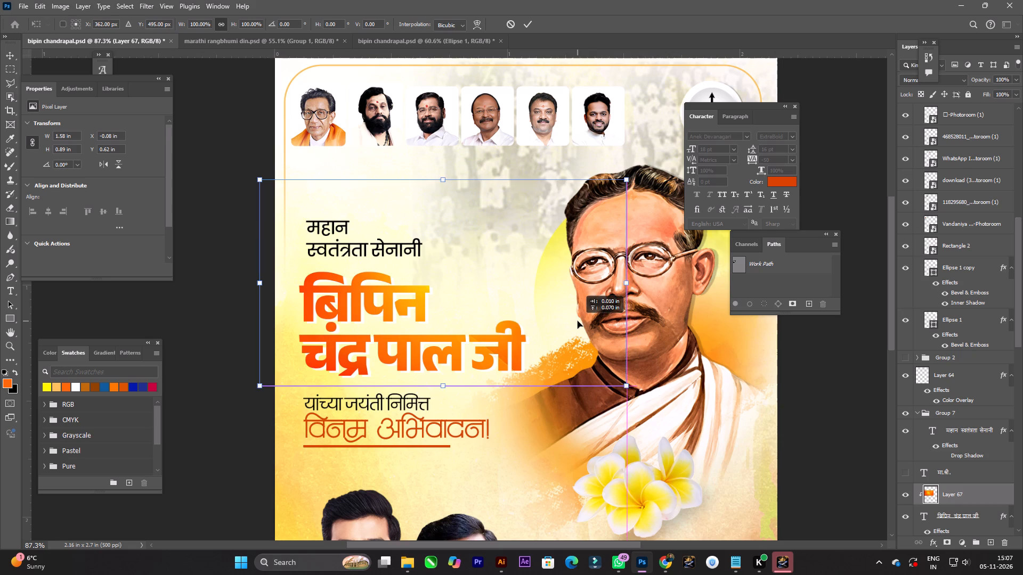
drag(578, 321, 579, 321)
double_click(460, 321)
Check the whole poster and save the bipin chandrapal document.
alt+scroll(460, 338, down, 8)
key(space)
key(space)
key(space)
key(space)
key(space)
key(space)
key(space)
key(space)
key(space)
key(space)
key(space)
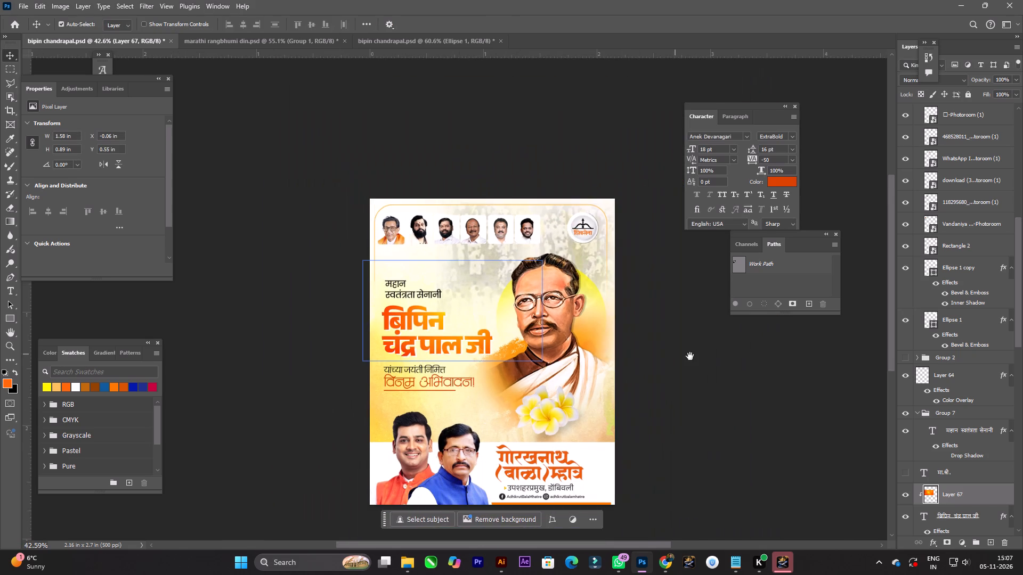
drag(690, 357, 640, 359)
alt+scroll(586, 363, up, 1)
alt+scroll(586, 363, down, 1)
key(space)
key(space)
key(space)
key(space)
key(space)
key(space)
key(space)
key(space)
key(space)
key(space)
key(space)
key(space)
key(space)
key(space)
key(space)
key(space)
key(space)
key(space)
key(space)
key(space)
drag(684, 370, 664, 368)
scroll(534, 366, up, 1)
alt+scroll(637, 372, up, 2)
key(ctrl+s)
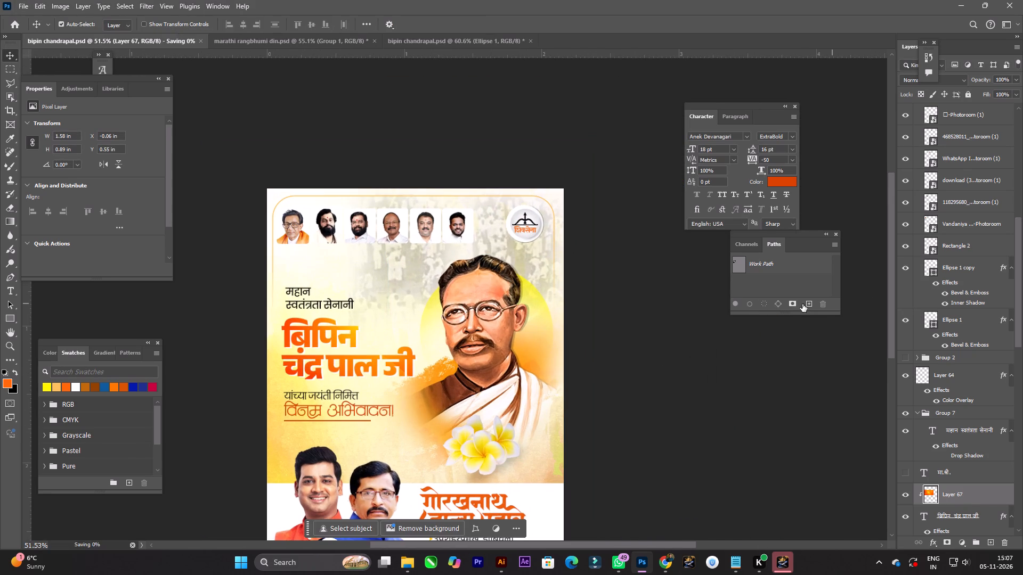
Stamp all visible layers into a new merged layer directly above Group 1.
scroll(1006, 296, up, 19)
scroll(593, 300, down, 2)
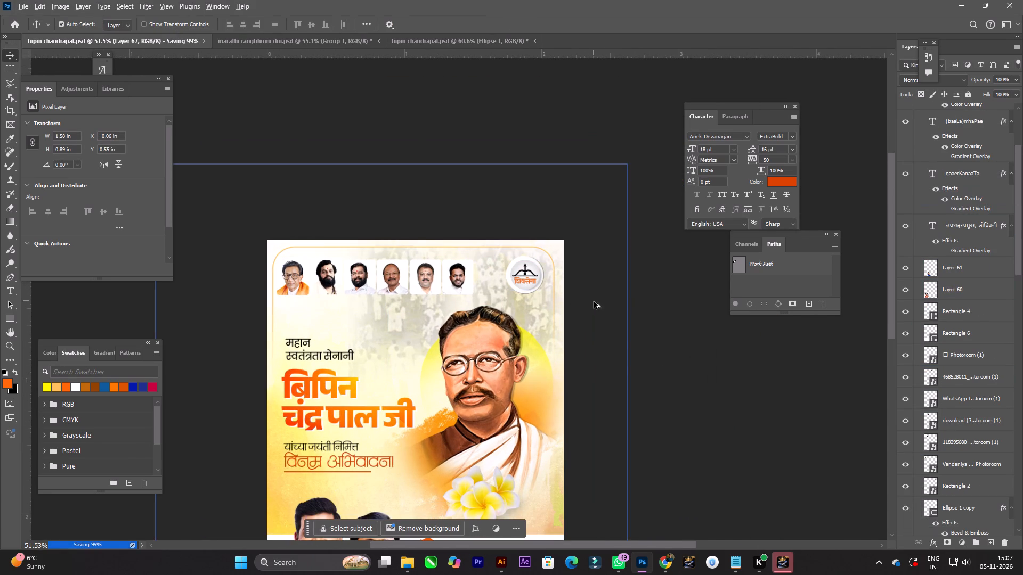
key(space)
key(space)
key(space)
key(space)
key(space)
drag(630, 363, 626, 276)
alt+scroll(626, 276, down, 2)
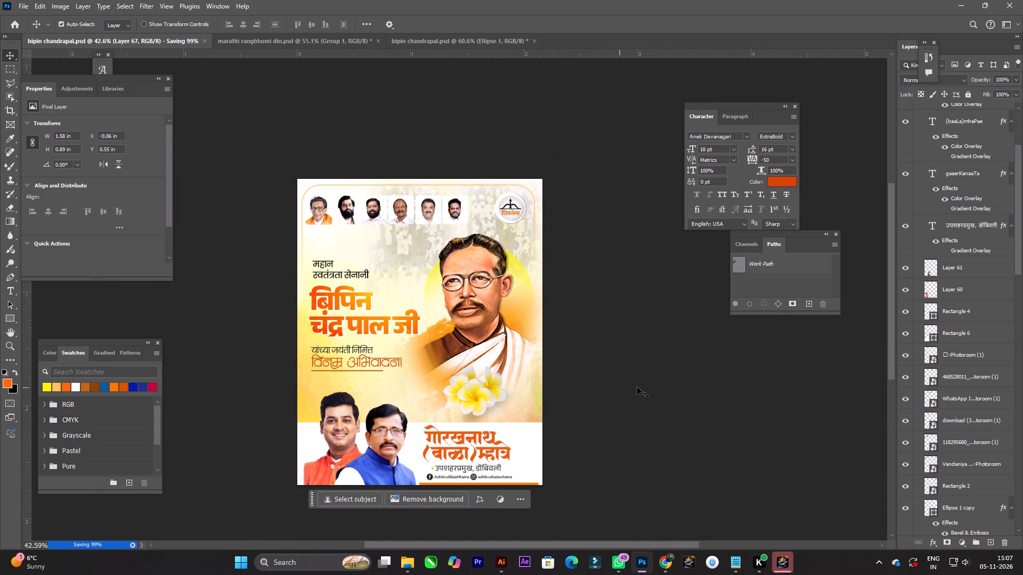
drag(1021, 223, 1022, 104)
click(986, 101)
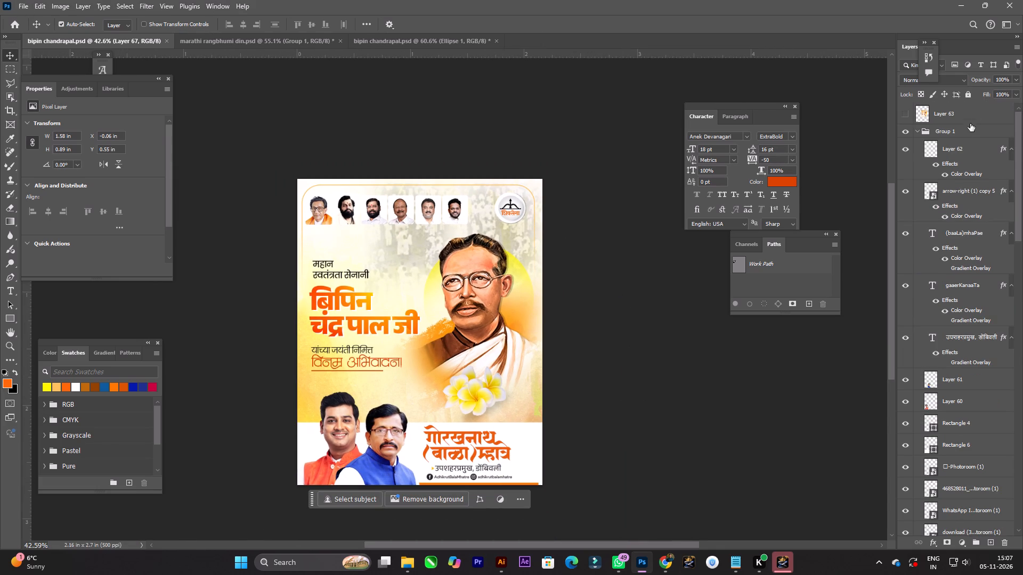
click(962, 136)
key(ctrl+alt+shift+e)
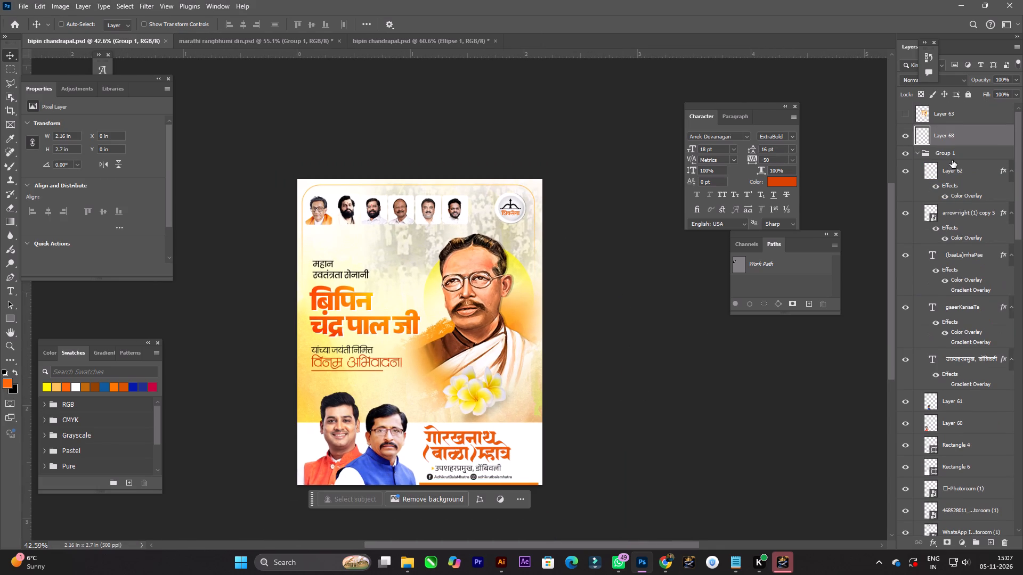
Apply a Hue/Saturation adjustment of 10 to the new merged layer.
key(ctrl+u)
drag(760, 154, 727, 149)
text(10)
key(Return)
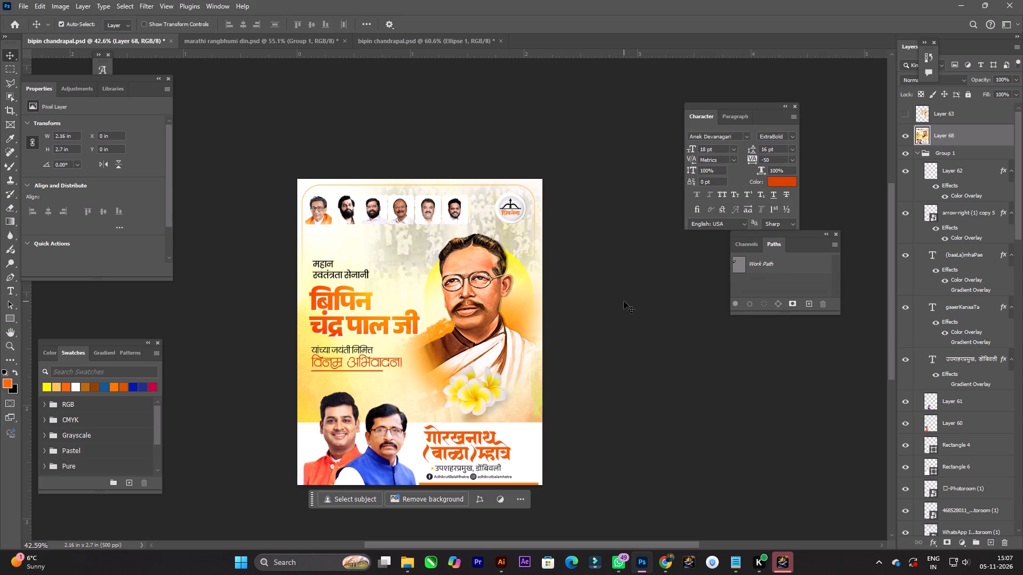
Start saving a JPEG copy named bipin chandrapal in the 05-11-2026 folder.
key(ctrl+shift+s)
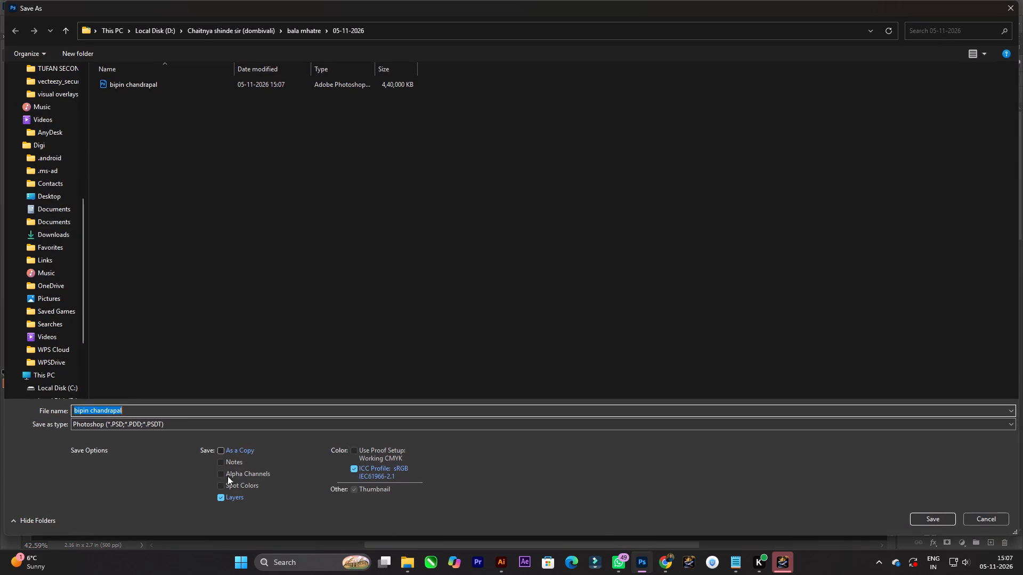
click(186, 422)
click(143, 306)
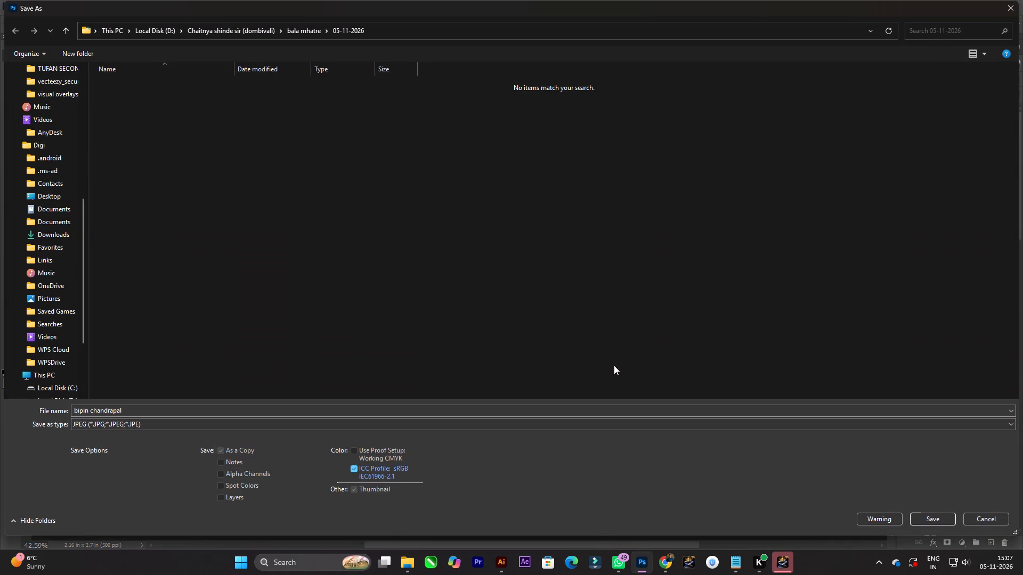
Finish saving the JPEG copy named bipin chandrapal in the 05-11-2026 folder, accepting the JPEG options.
click(935, 512)
click(936, 516)
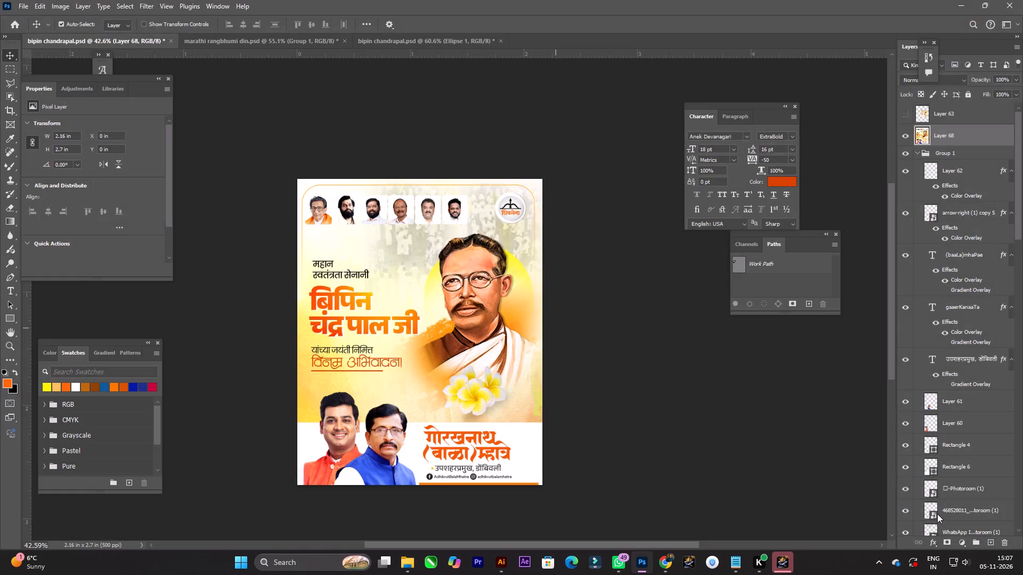
key(Return)
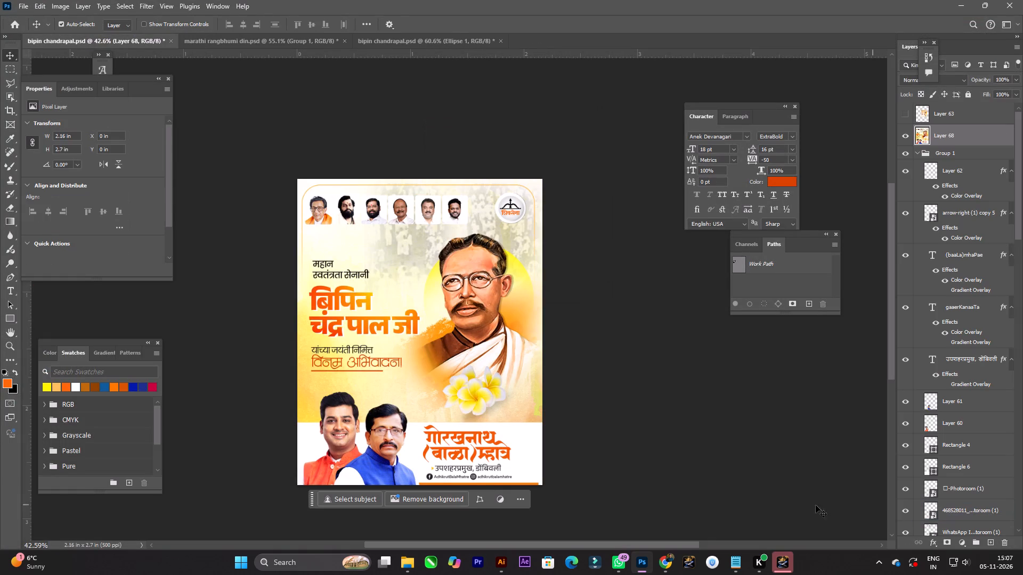
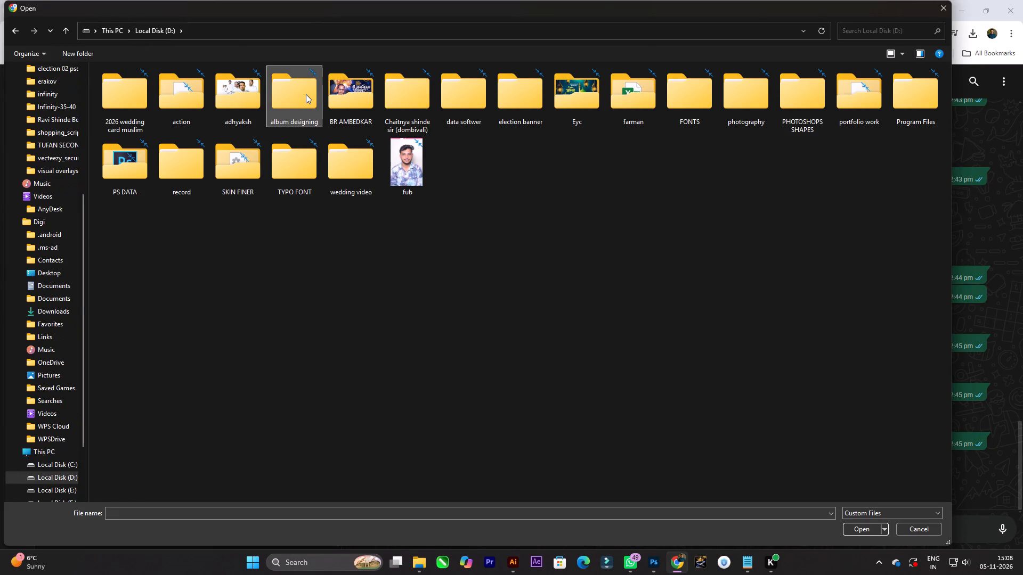
Browse Local Disk (D:) for the file to attach to the chat, down to the client's folder holding the dated poster folders.
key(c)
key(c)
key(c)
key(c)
double_click(401, 105)
click(285, 133)
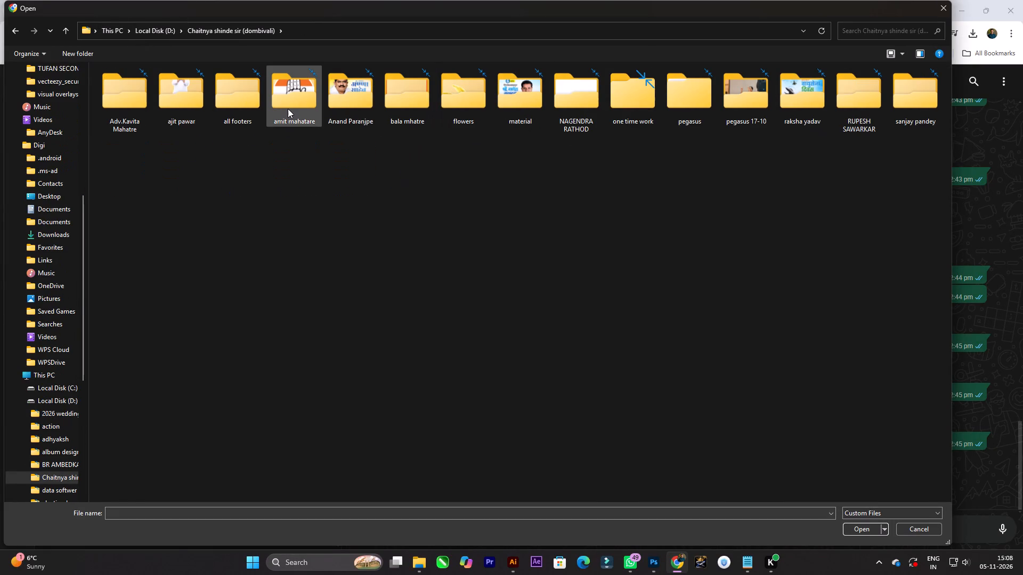
click(288, 108)
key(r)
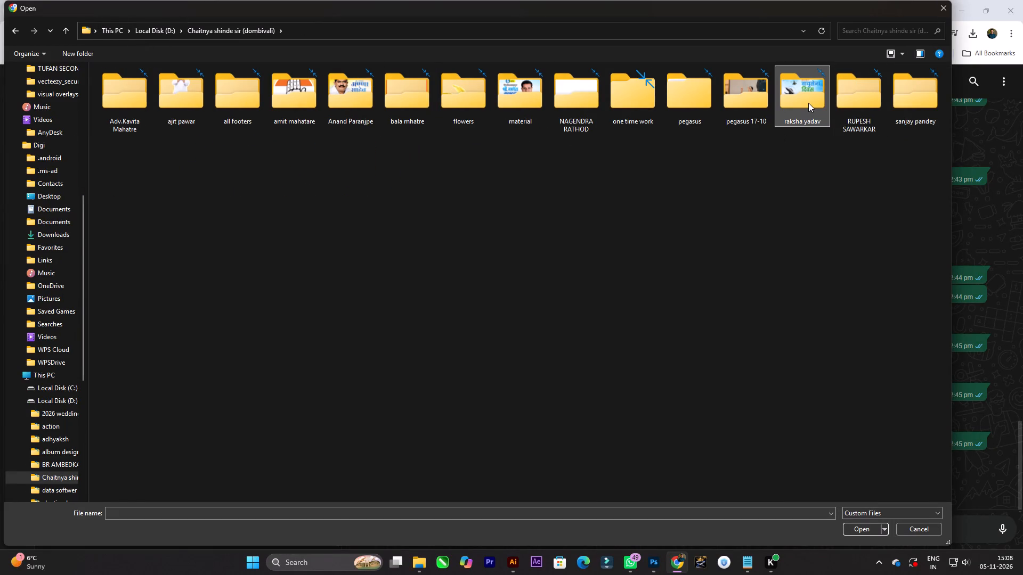
double_click(808, 103)
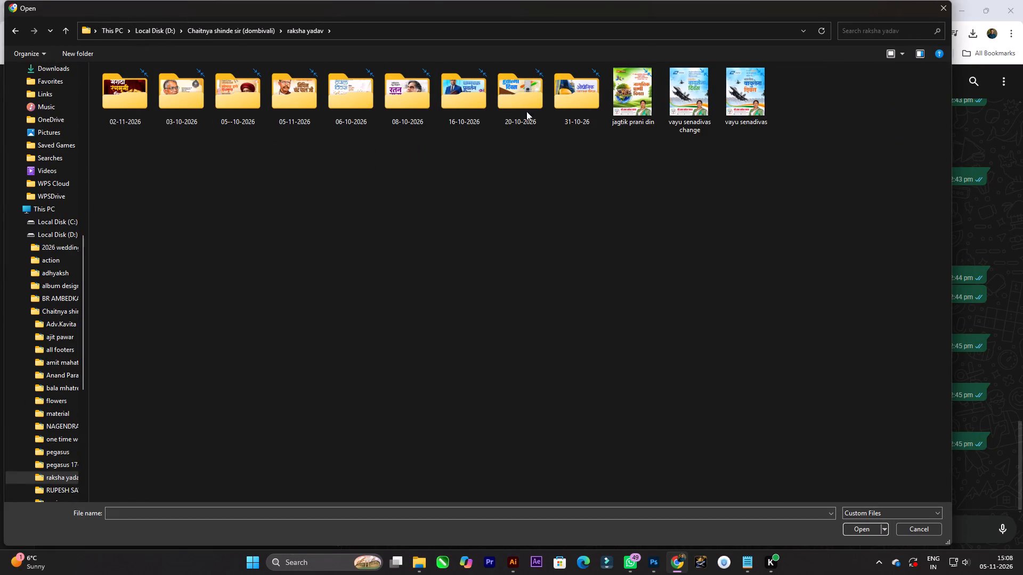
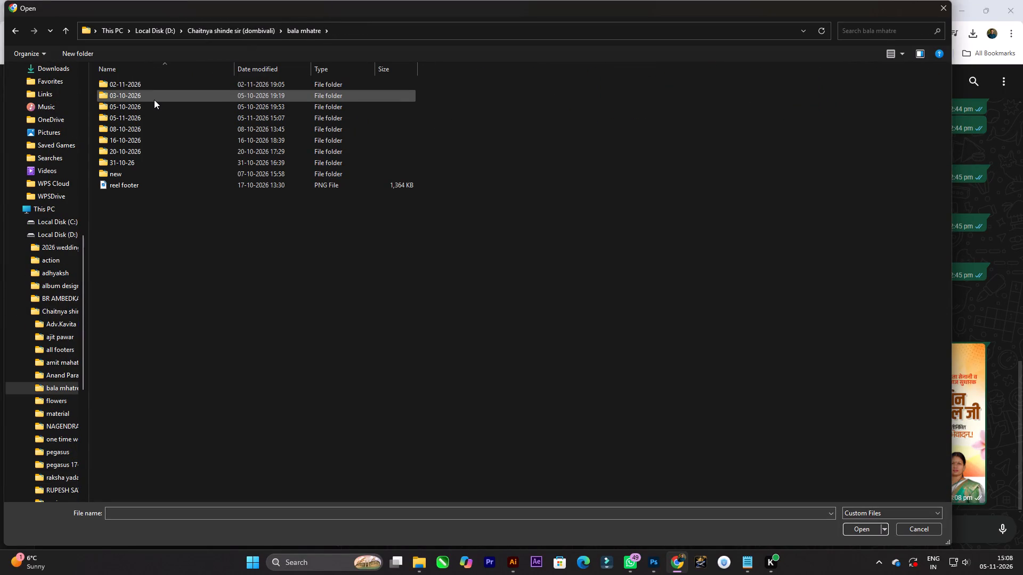
Open the 05-11-2026 folder to choose the exported poster image for attaching to the client chat.
click(154, 106)
double_click(155, 121)
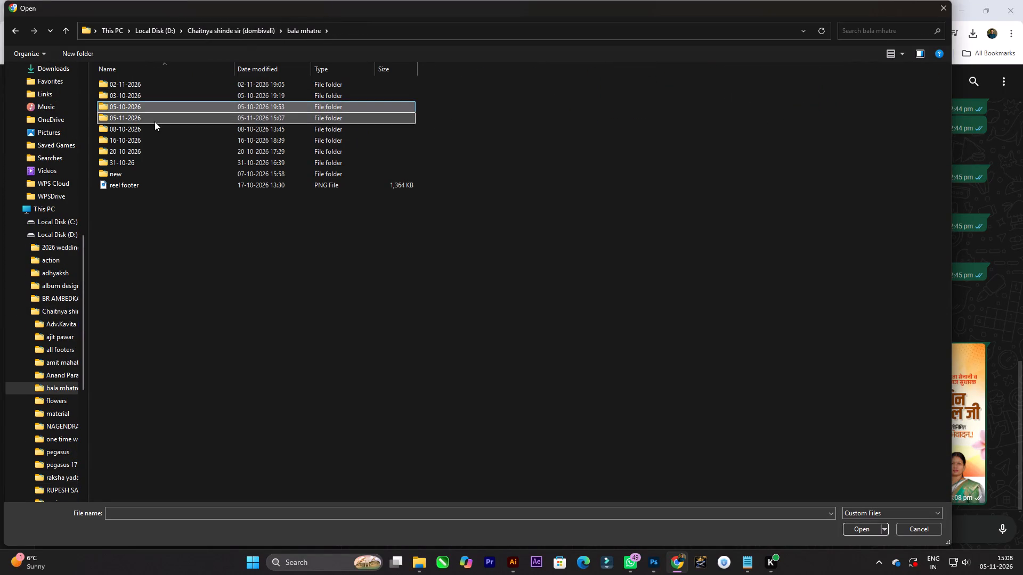